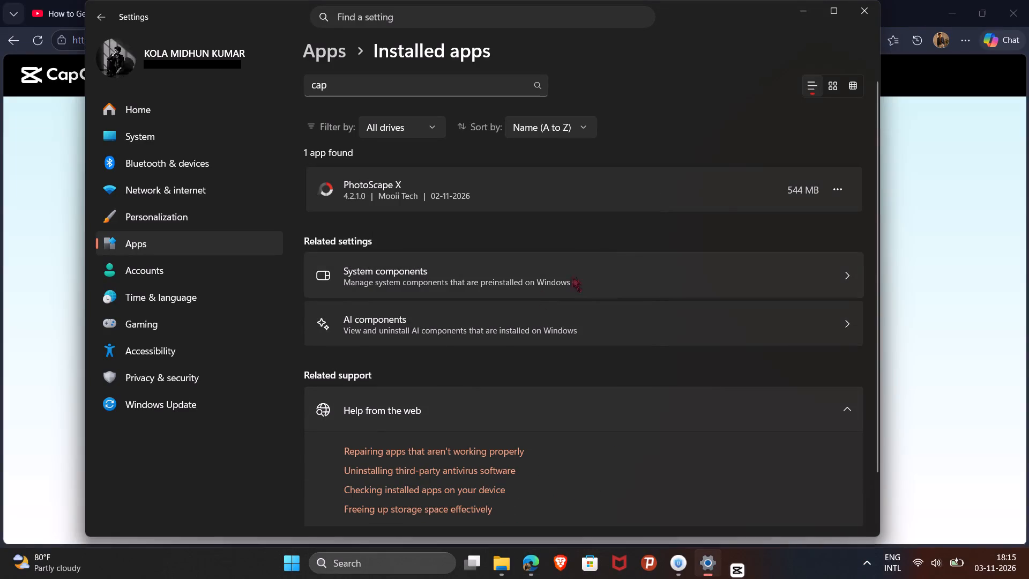
left_click(814, 16)
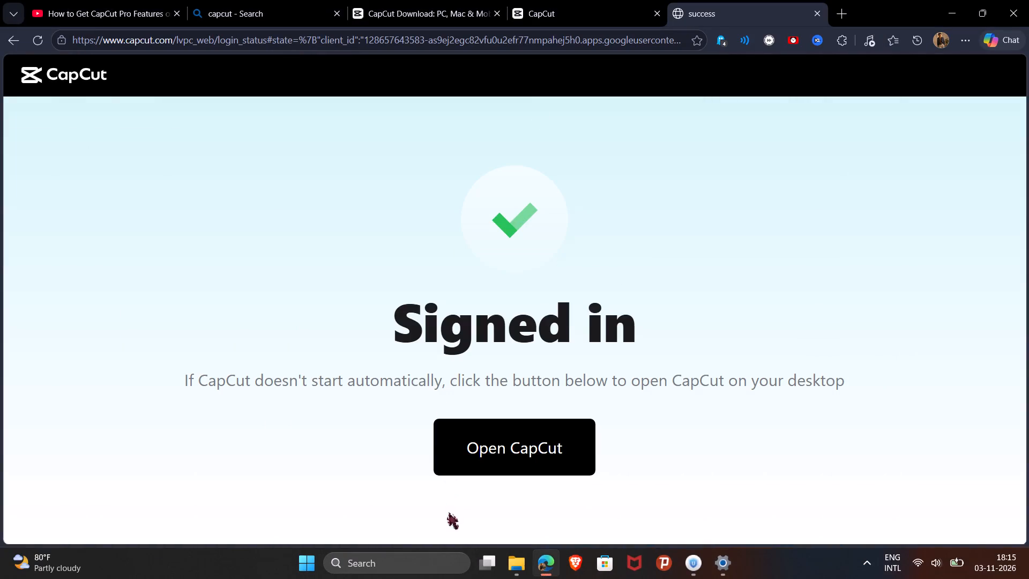
left_click(512, 561)
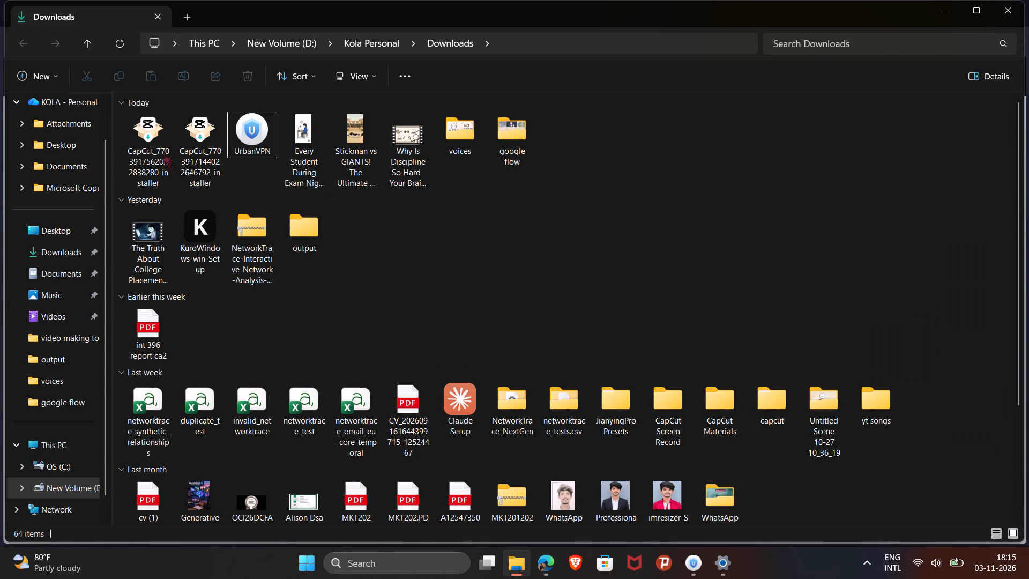
double_click(143, 135)
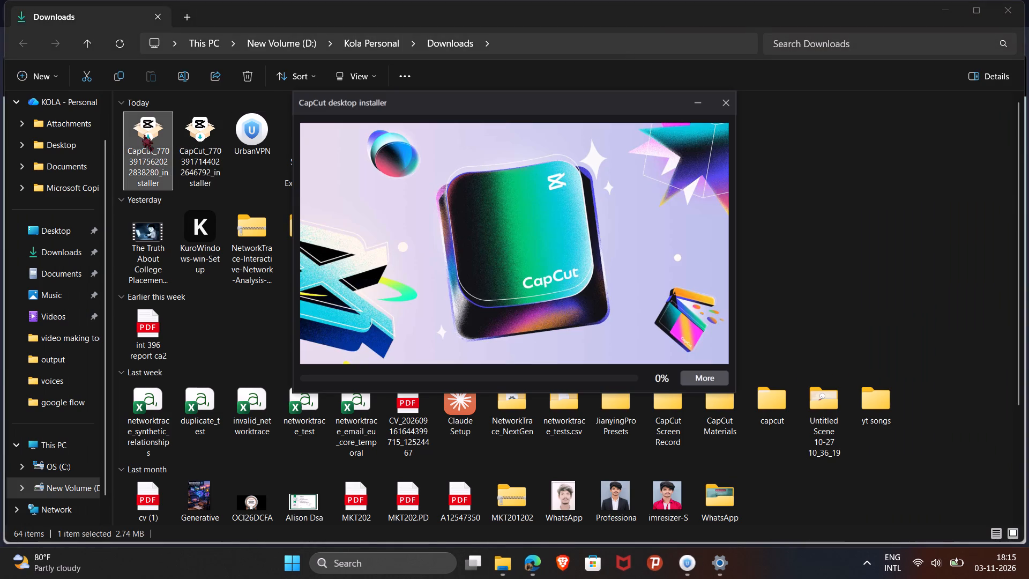
left_click(220, 152)
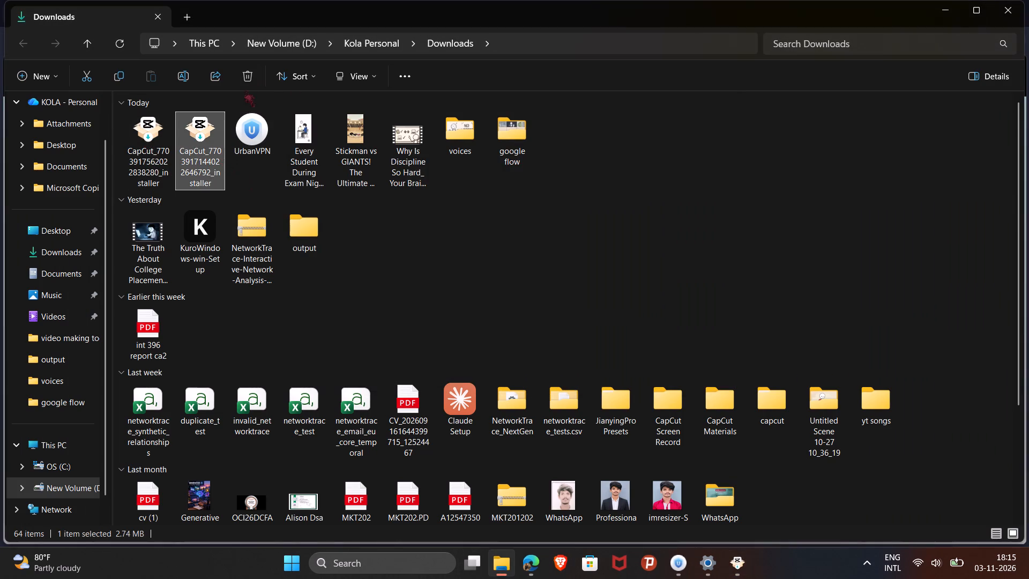
left_click(250, 77)
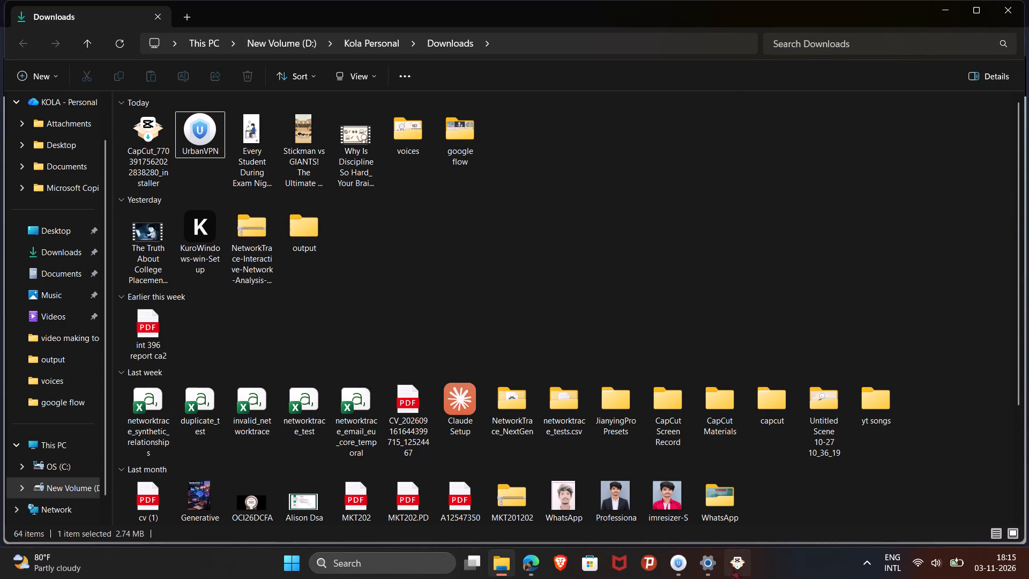
Bring the running CapCut desktop installer window back to the front.
left_click(732, 568)
left_click(573, 273)
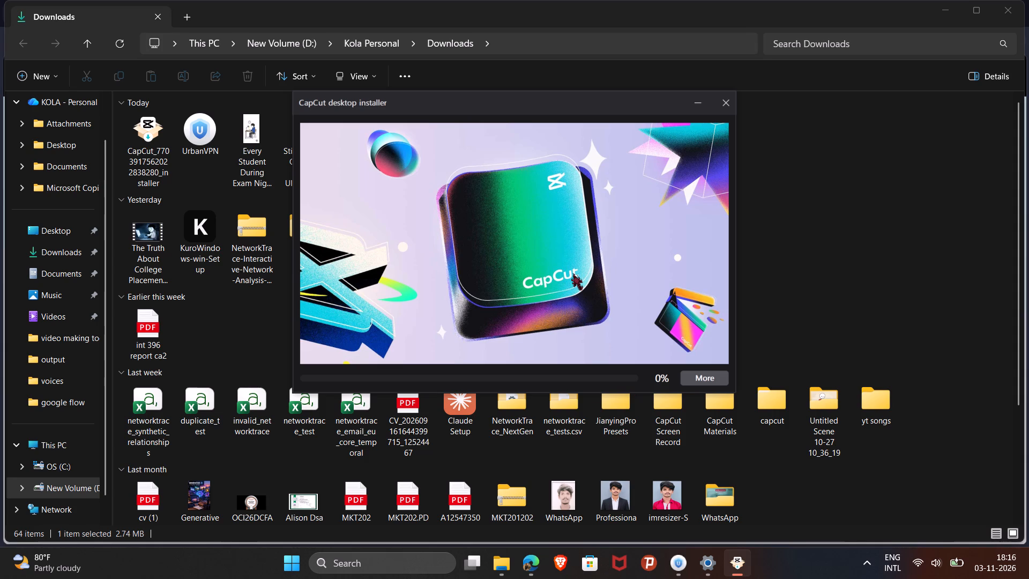
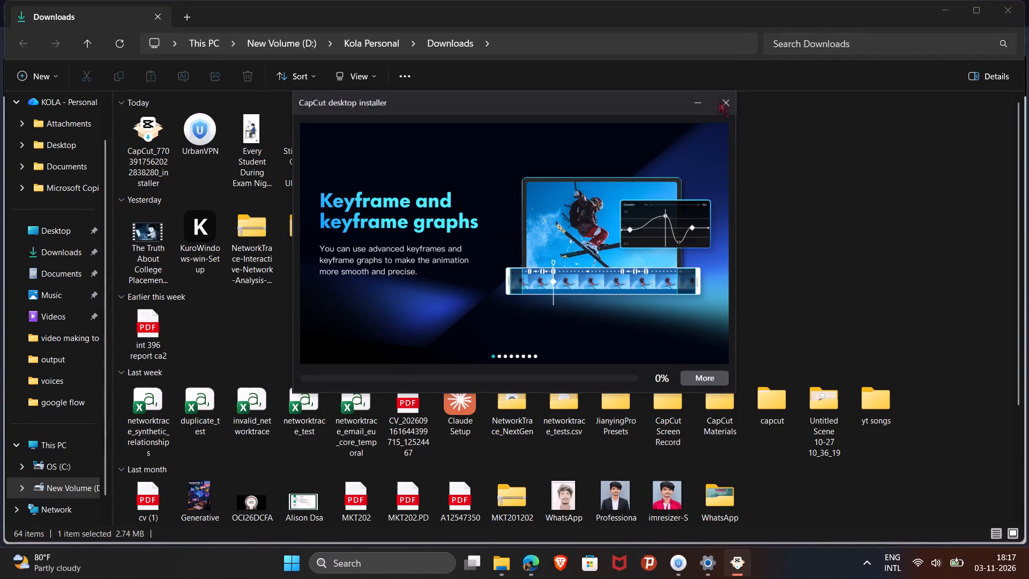
Stop the running CapCut download and close the CapCut desktop installer.
left_click(724, 102)
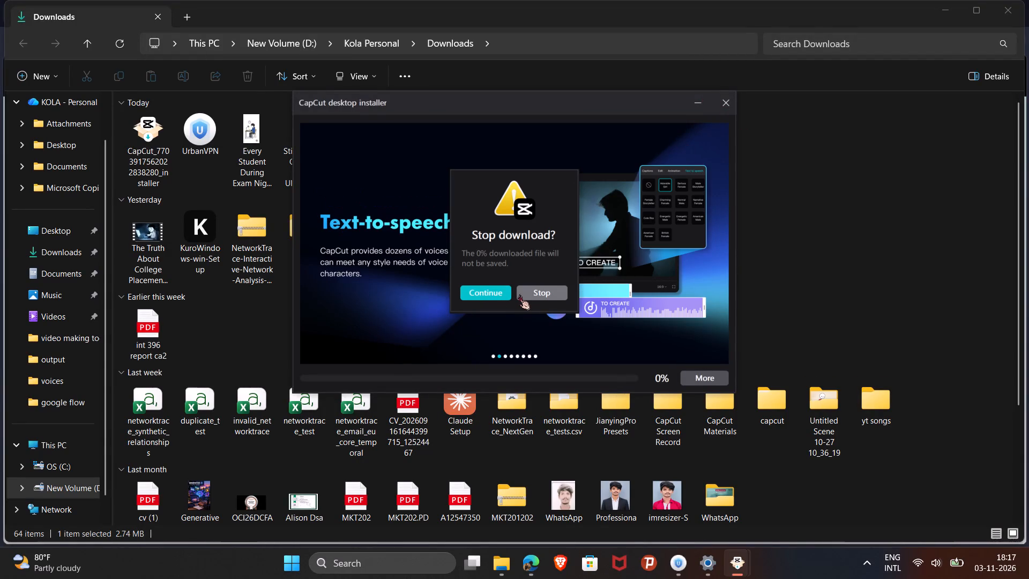
left_click(480, 296)
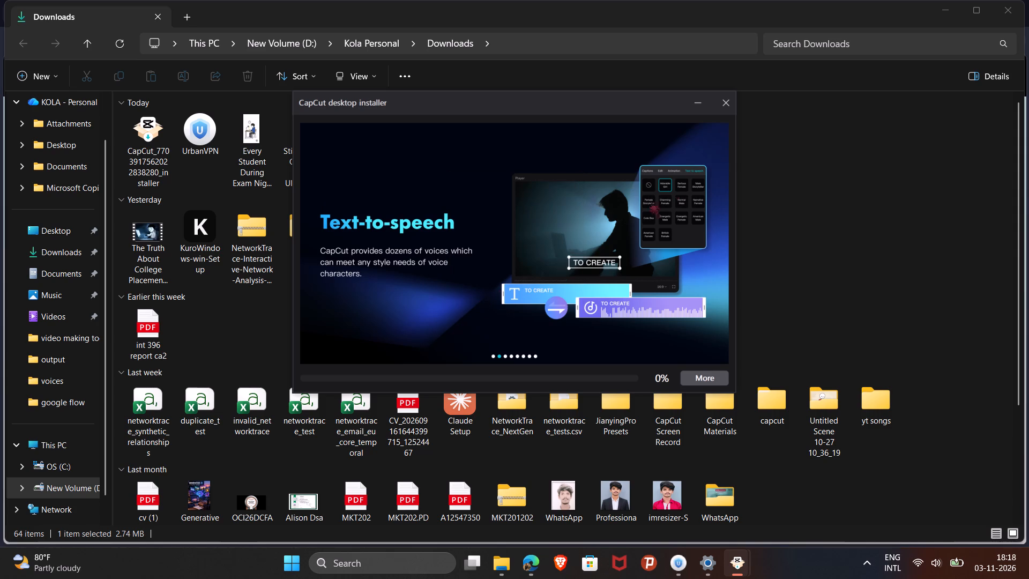
left_click(718, 105)
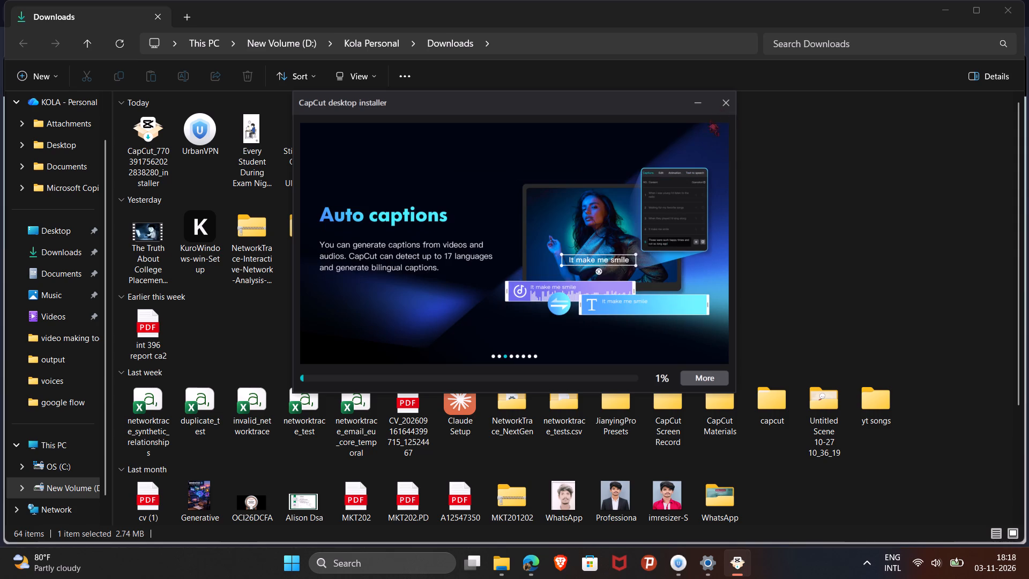
left_click(730, 100)
left_click(730, 100)
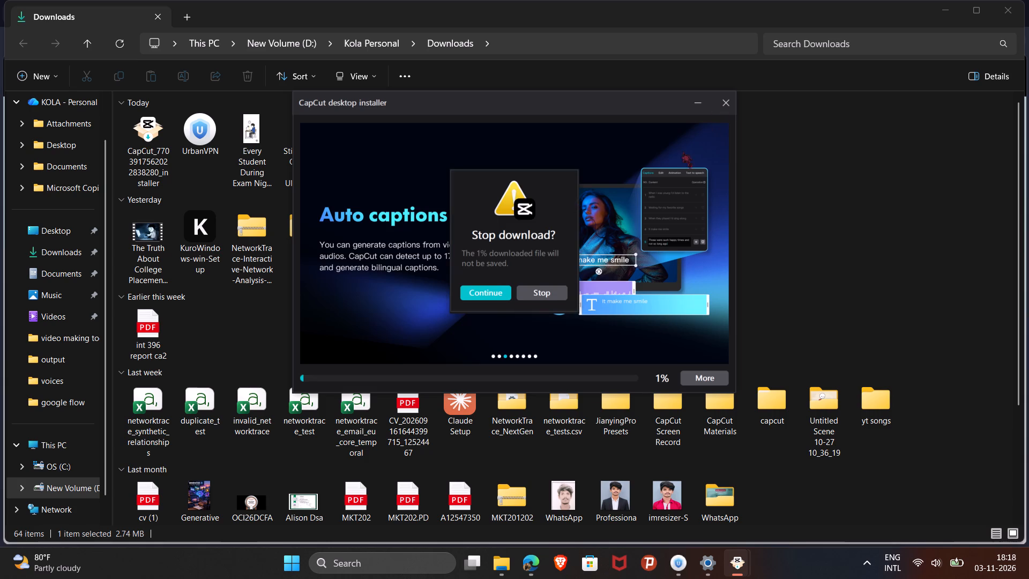
left_click(560, 289)
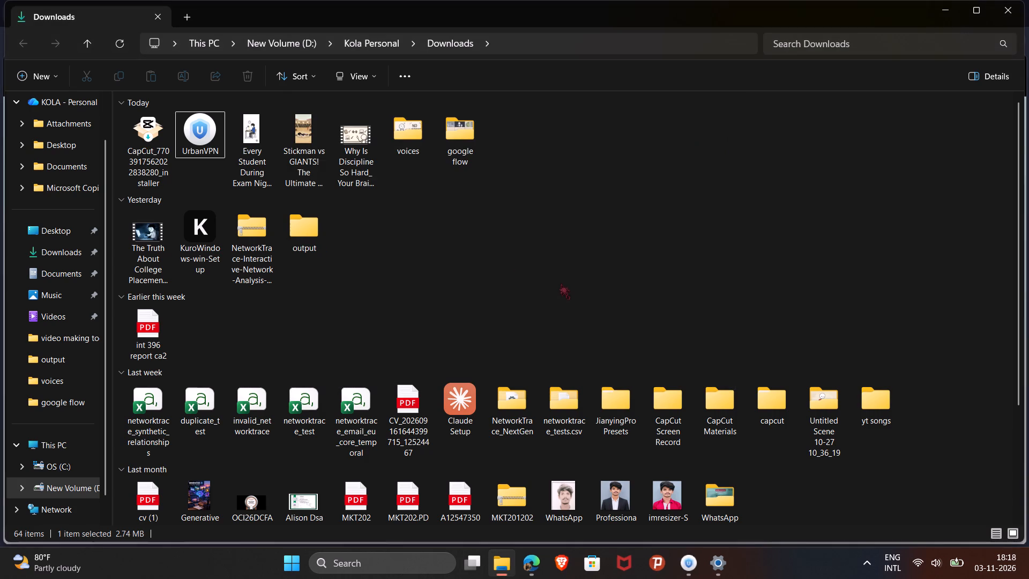
double_click(147, 135)
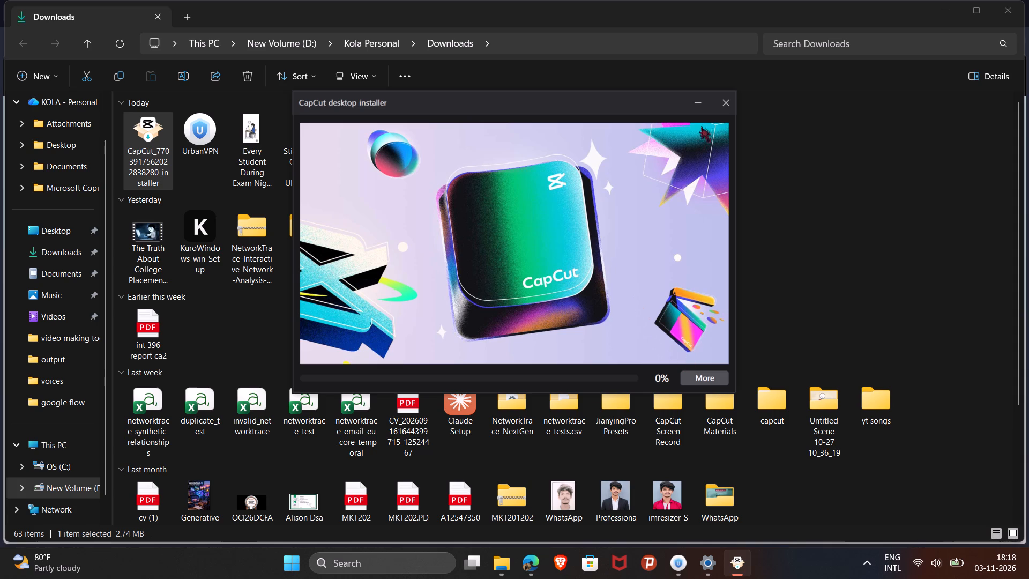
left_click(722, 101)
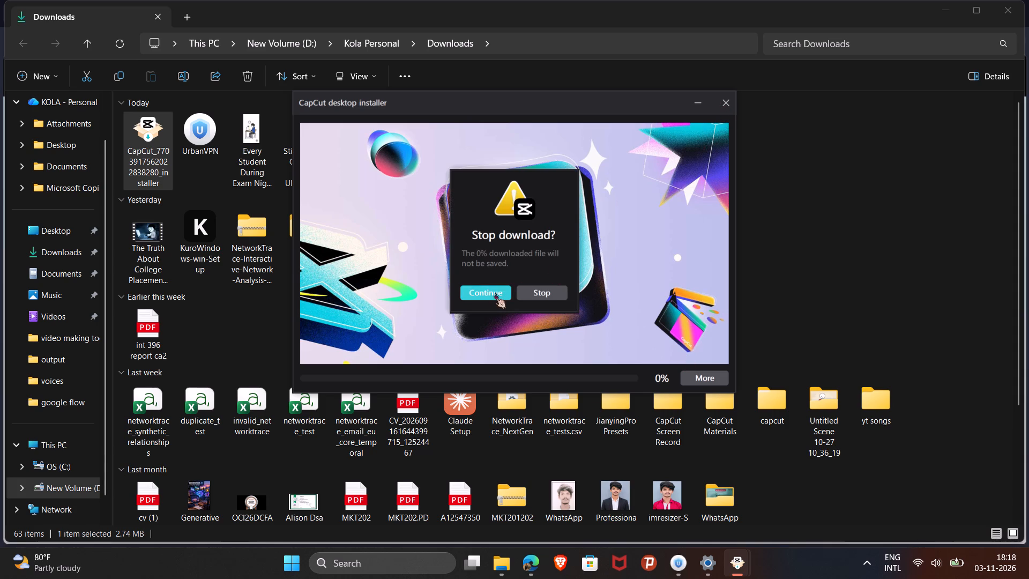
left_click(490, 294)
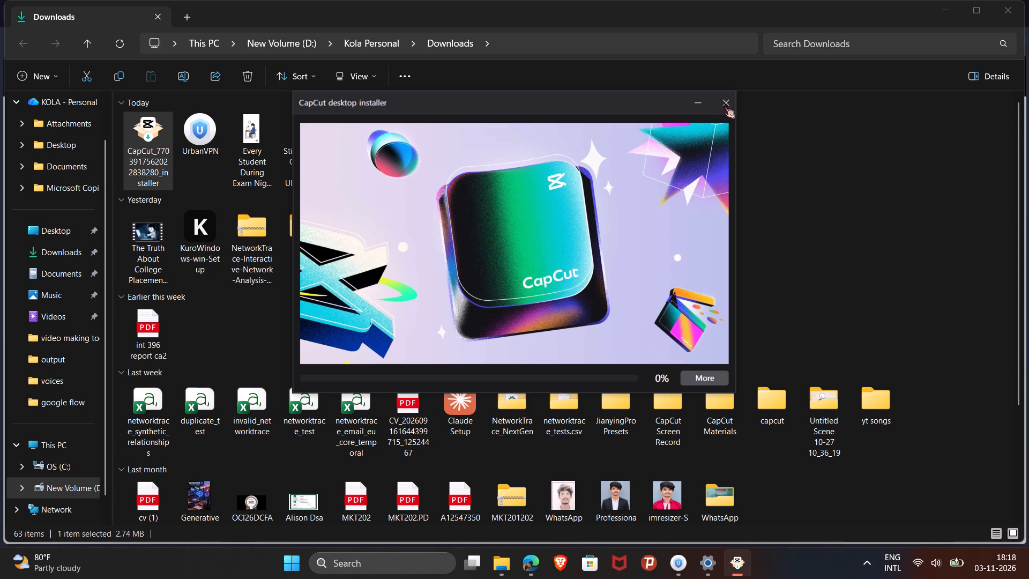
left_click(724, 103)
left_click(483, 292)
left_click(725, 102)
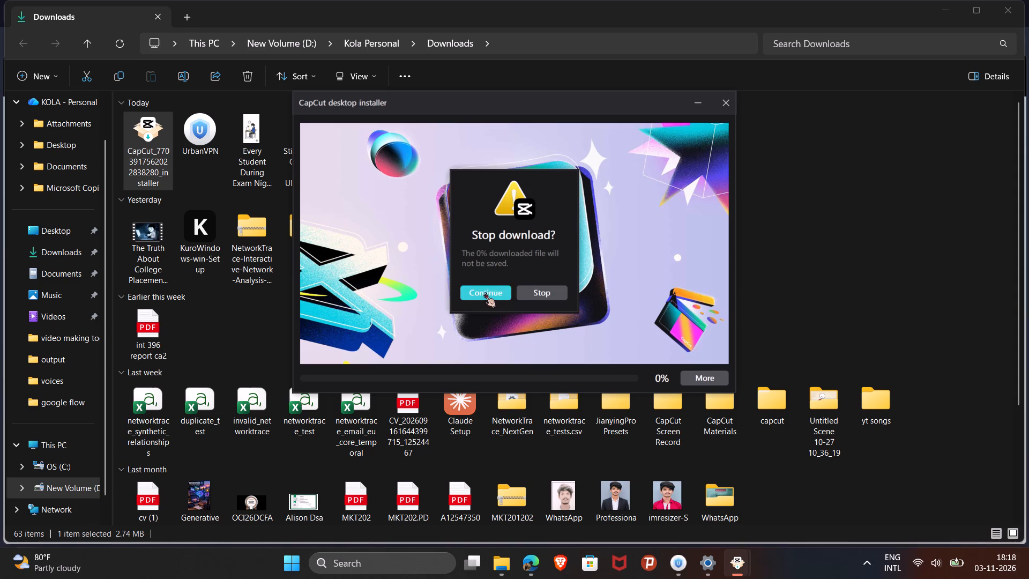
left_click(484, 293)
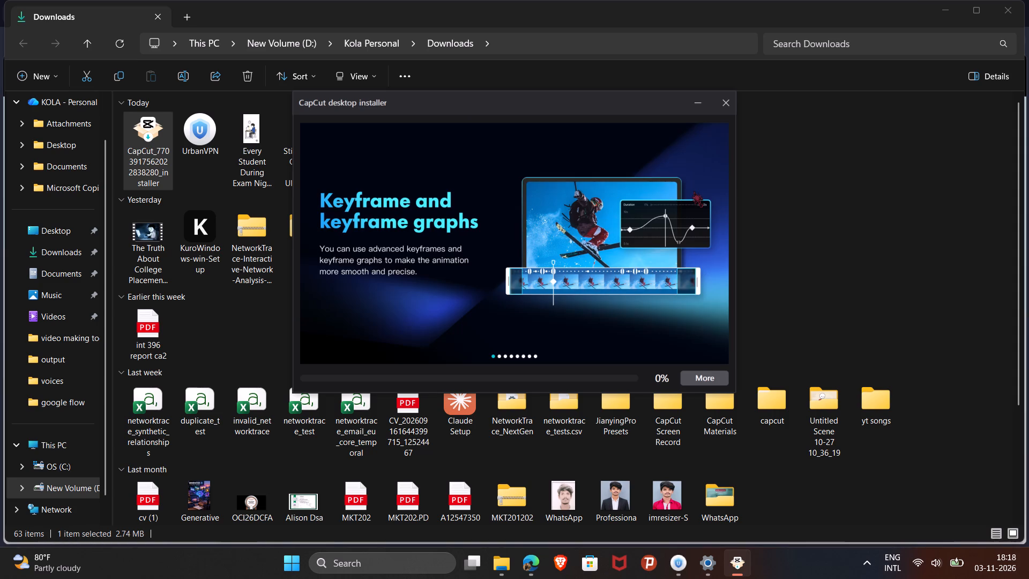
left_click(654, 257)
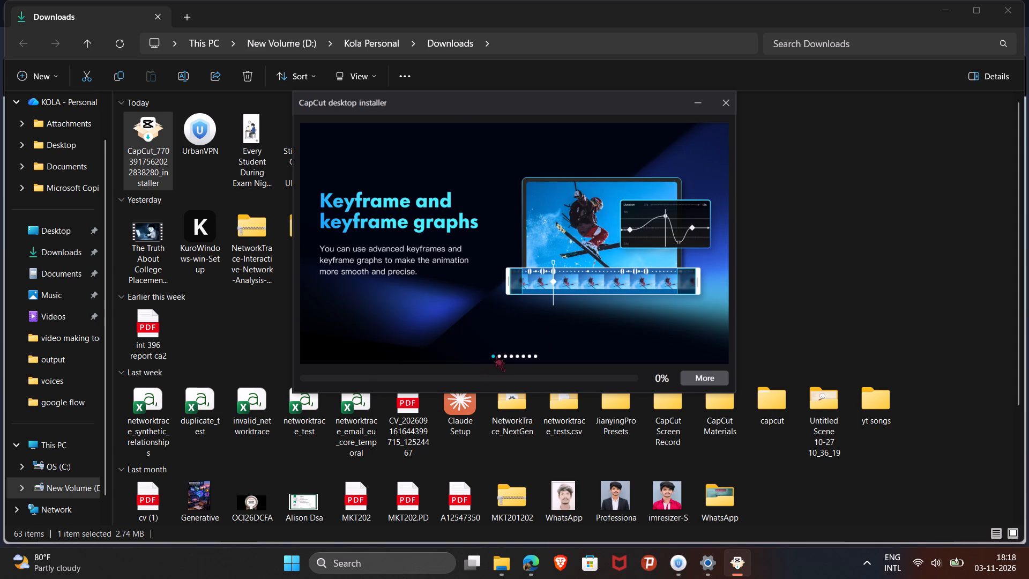
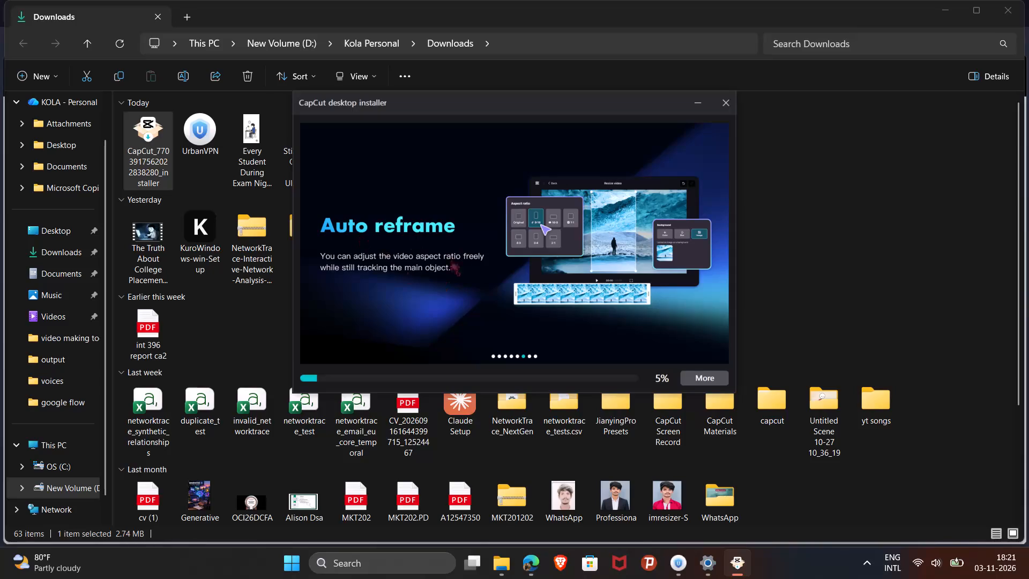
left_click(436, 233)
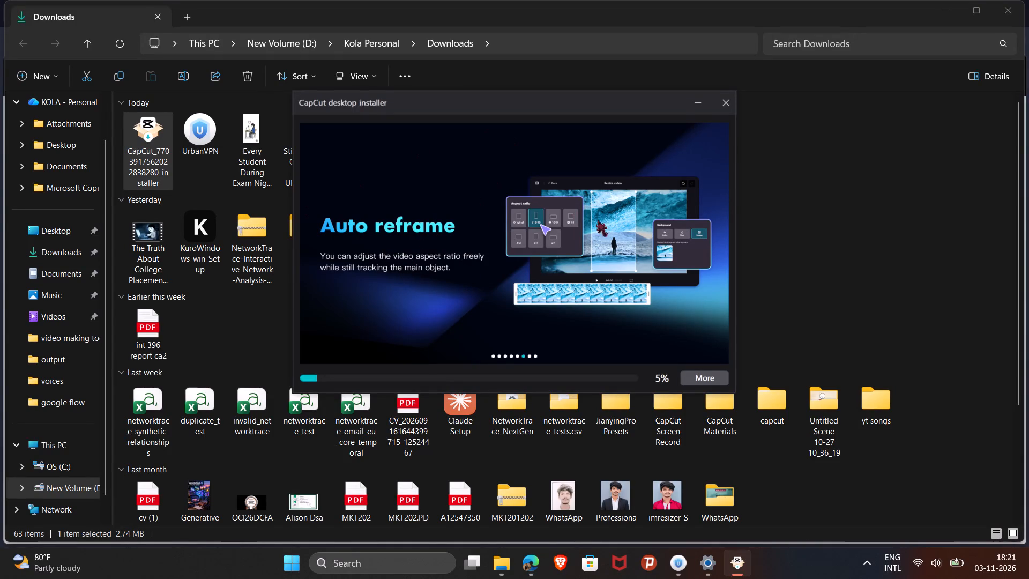
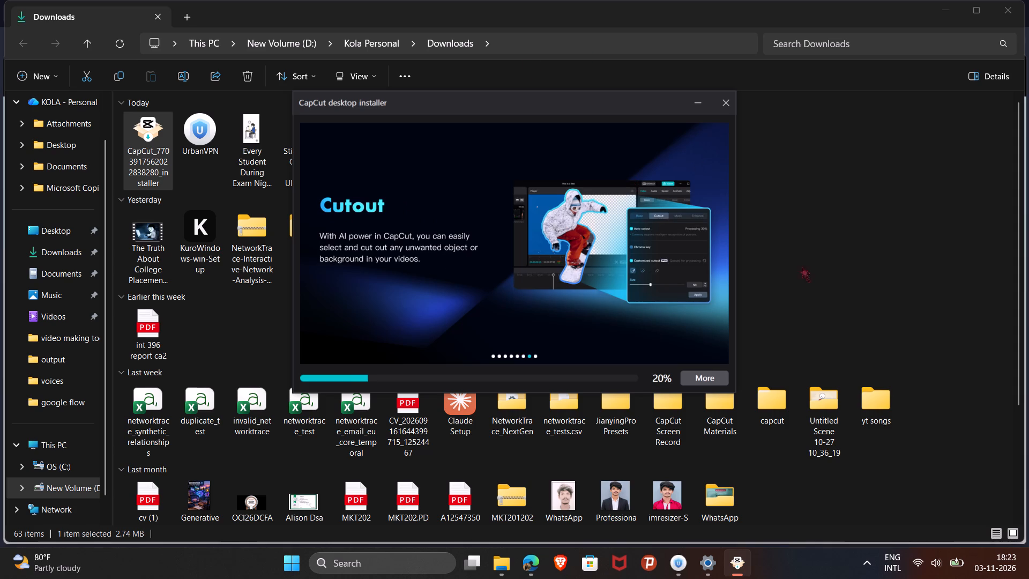
Switch the Wi-Fi connection to the LPU Hostels-5G network and check the connection while the CapCut installer downloads.
left_click(936, 557)
left_click(834, 315)
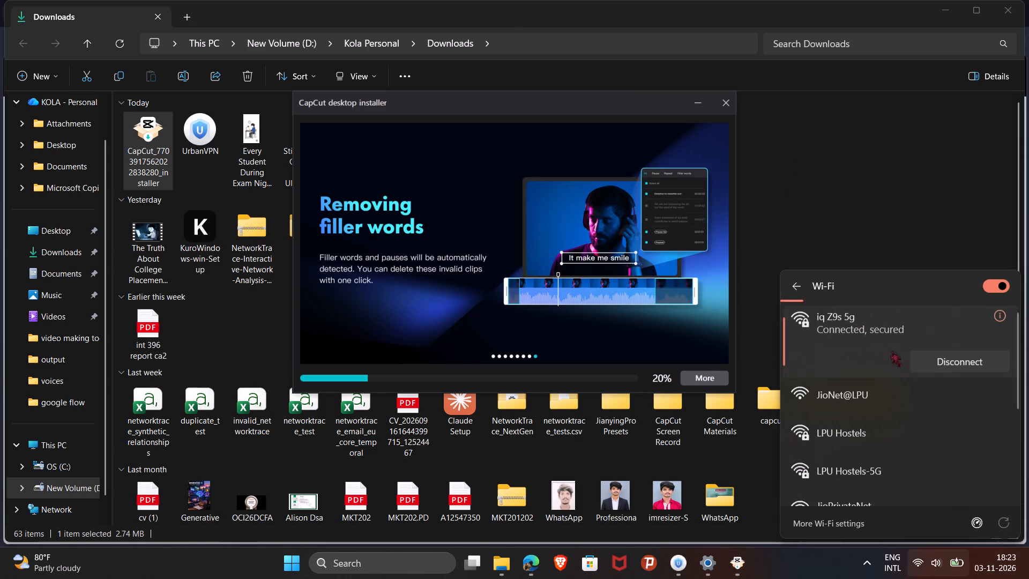
left_click(863, 473)
left_click(918, 482)
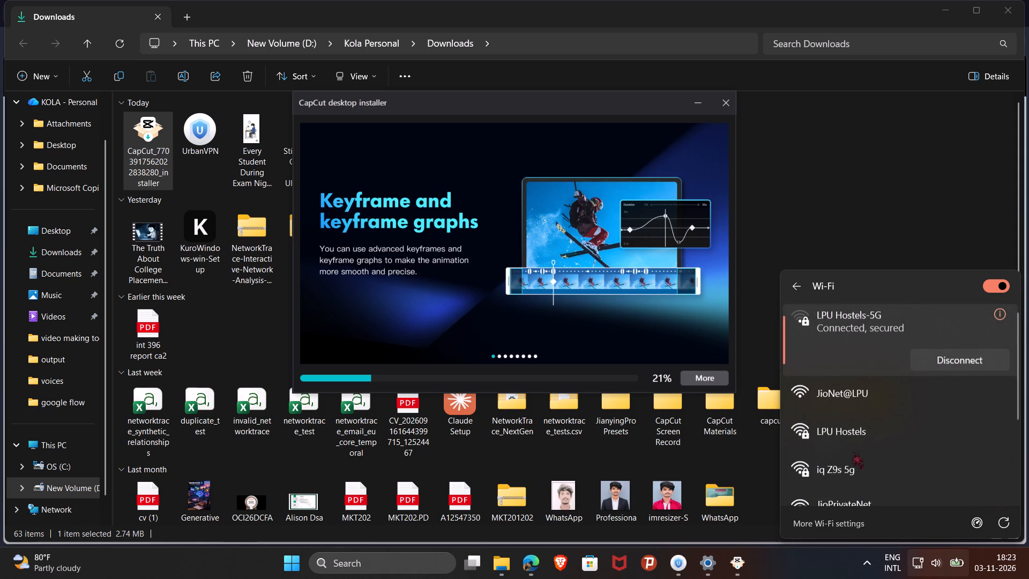
left_click(632, 304)
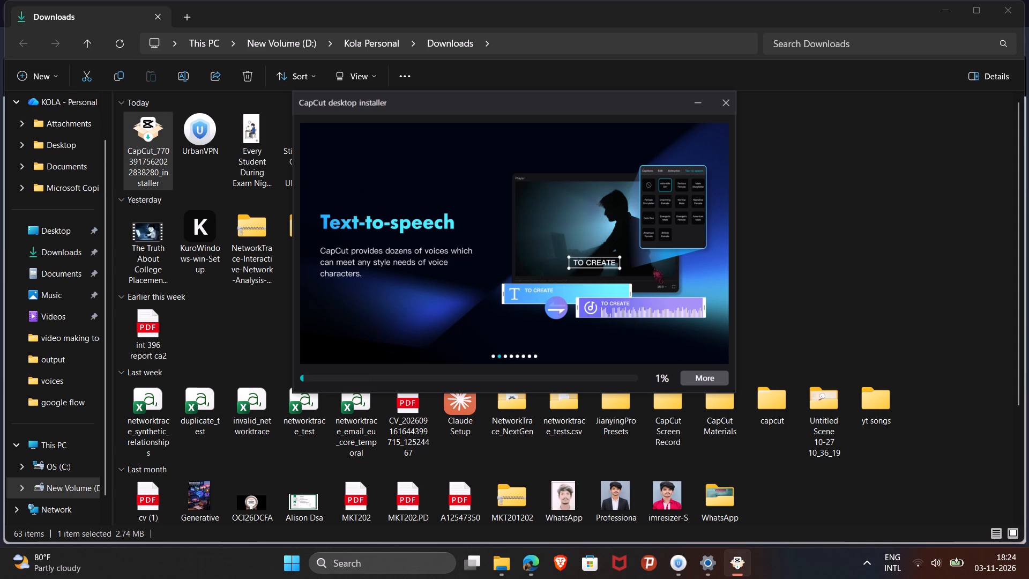
left_click(929, 567)
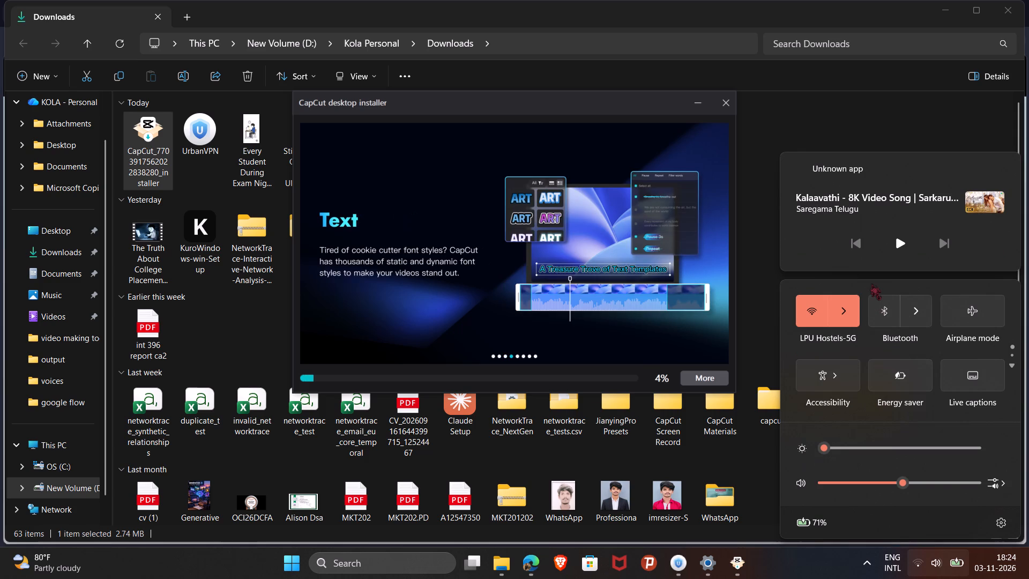
Switch to the running UrbanVPN app.
left_click(677, 554)
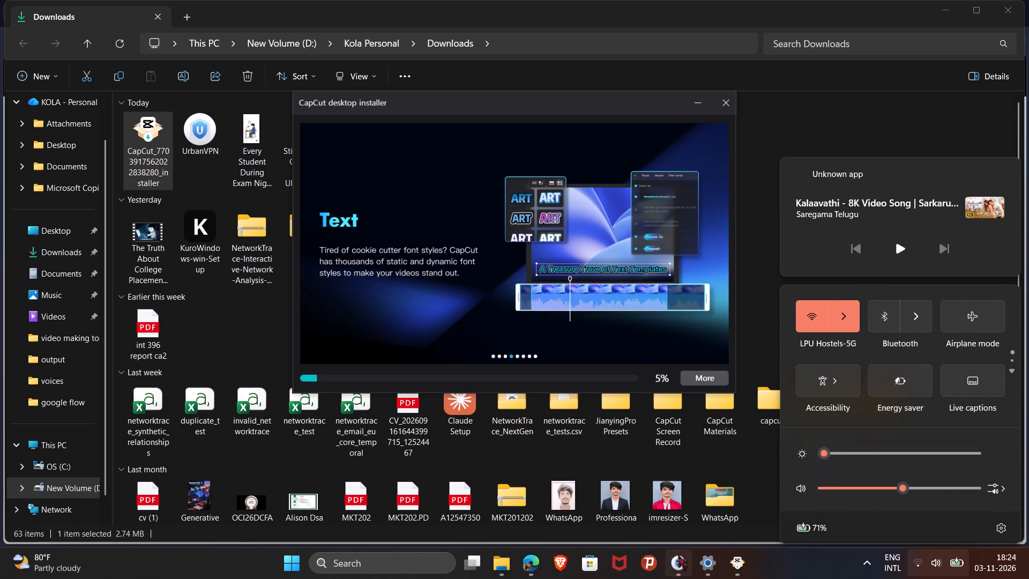
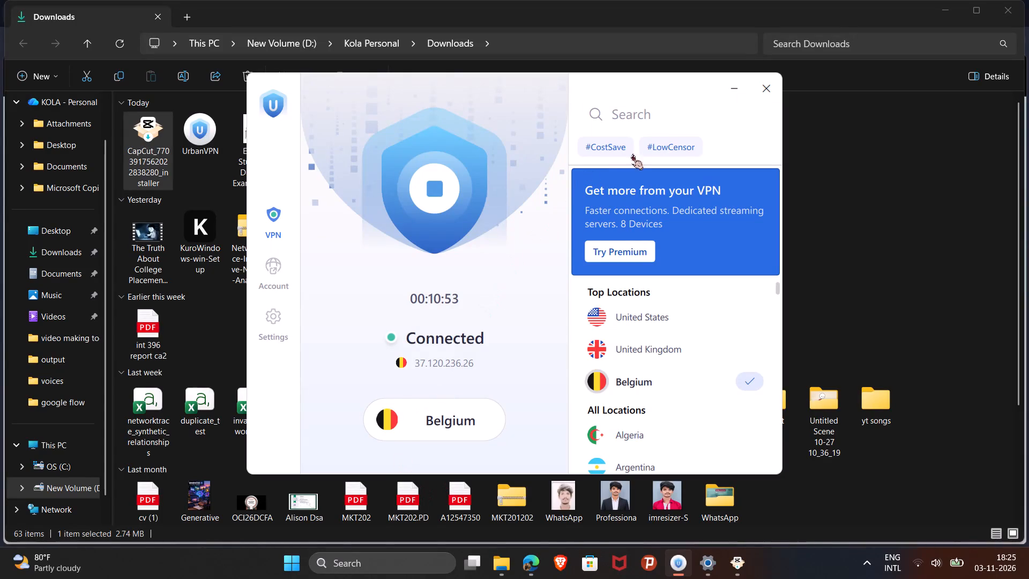
Minimise the Urban VPN window to check the CapCut installer's progress.
left_click(729, 94)
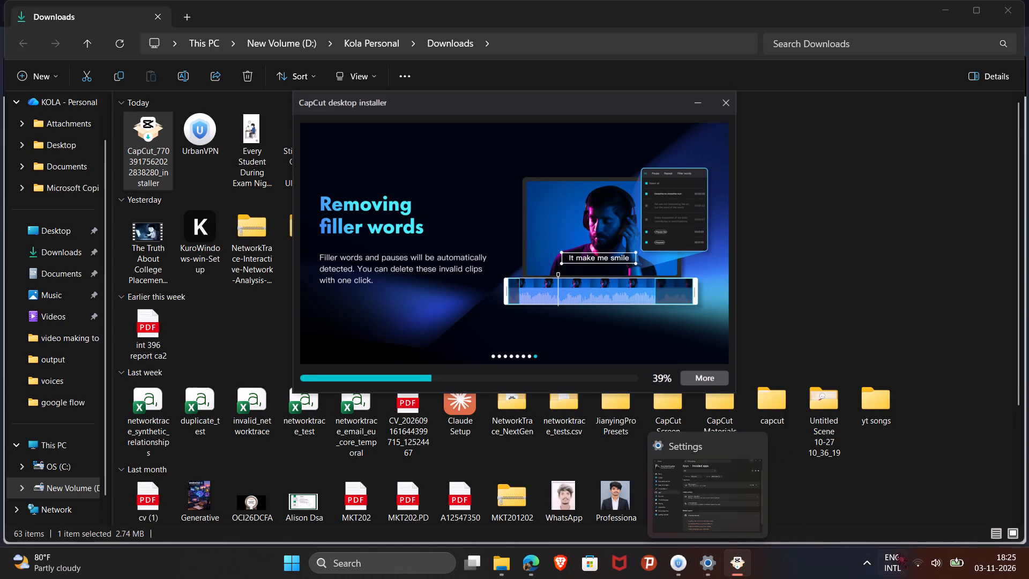
Bring the Urban VPN window back up.
left_click(679, 560)
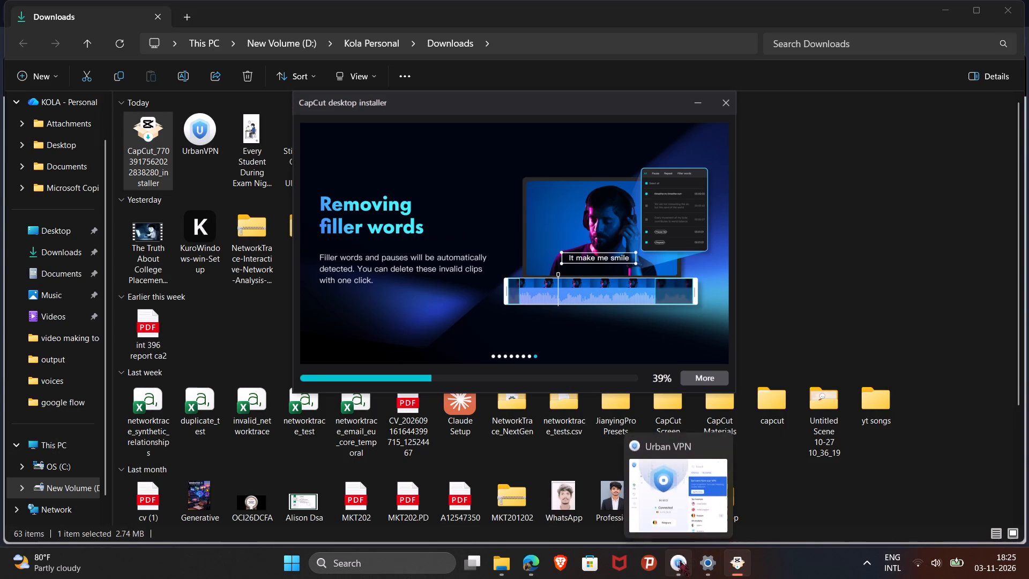
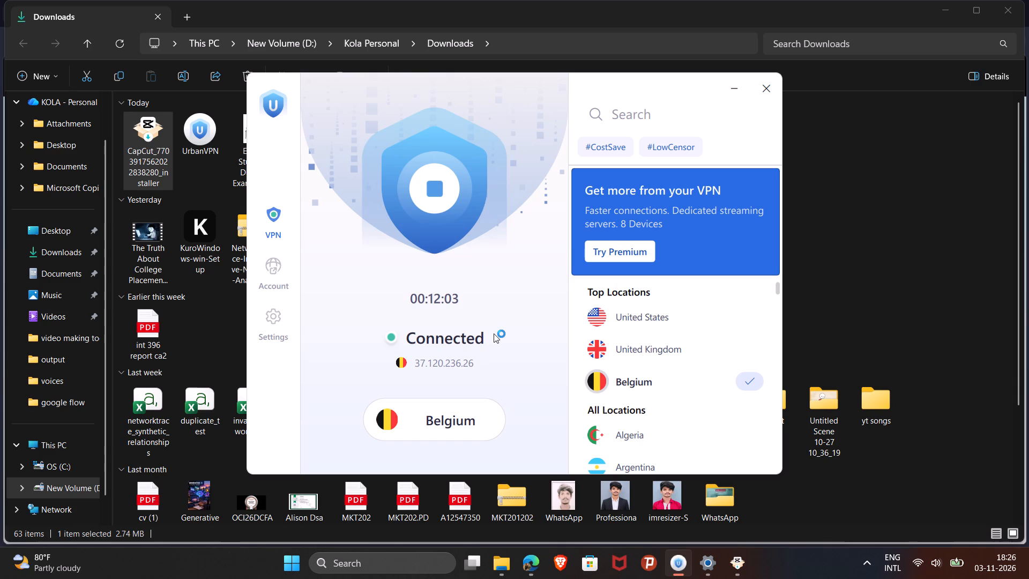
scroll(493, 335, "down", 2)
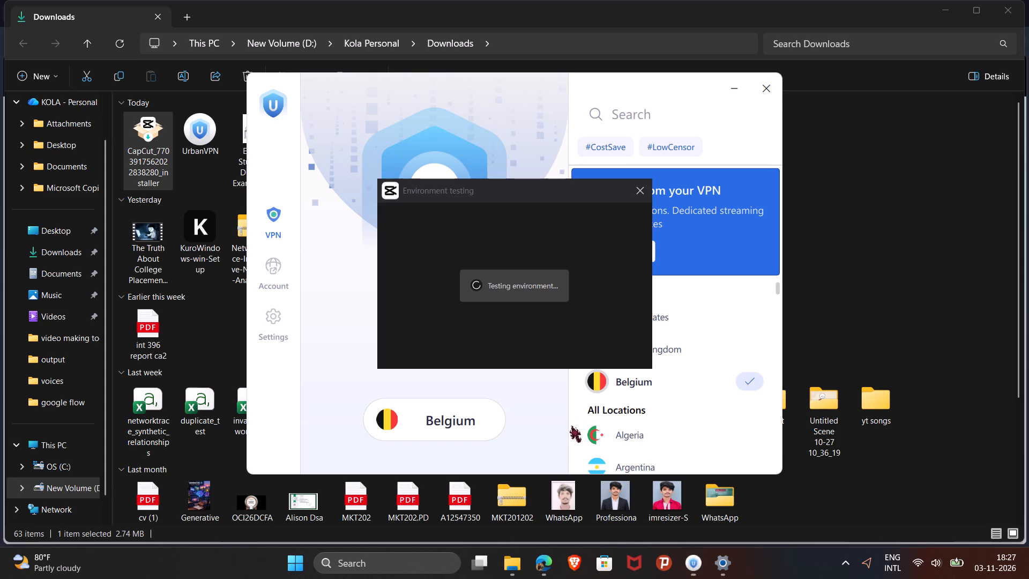
Close CapCut's Environment testing window while the environment test is still running.
left_click(633, 191)
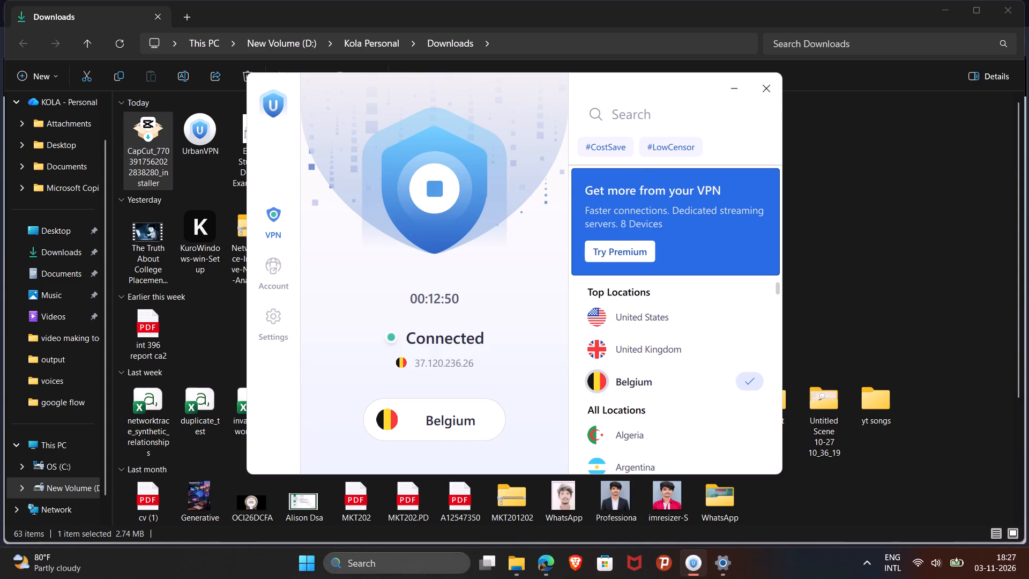
Search Windows for the CapCut app and switch to its home window.
left_click(415, 565)
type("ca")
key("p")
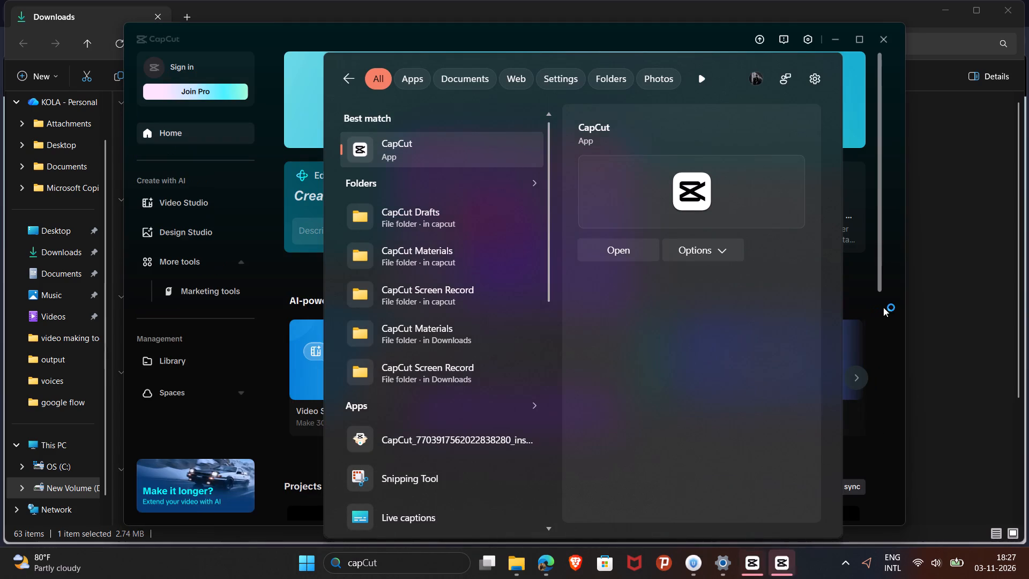
left_click(889, 302)
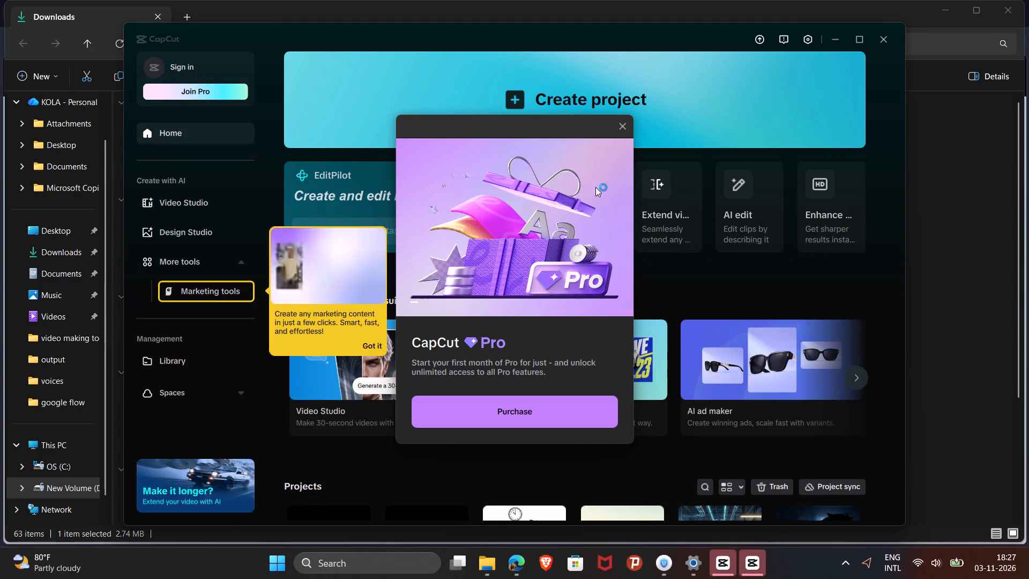
Dismiss the CapCut Pro purchase offer.
left_click(619, 130)
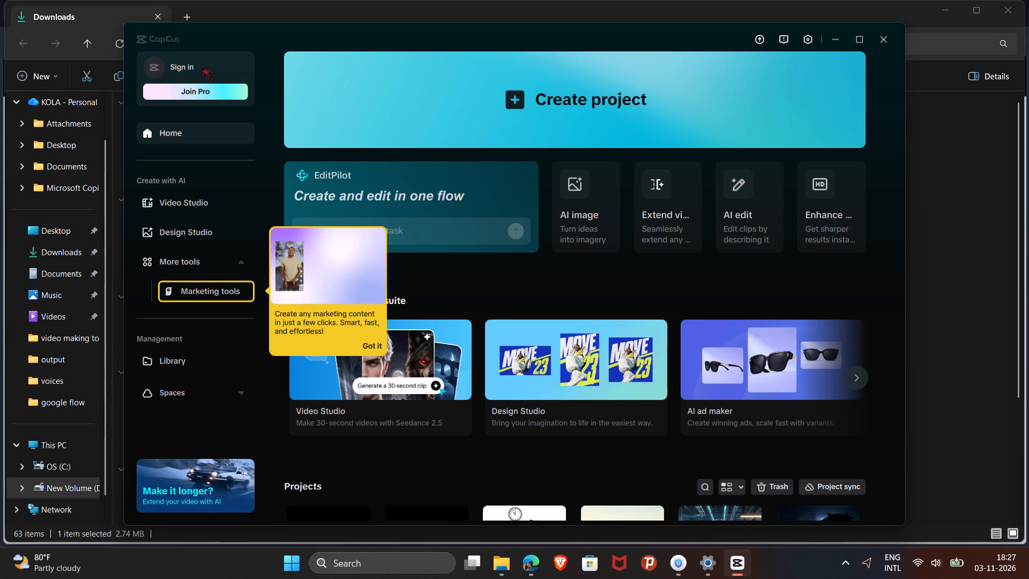
Open the account sign-in dialog from CapCut's home page.
left_click(206, 66)
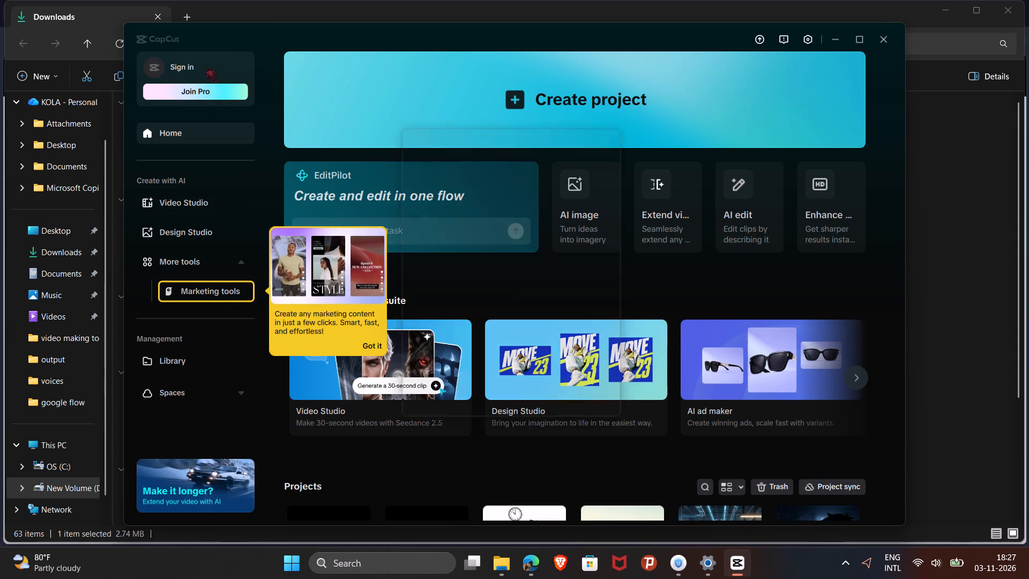
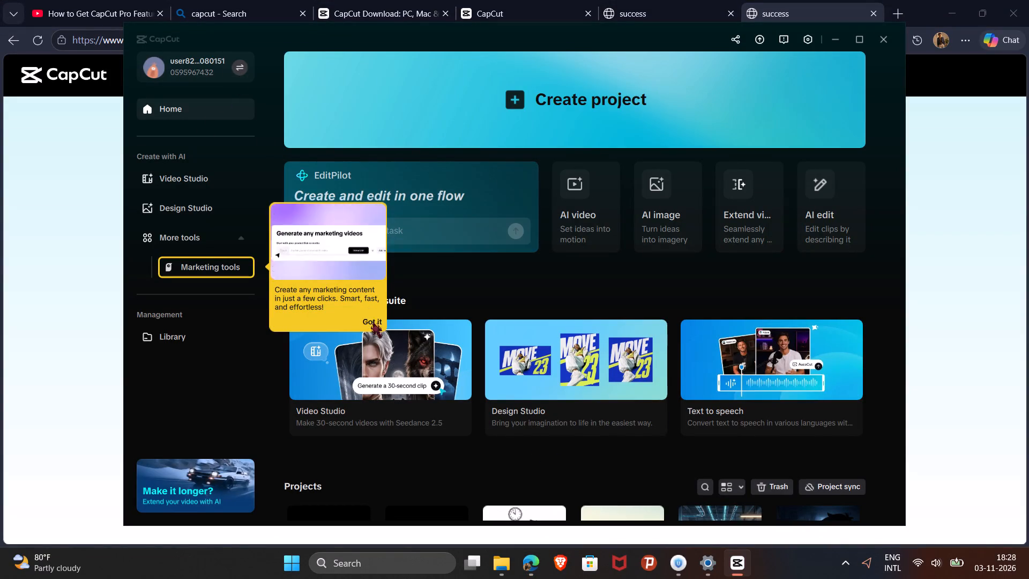
Create a new CapCut project and dismiss the walkthrough tips in the editor.
left_click(468, 118)
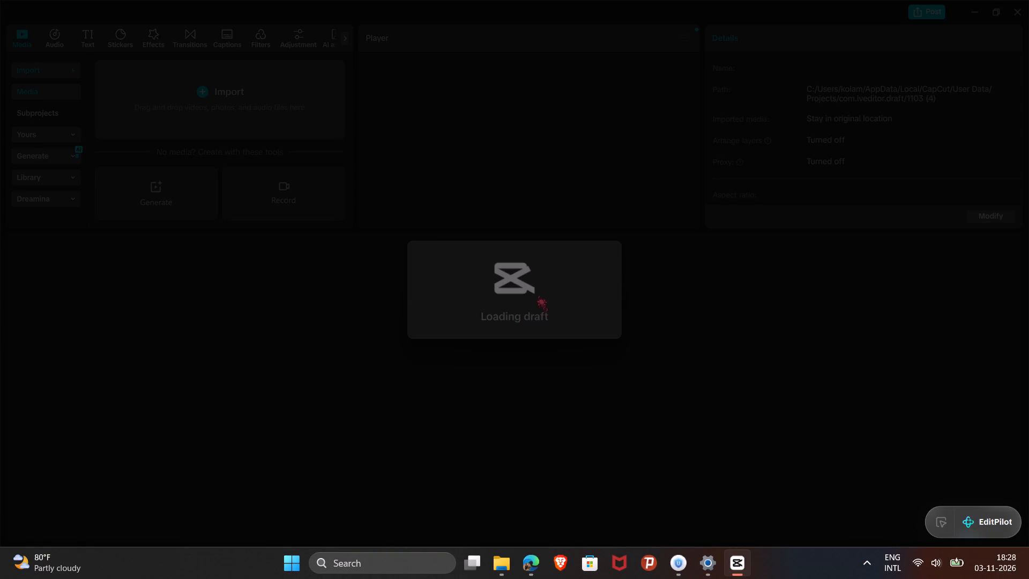
left_click(363, 123)
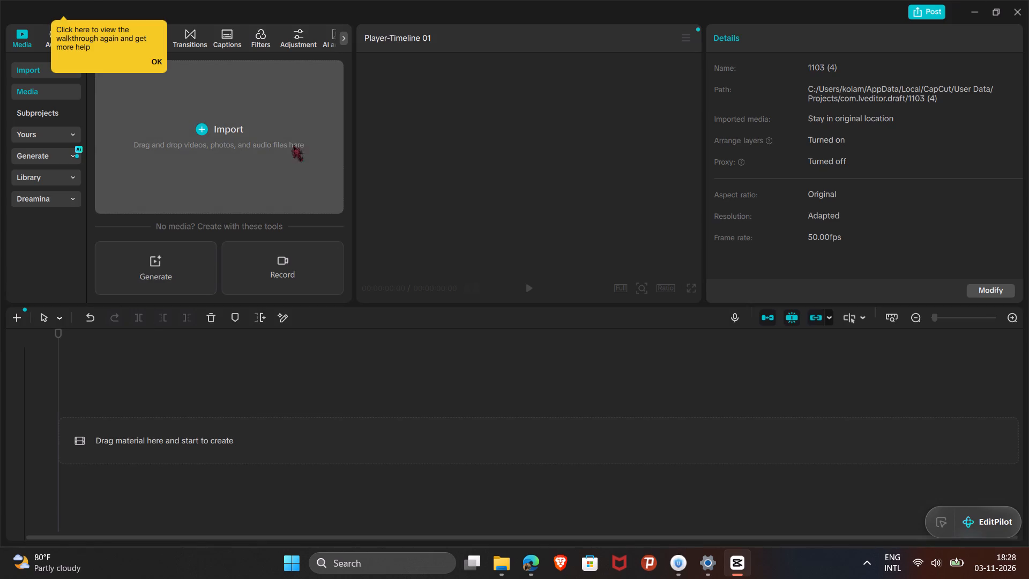
left_click(209, 39)
left_click(158, 61)
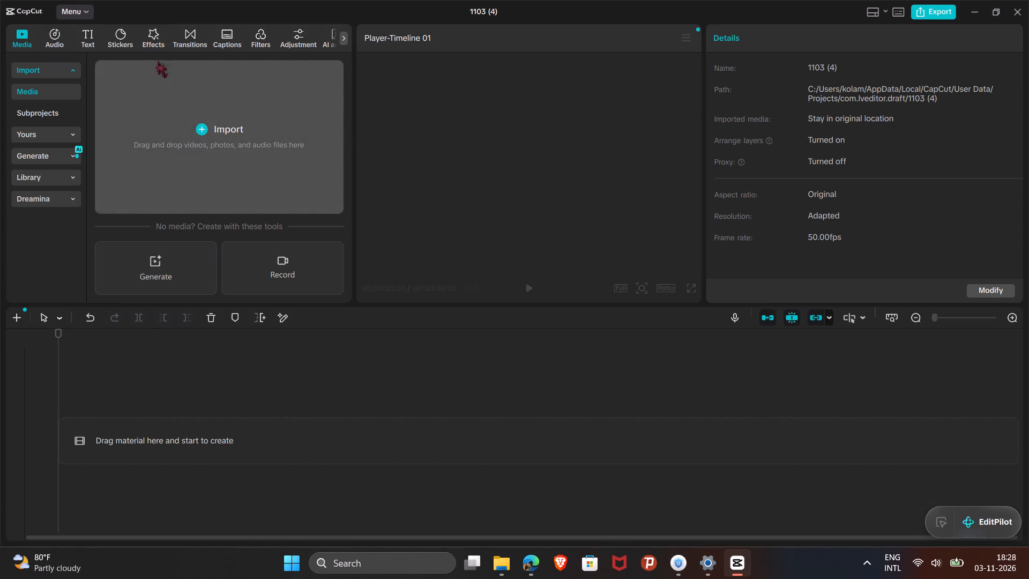
Browse the effects and sticker libraries and preview various Trending stickers, including the subscribe, REC and heartbeat ones.
left_click(150, 38)
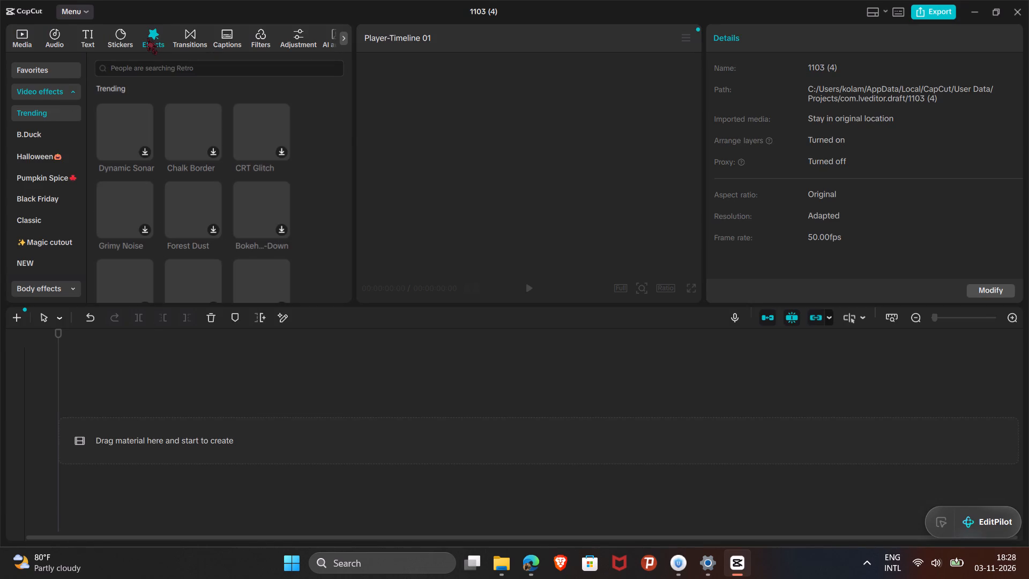
left_click(119, 38)
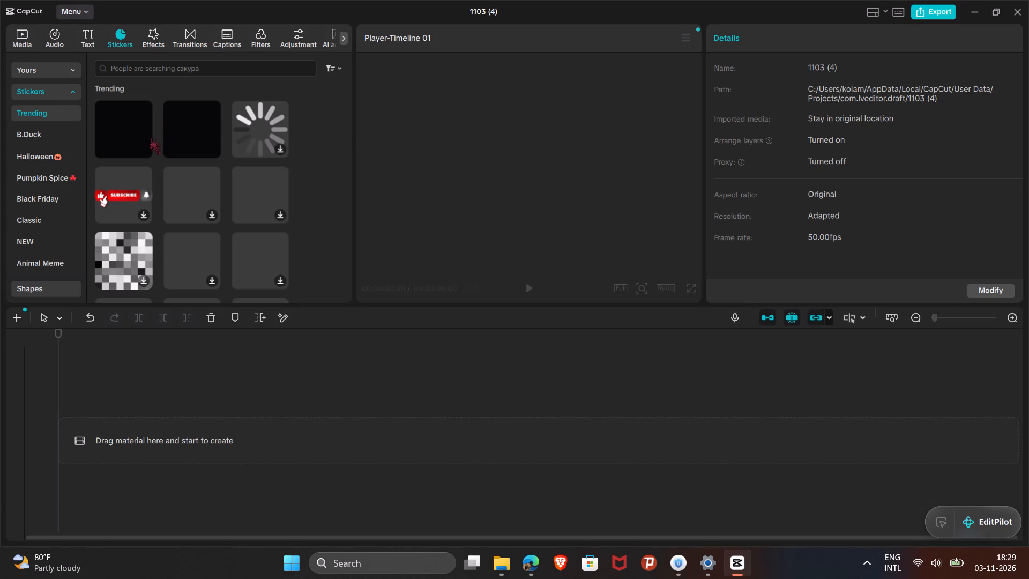
left_click(132, 141)
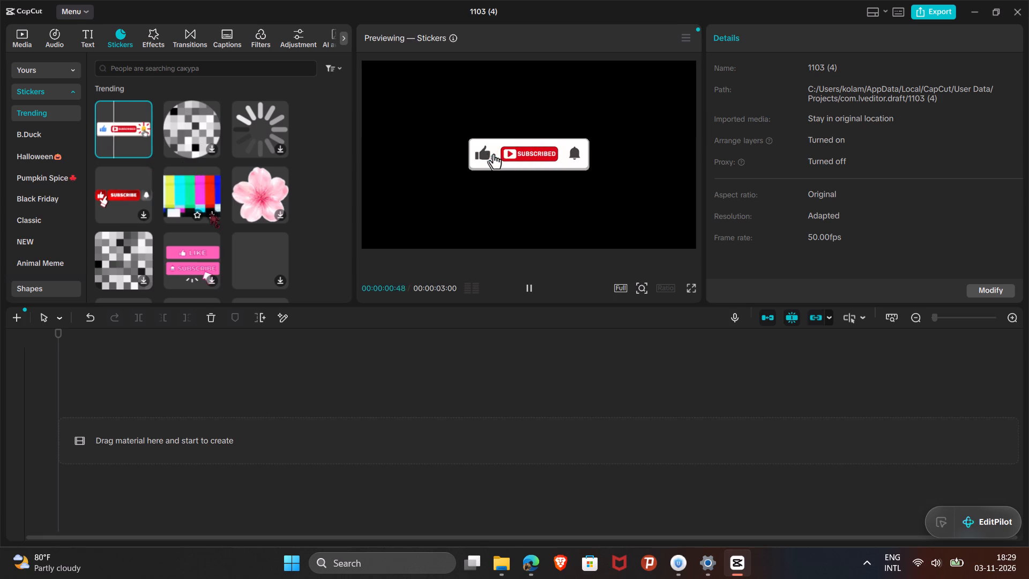
left_click(205, 137)
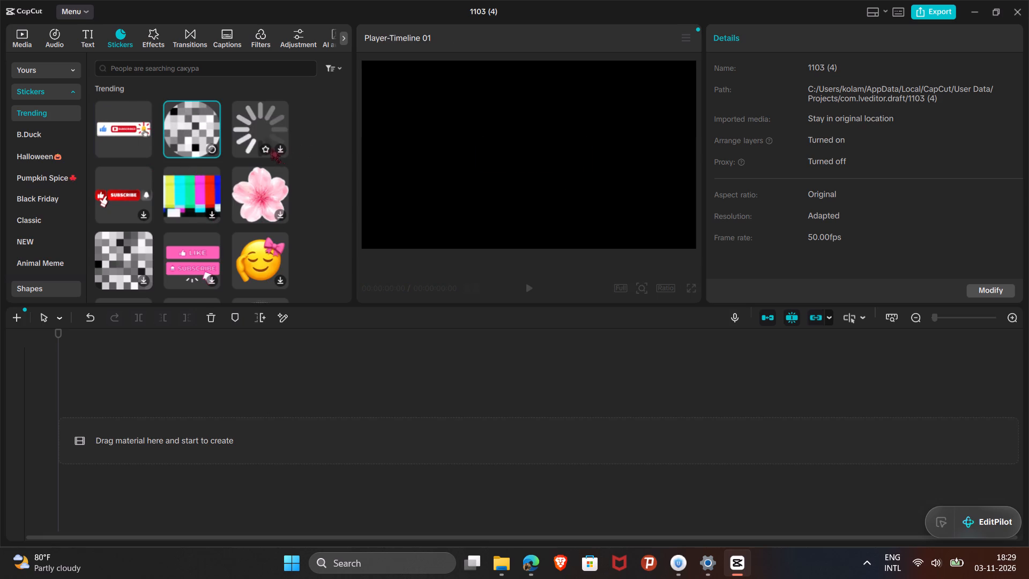
left_click(256, 145)
left_click(253, 200)
left_click(194, 195)
left_click(133, 201)
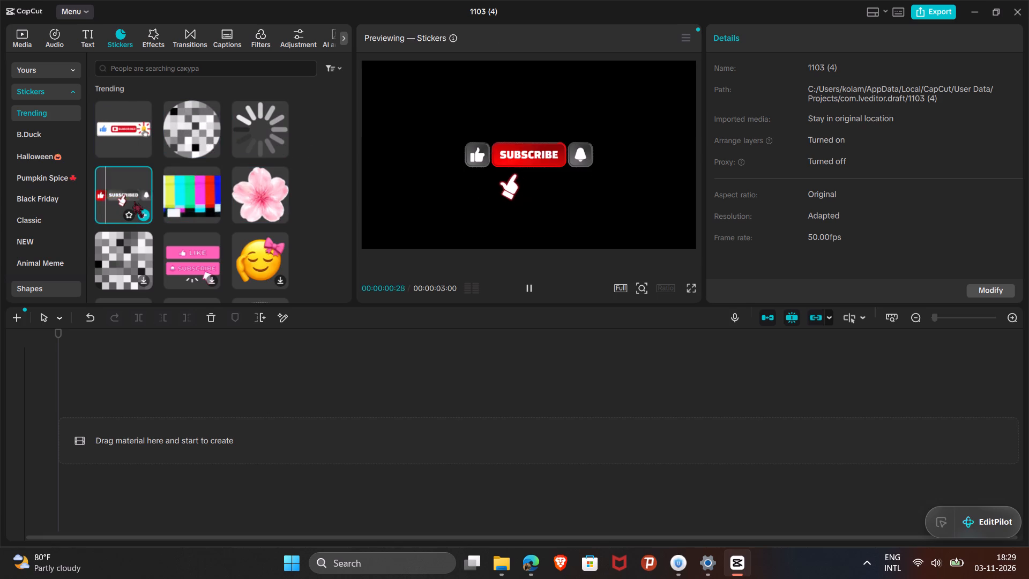
left_click(189, 205)
left_click(249, 205)
left_click(252, 251)
left_click(183, 257)
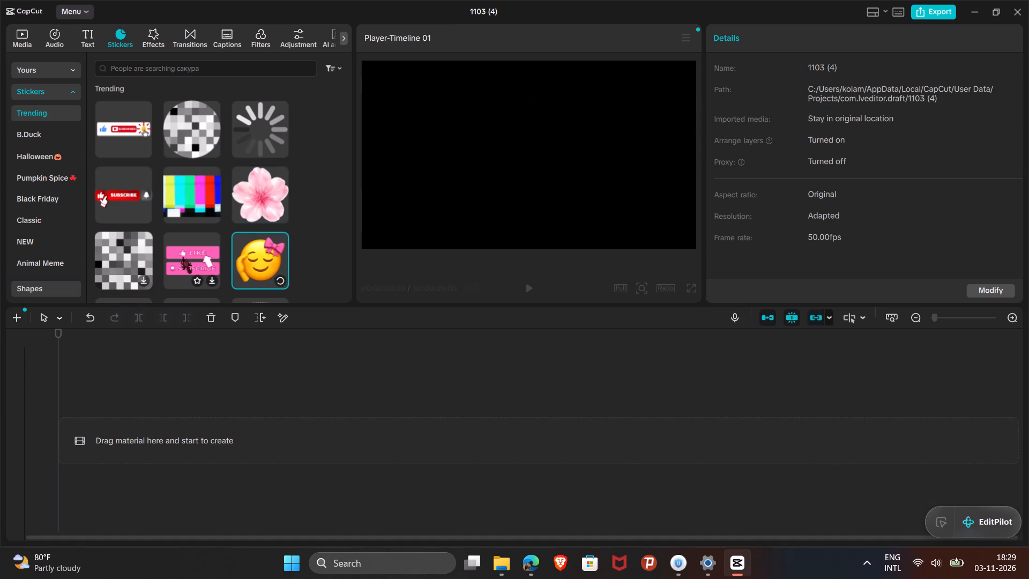
left_click(140, 263)
scroll(184, 248, "down", 1)
left_click(137, 253)
left_click(177, 255)
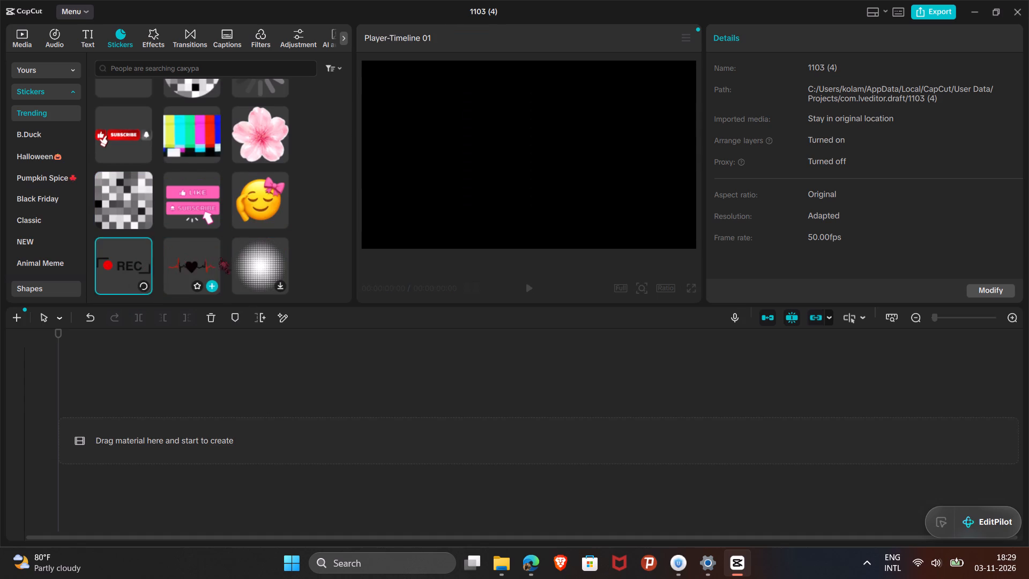
left_click(241, 259)
Switch to the YouTube tutorial in Edge and watch the part after the Russia VPN connection, pausing at the project editor.
left_click(534, 571)
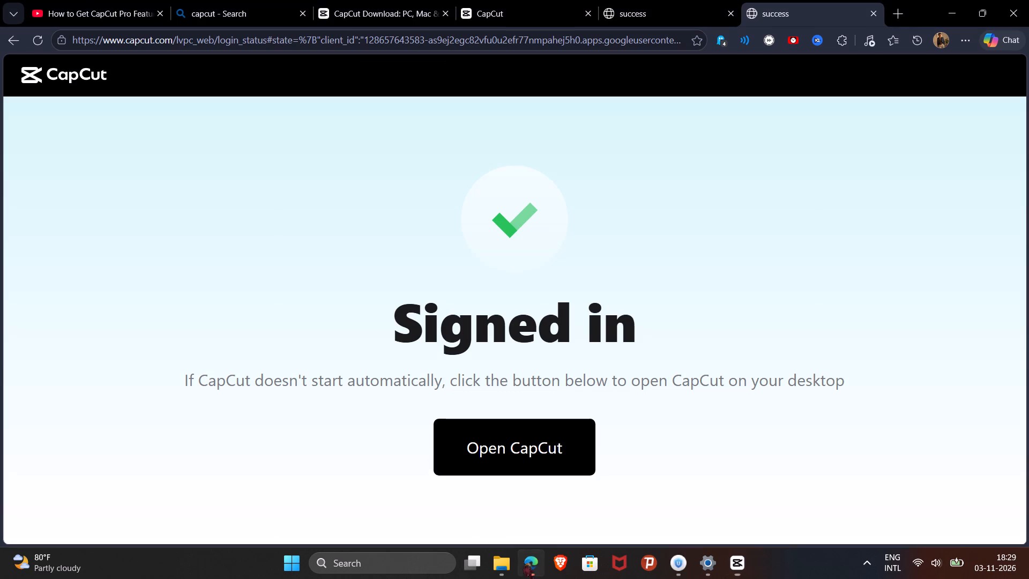
left_click(106, 0)
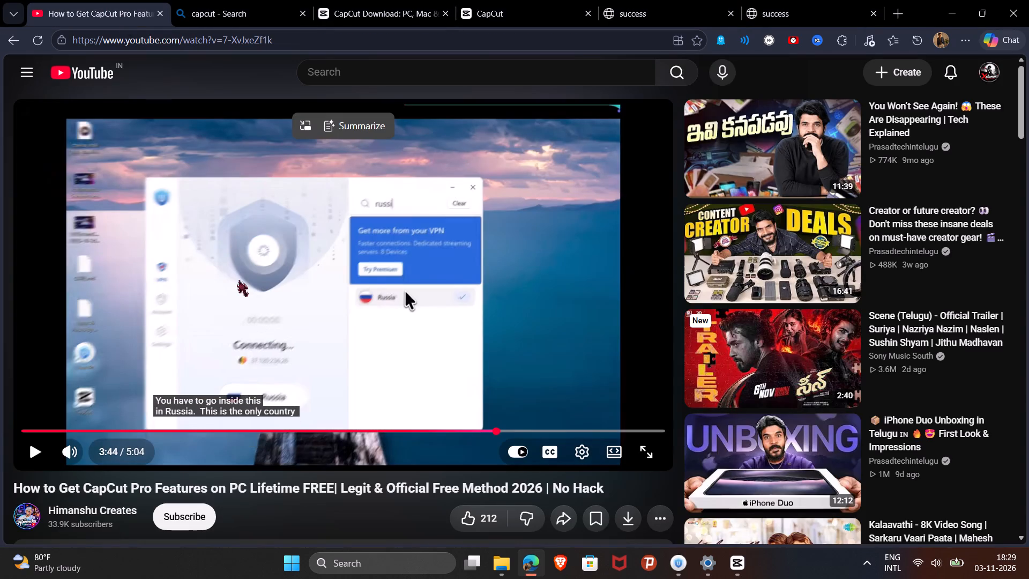
left_click(238, 280)
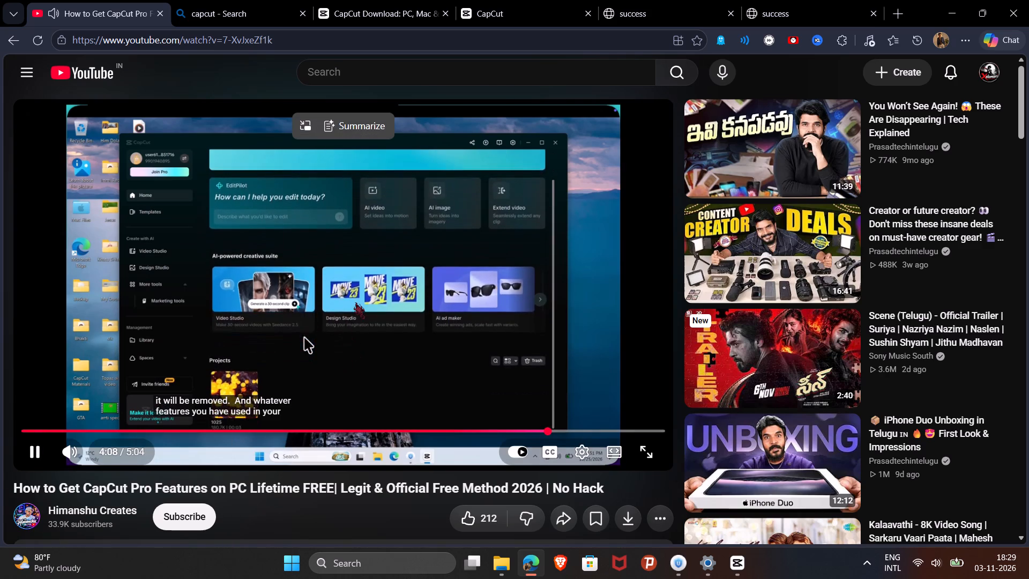
left_click(355, 302)
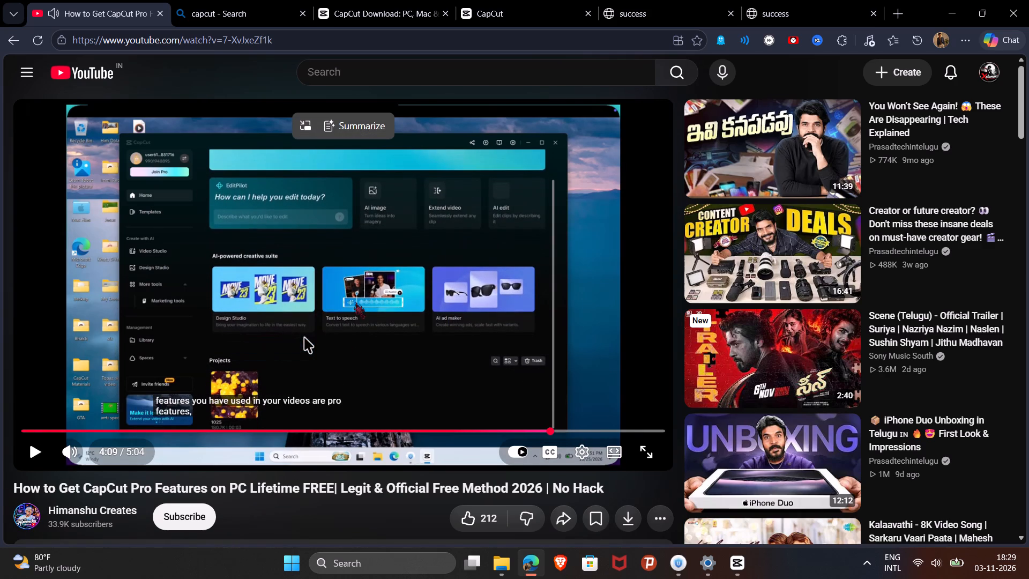
left_click(355, 302)
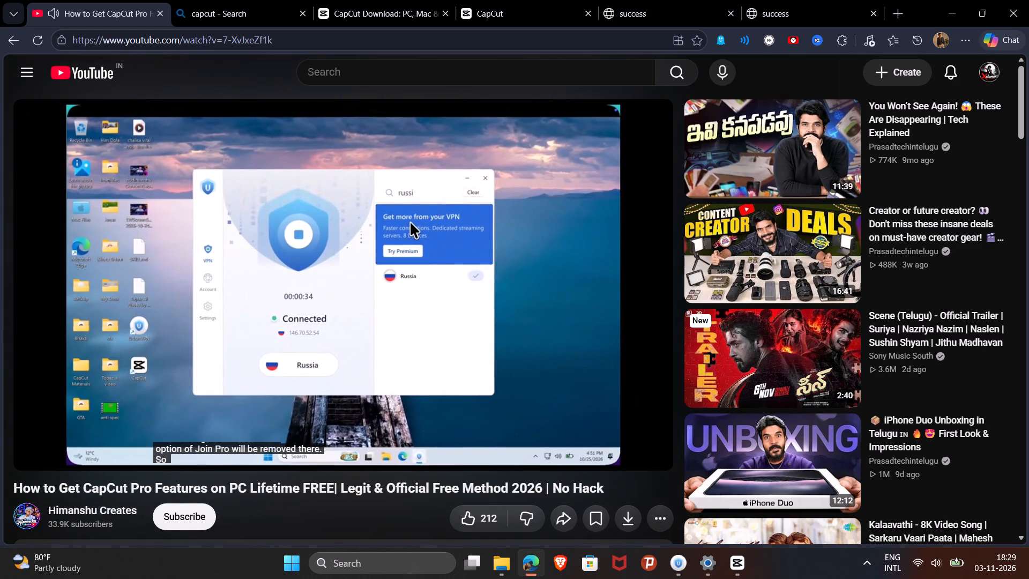
left_click(353, 364)
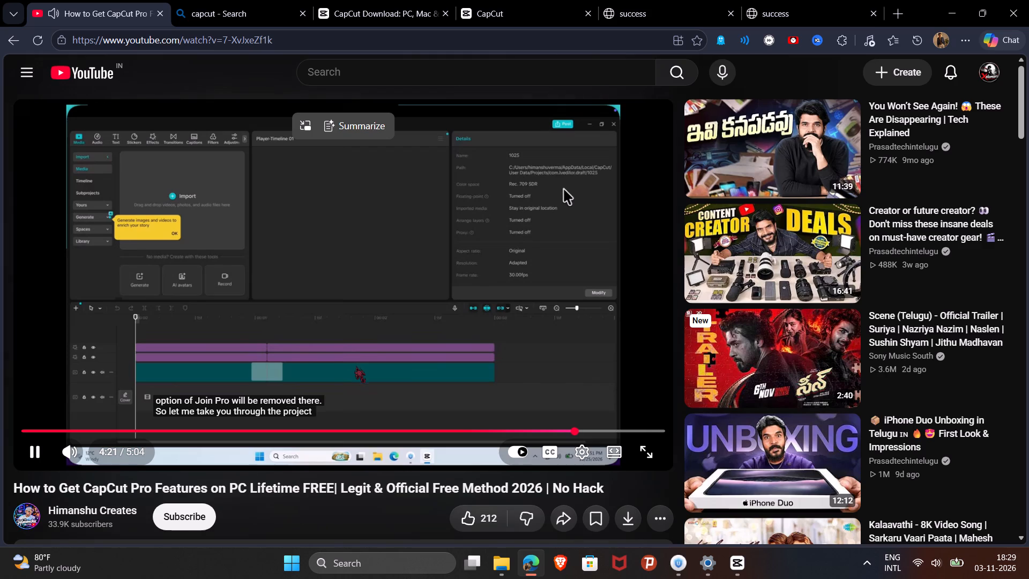
Switch to CapCut, close the empty project and minimize the home window.
left_click(740, 565)
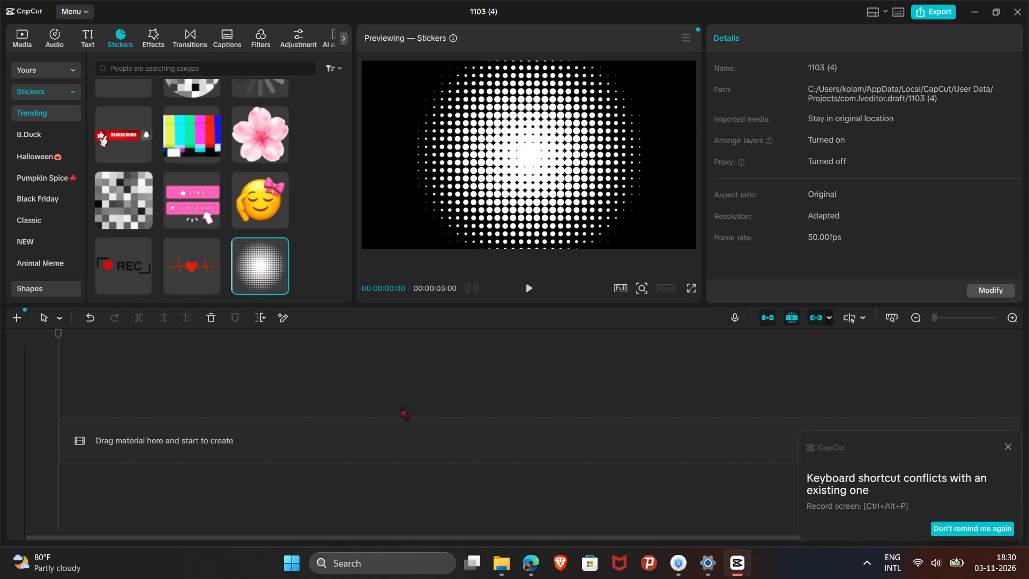
left_click(1023, 6)
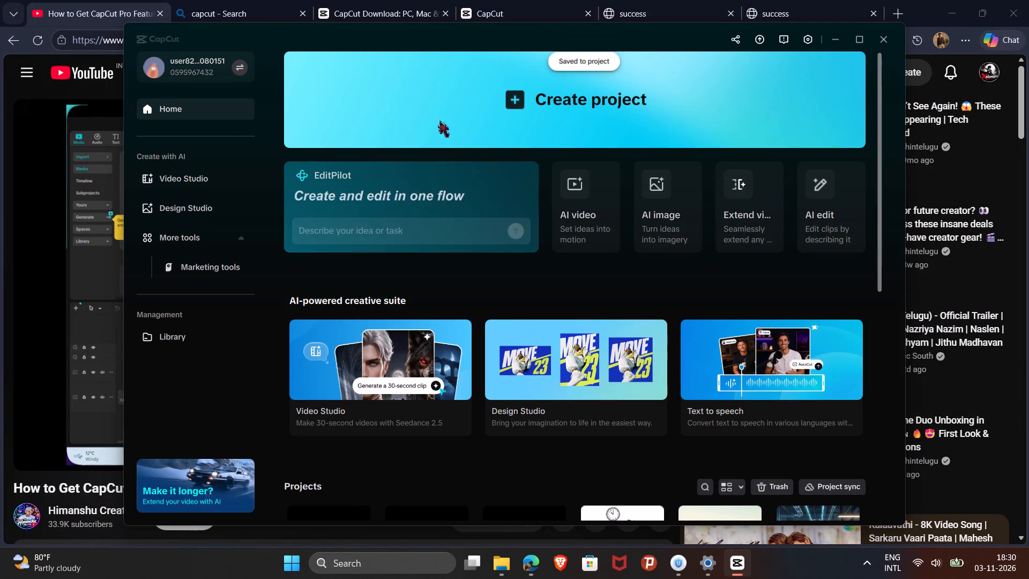
left_click(837, 43)
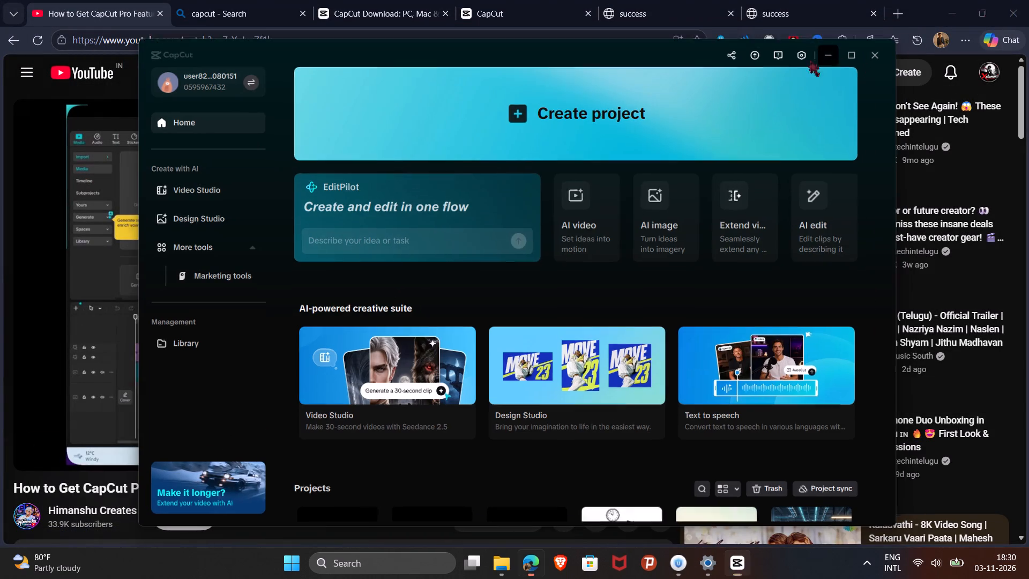
Watch the tutorial's export demonstration, skipping ahead, then pause it and look through the video's comments.
left_click(433, 291)
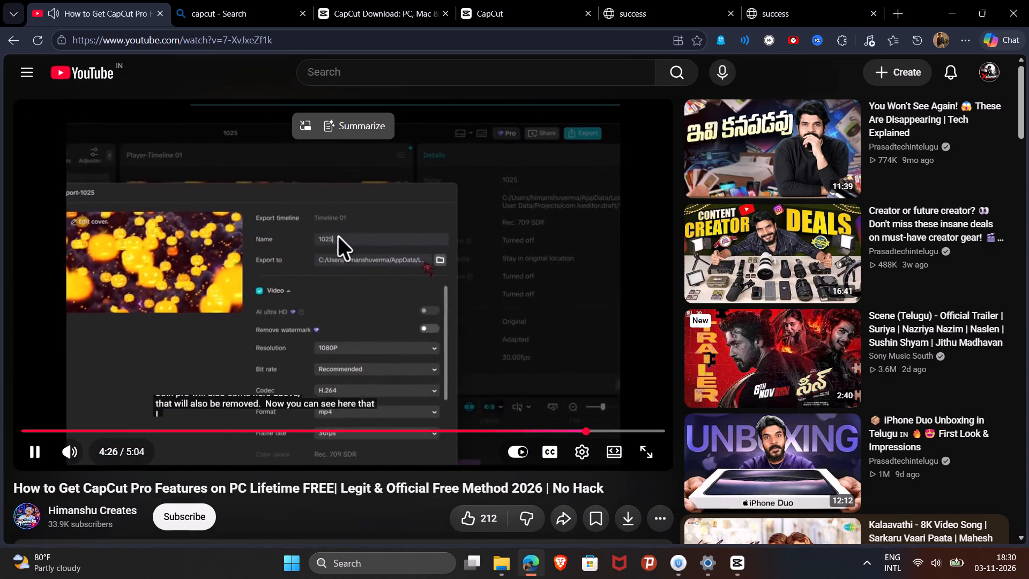
key("Right")
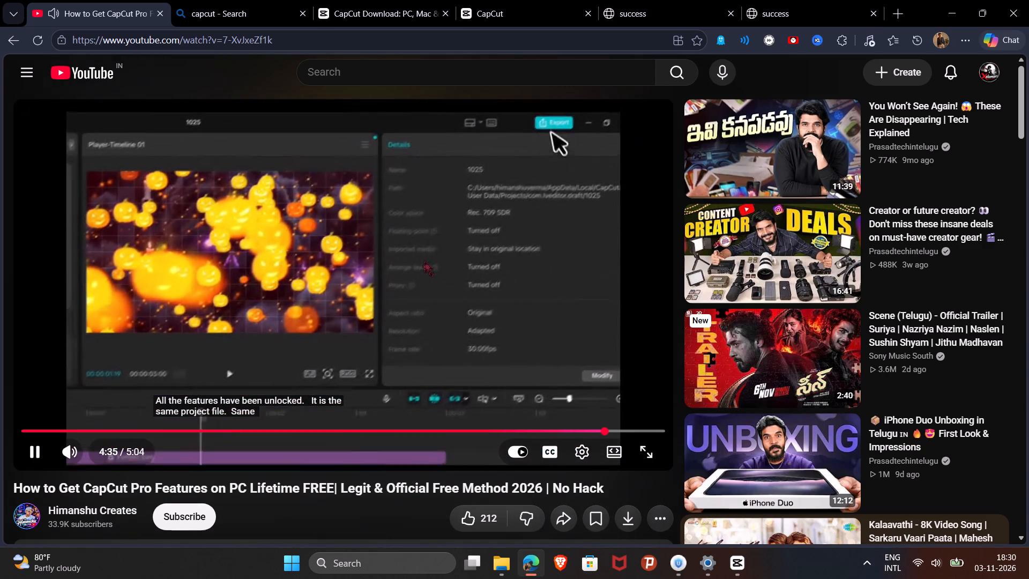
key("Right")
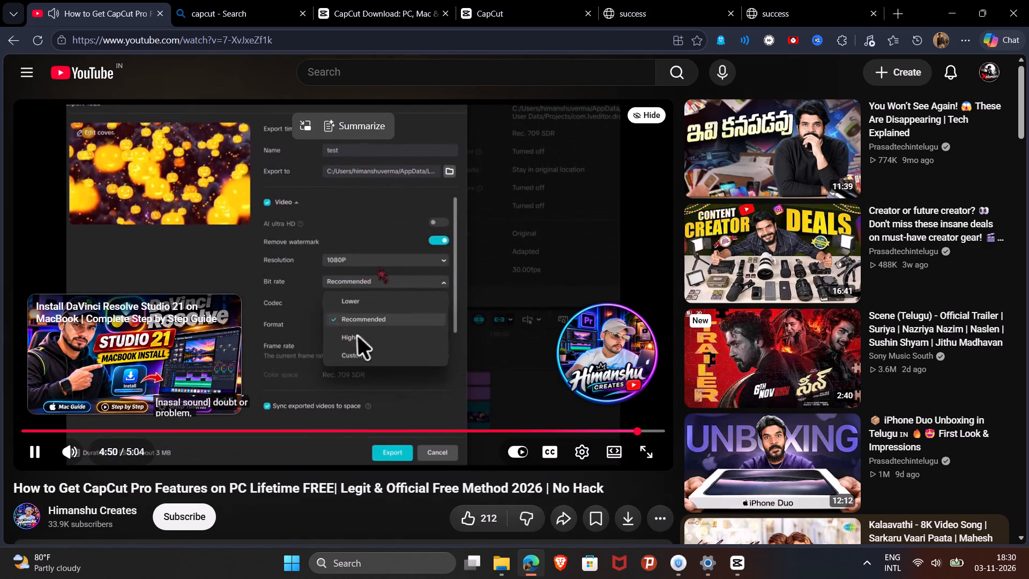
left_click(378, 267)
scroll(378, 267, "down", 5)
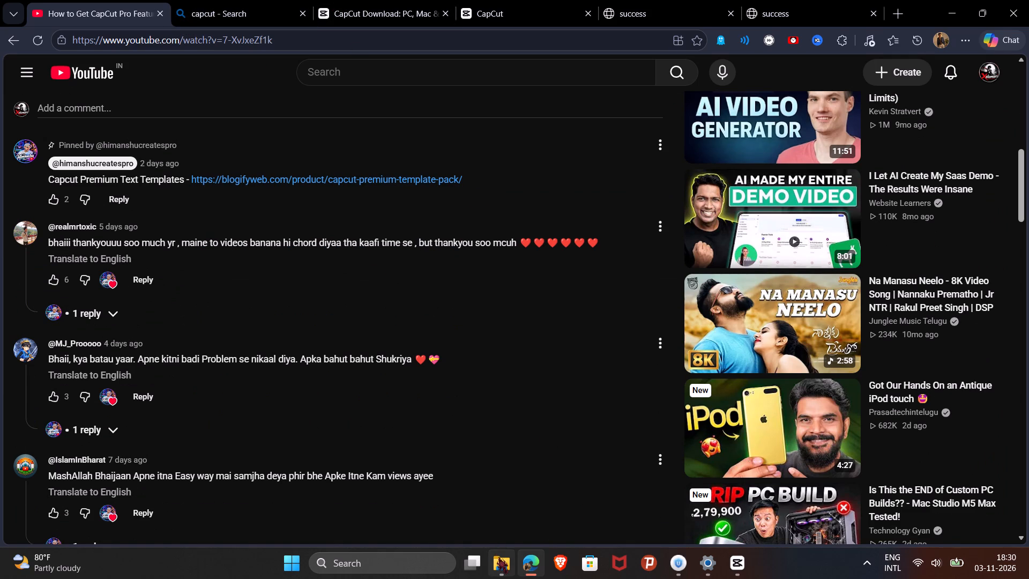
Switch to CapCut and create another new project.
left_click(745, 566)
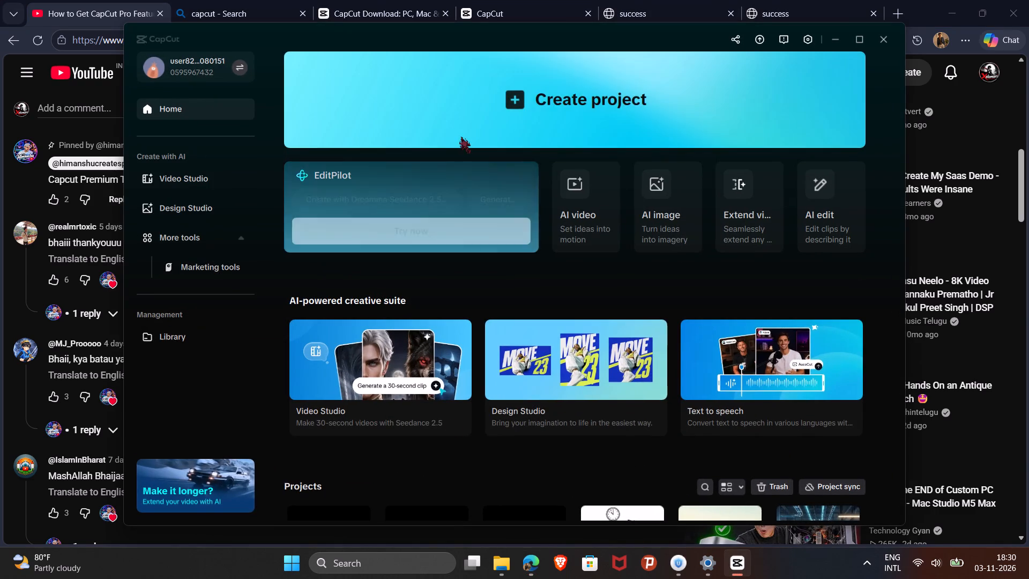
left_click(461, 137)
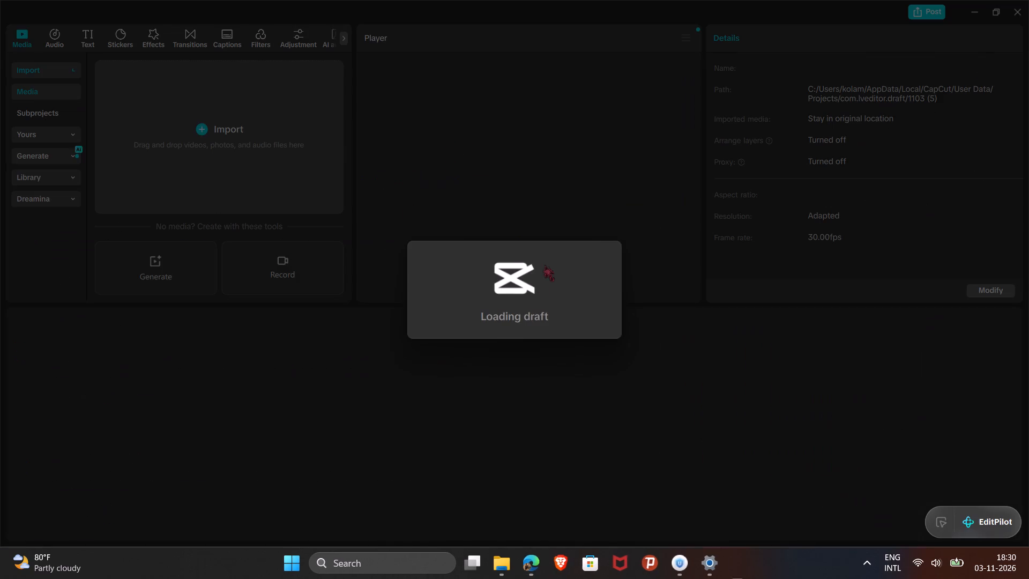
Import the d8910ed2-7a2c-4123-8955-a7e1000e1580 MP4 from the voices folder in Downloads and dismiss the Split scene tip.
left_click(237, 144)
left_click(229, 153)
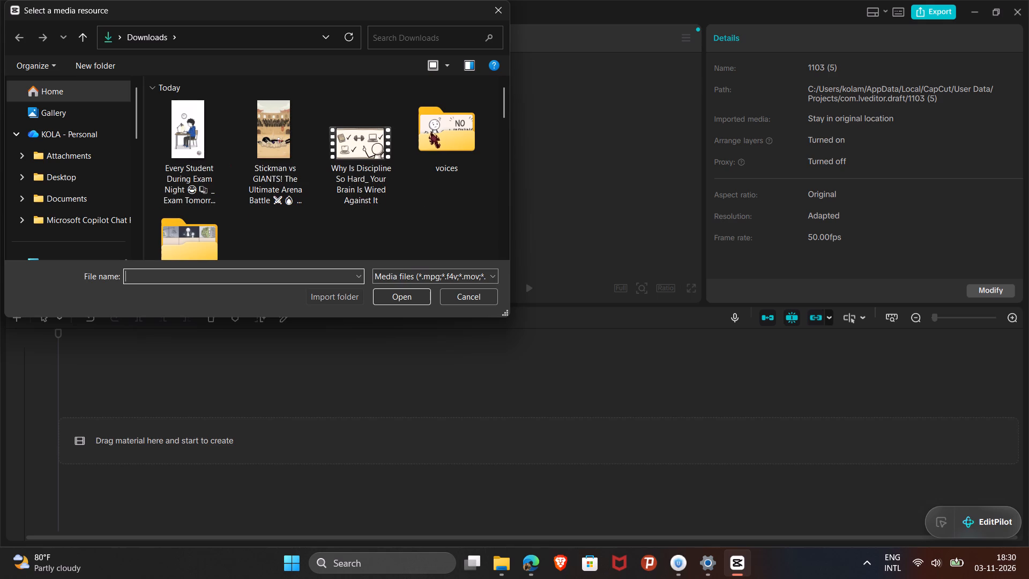
double_click(207, 249)
scroll(274, 162, "down", 8)
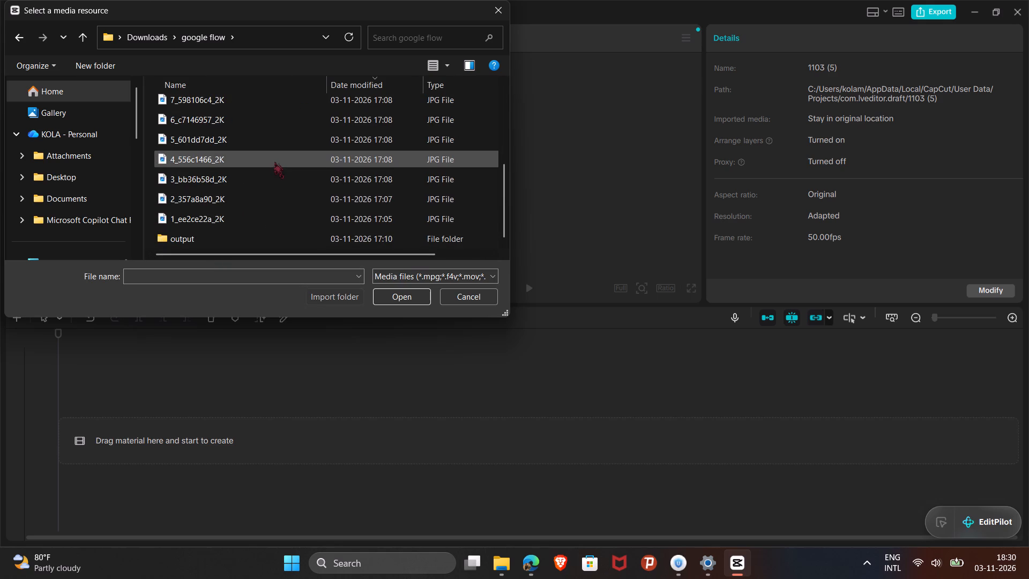
left_click(14, 32)
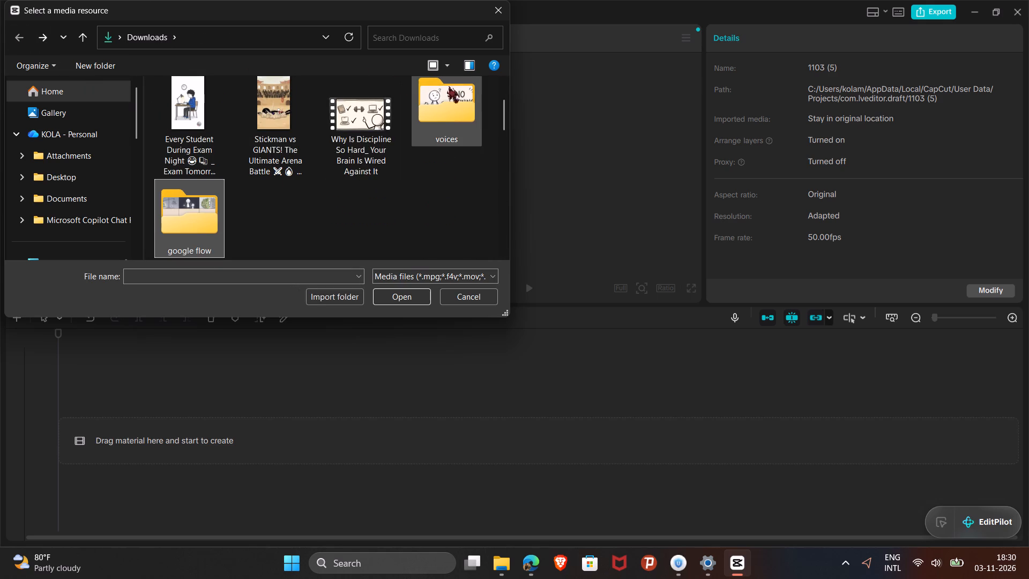
double_click(459, 96)
scroll(286, 143, "down", 4)
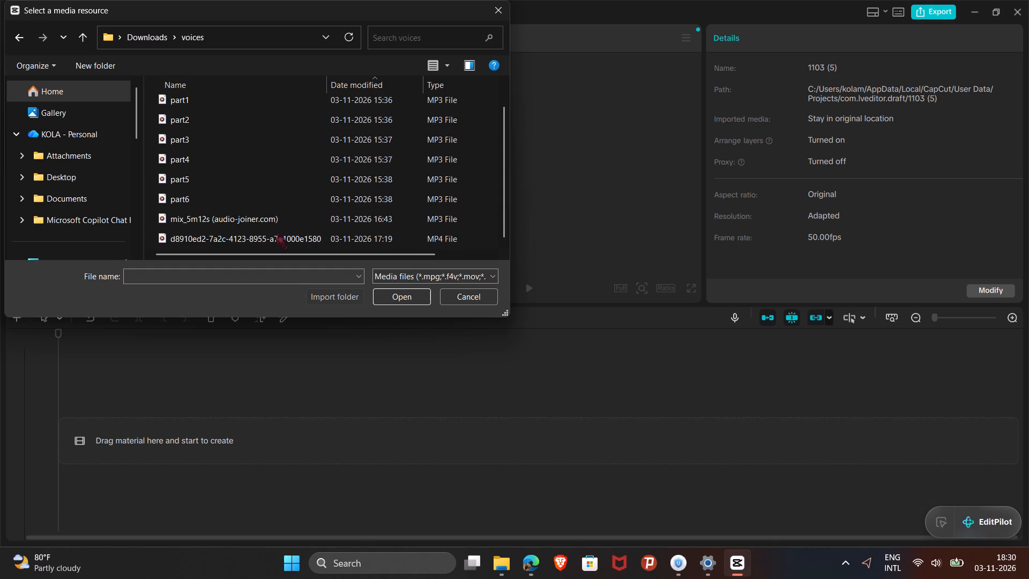
left_click(274, 241)
left_click(402, 289)
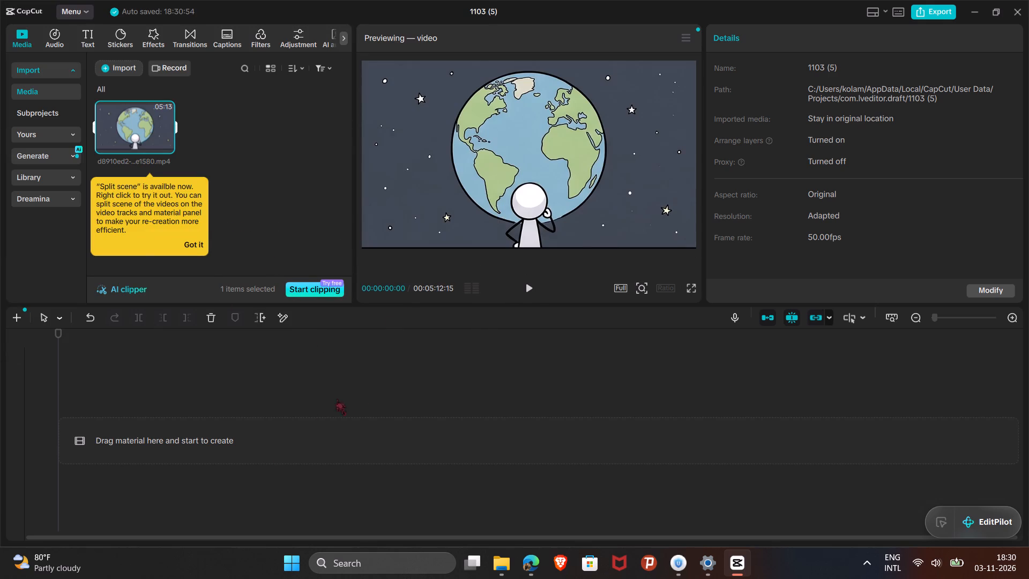
left_click(188, 240)
left_click(202, 246)
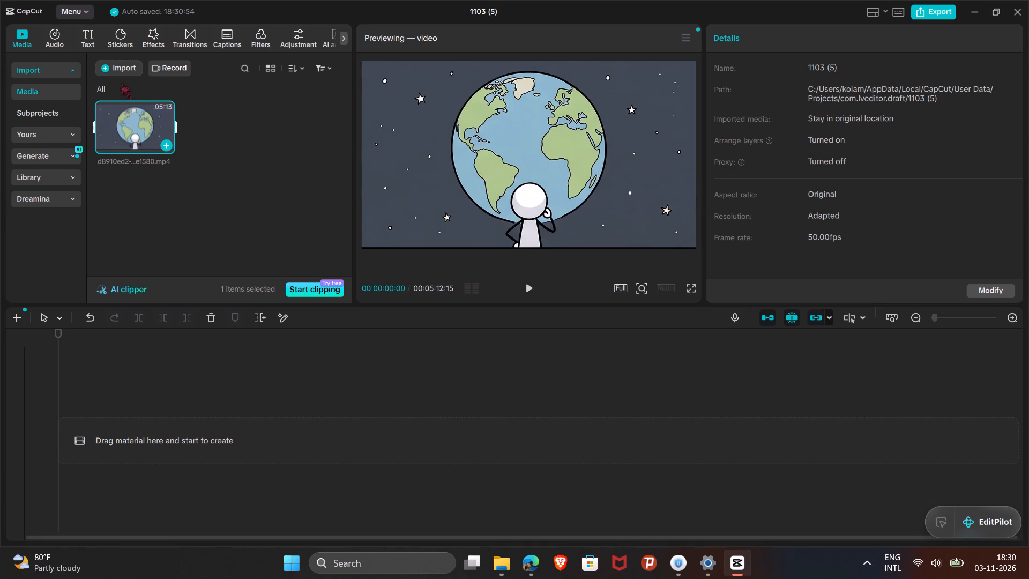
Look through the voices folder for more media to import, and close the file browser without importing anything.
left_click(125, 69)
left_click(155, 99)
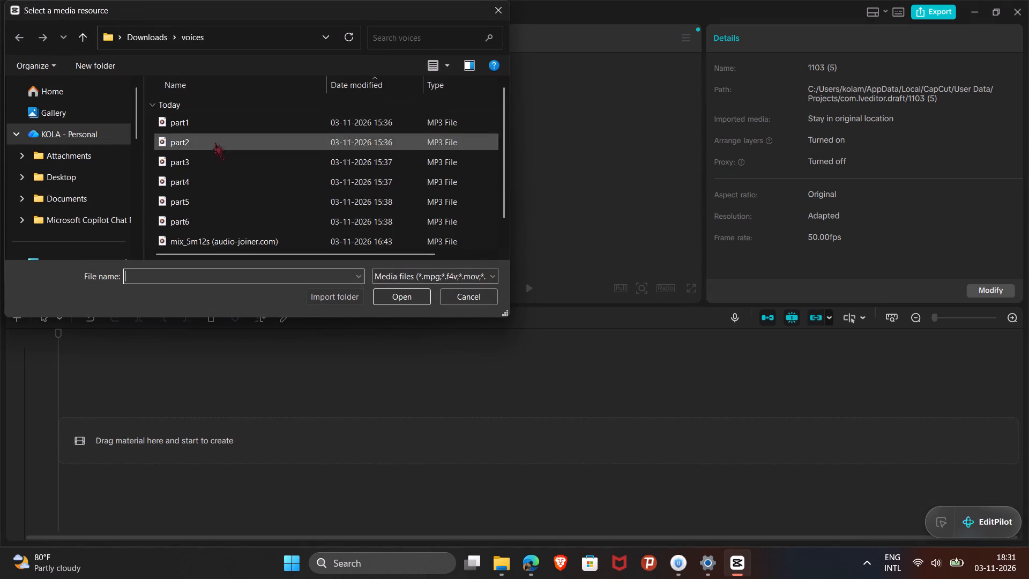
scroll(249, 238, "down", 5)
scroll(249, 214, "up", 4)
scroll(249, 214, "down", 5)
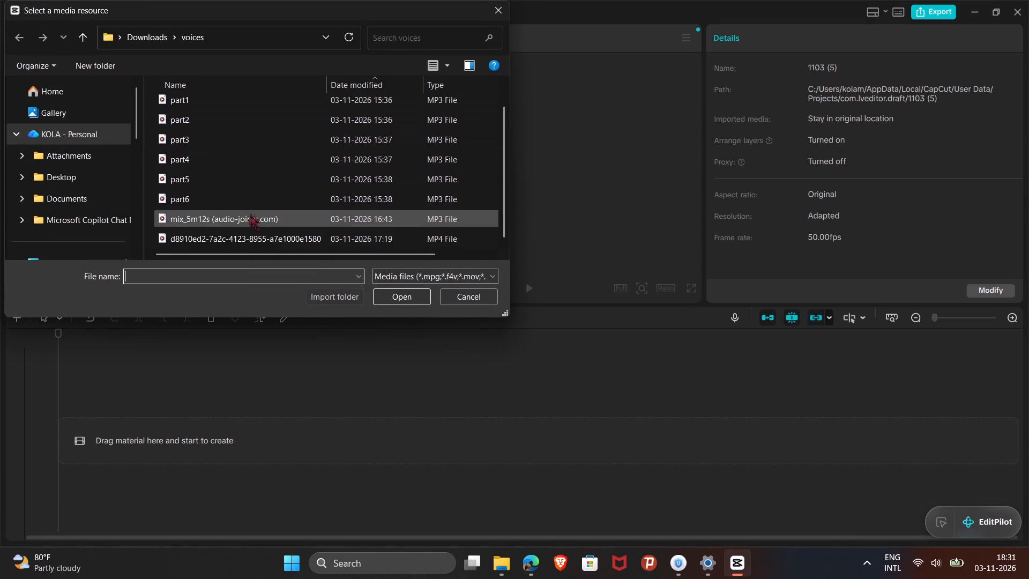
scroll(249, 214, "down", 4)
scroll(249, 214, "up", 5)
scroll(249, 214, "down", 5)
scroll(249, 214, "up", 4)
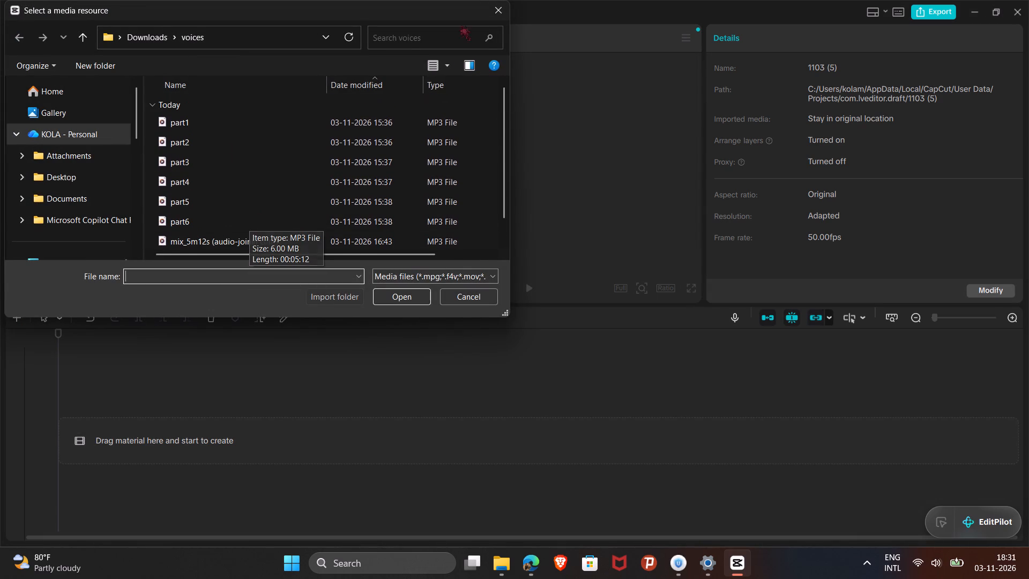
left_click(494, 16)
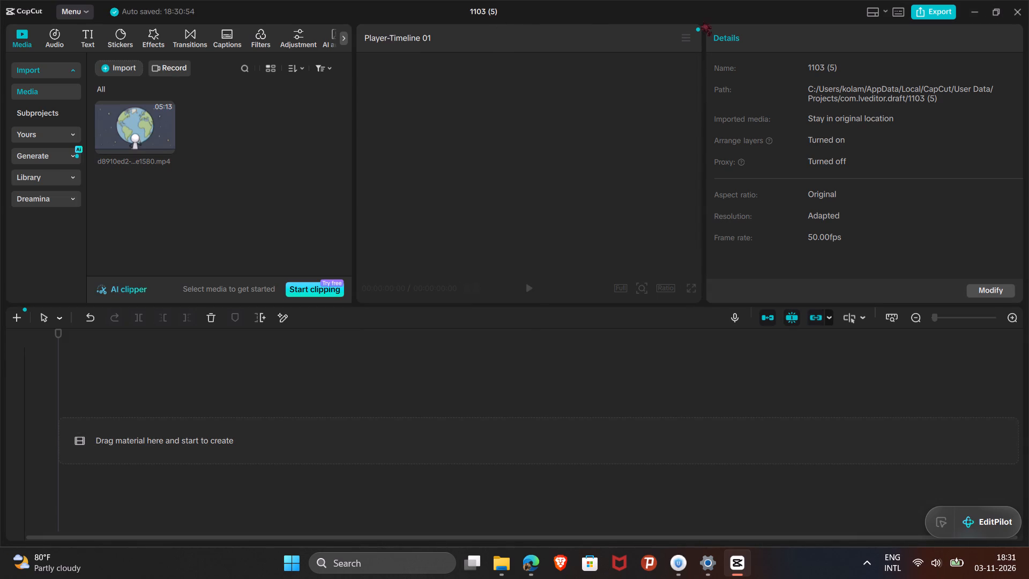
Minimize CapCut, search the web in a new browser tab for "srt file to text file", and open Ebby.co's SRT to TXT converter.
left_click(974, 2)
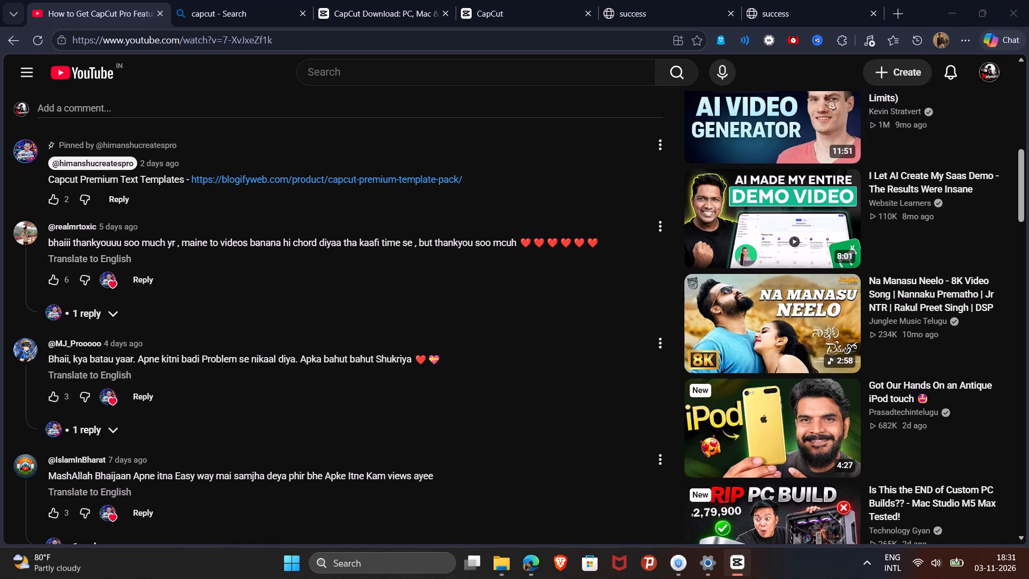
left_click(898, 11)
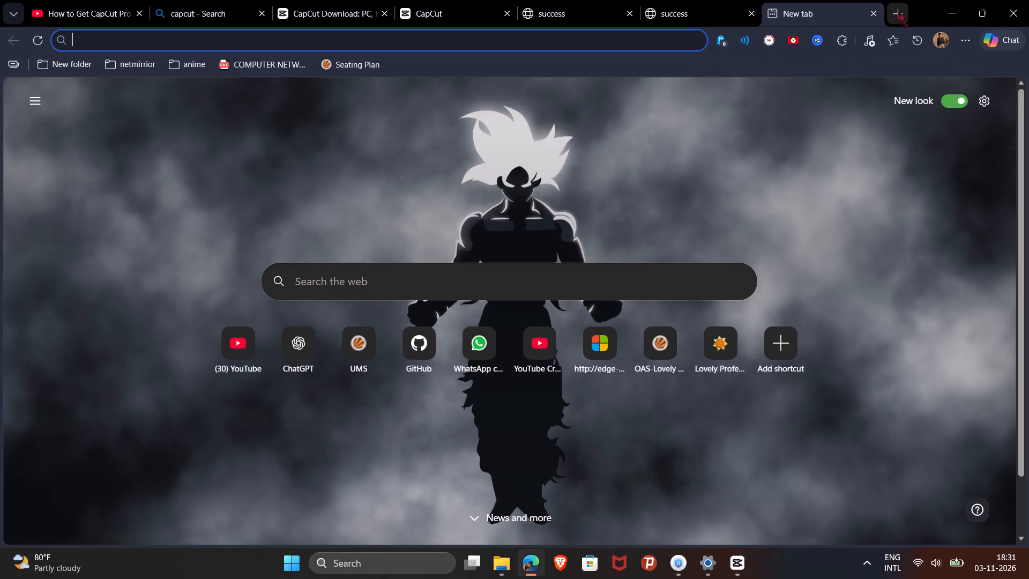
type("srt")
key("space")
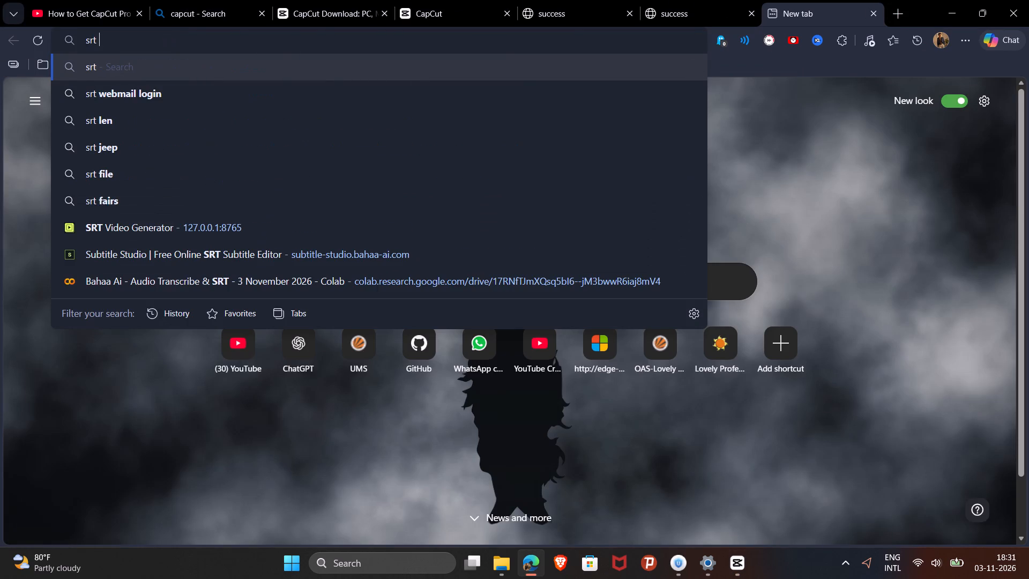
type("fioe")
key("BackSpace")
key("BackSpace")
type("le to pdf")
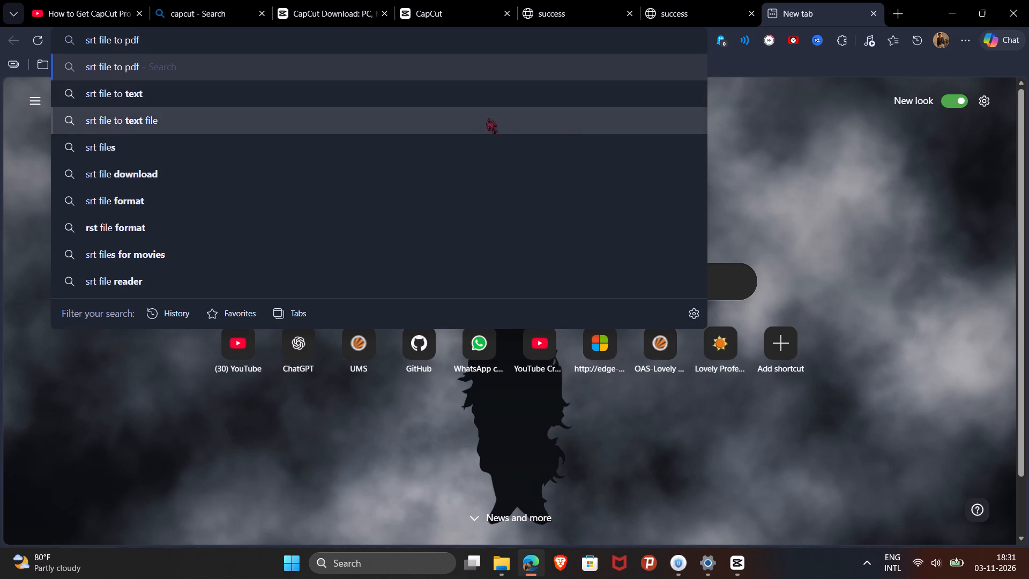
left_click(436, 118)
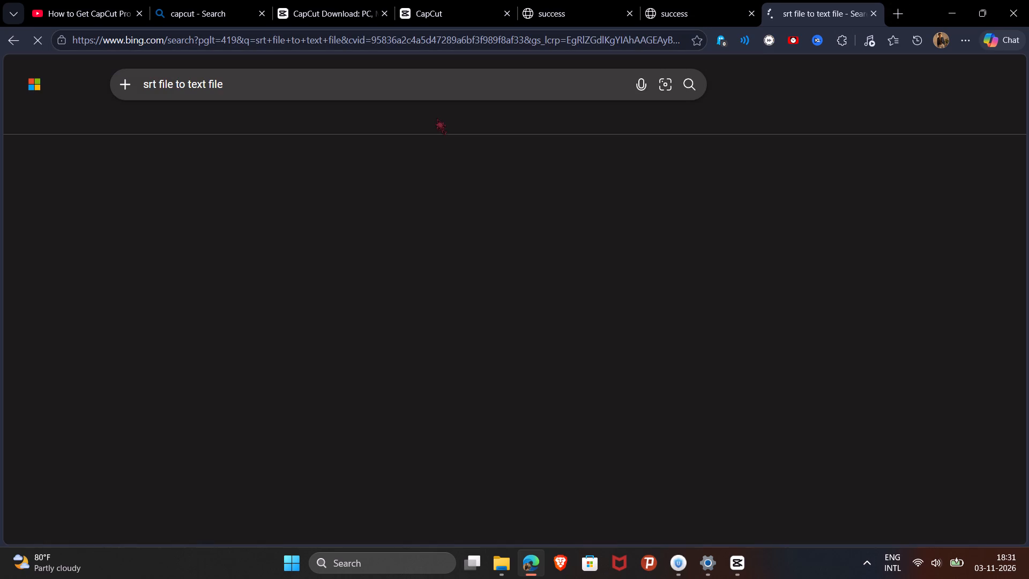
scroll(234, 222, "down", 3)
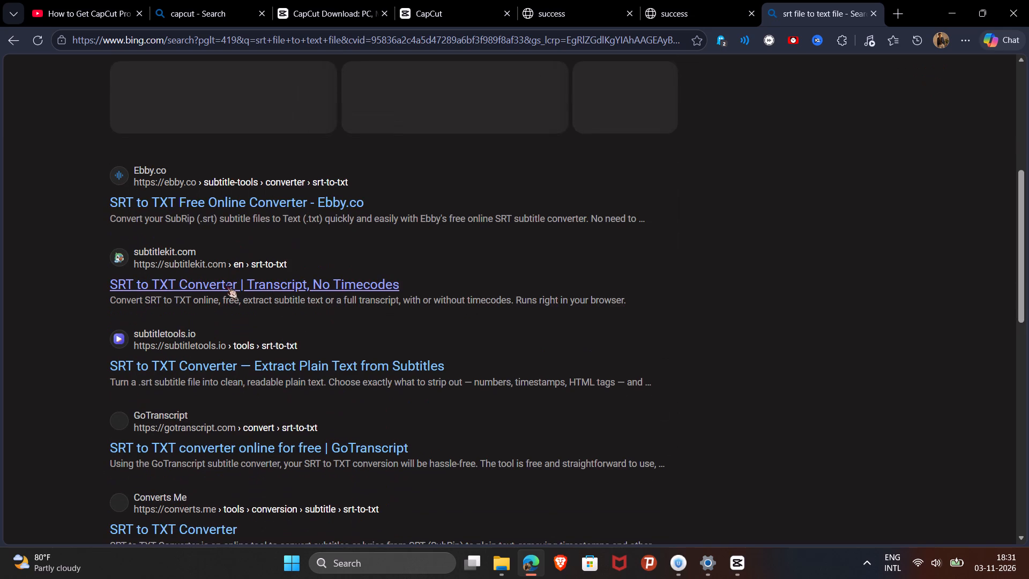
left_click(224, 203)
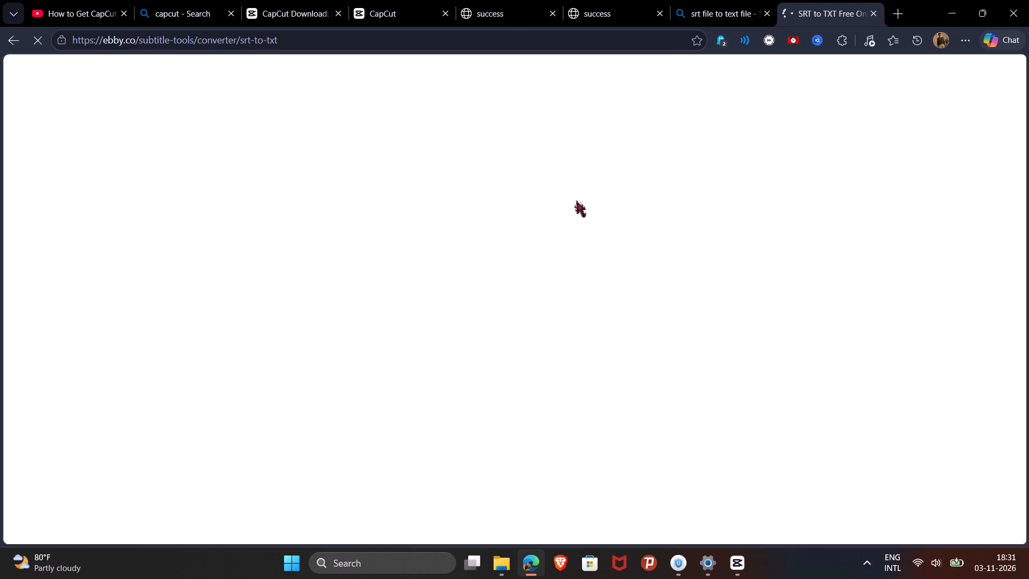
Convert the mix_5m12s (audio-joiner.com)_Sentence_SRT.srt file from the voices folder to PDF (.pdf).
scroll(465, 262, "down", 3)
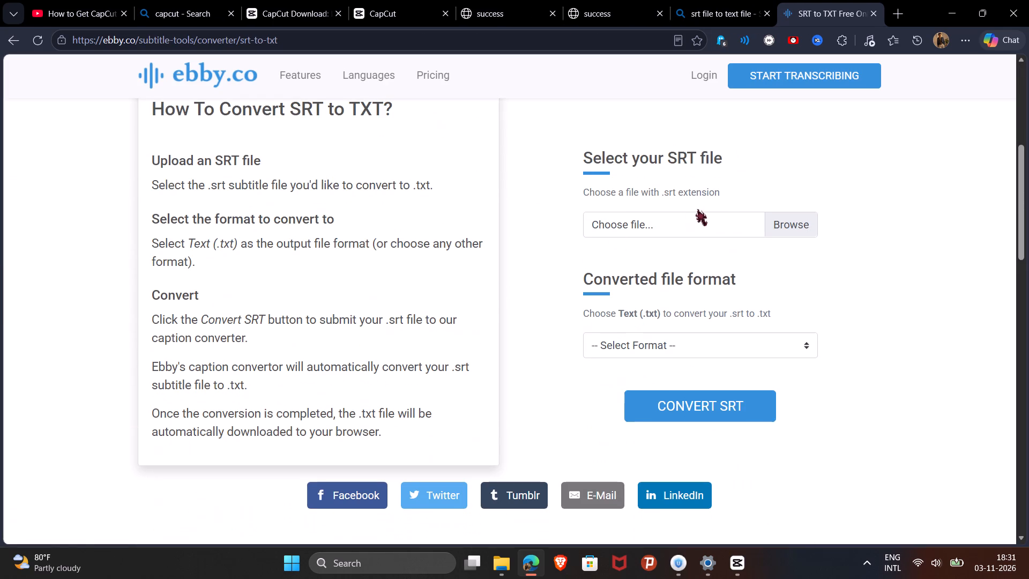
left_click(785, 231)
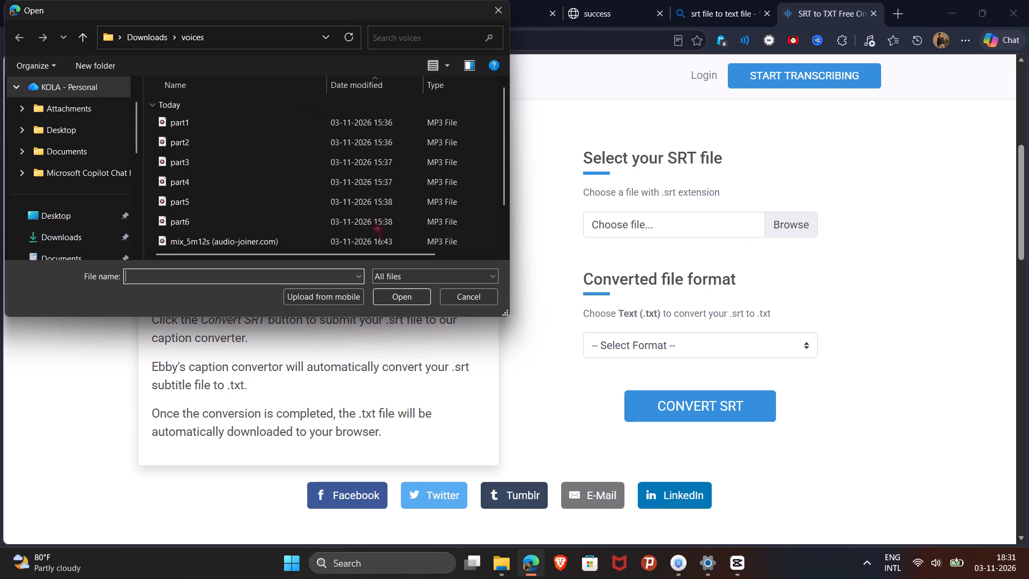
scroll(340, 196, "down", 3)
left_click(335, 213)
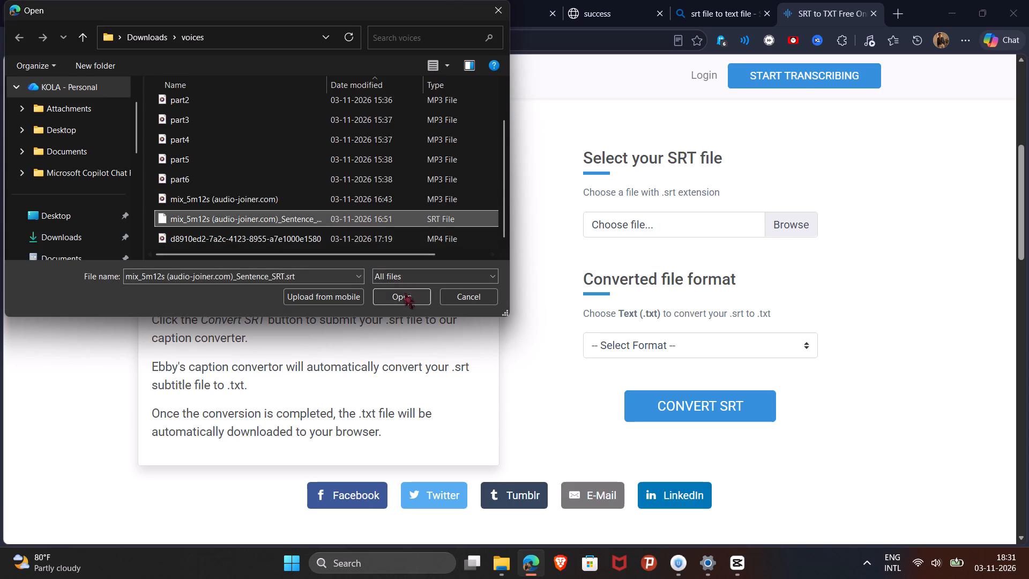
left_click(404, 293)
left_click(778, 340)
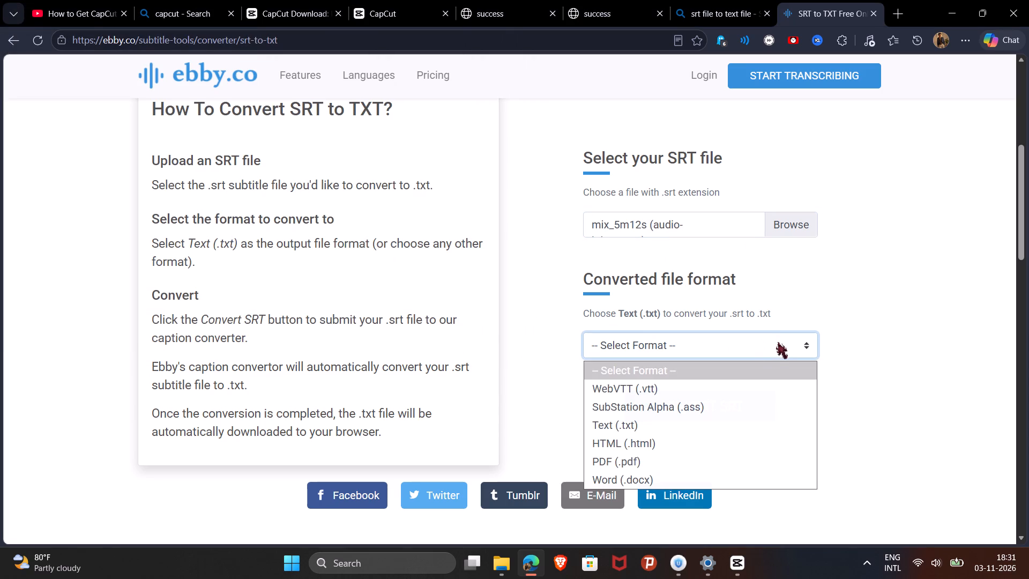
left_click(655, 457)
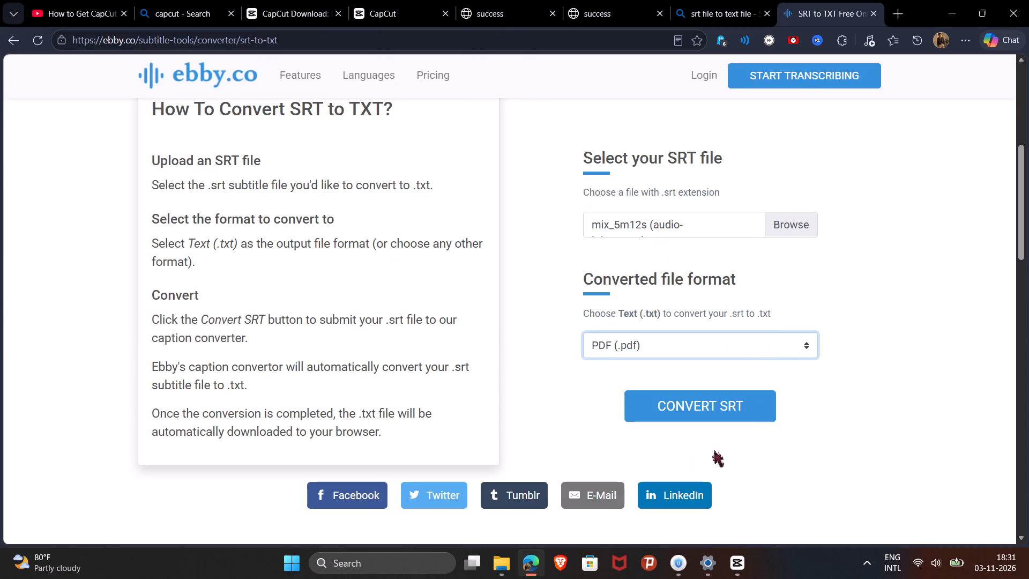
left_click(739, 410)
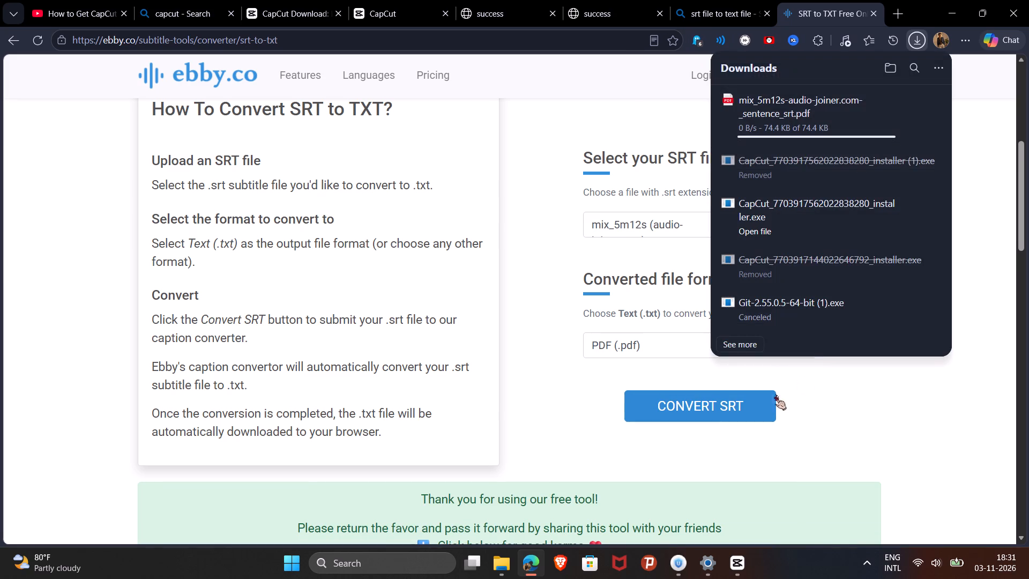
Switch to CapCut, look through the voices and Downloads folders for media to import, and close the file browser without importing.
left_click(745, 563)
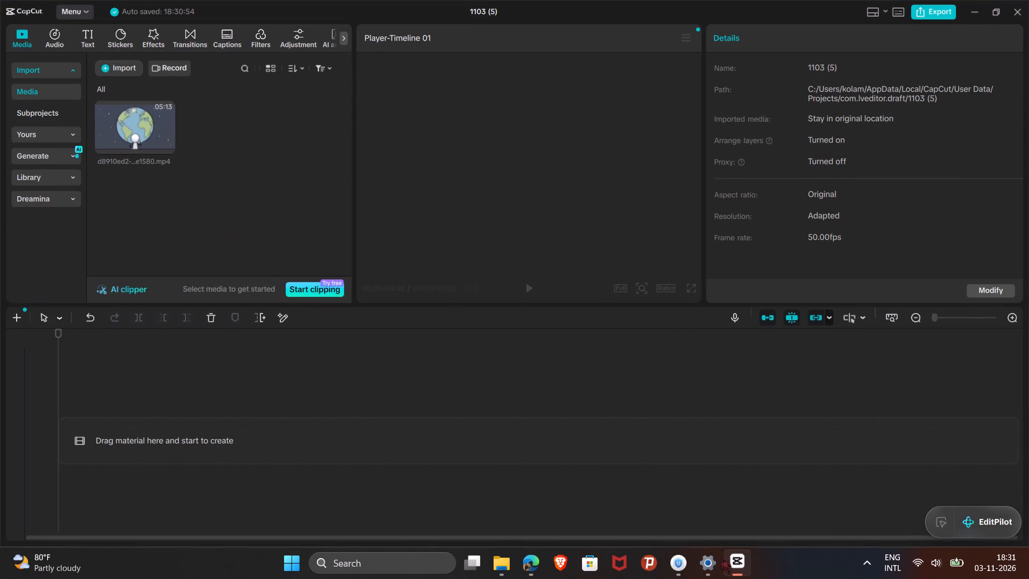
left_click(118, 70)
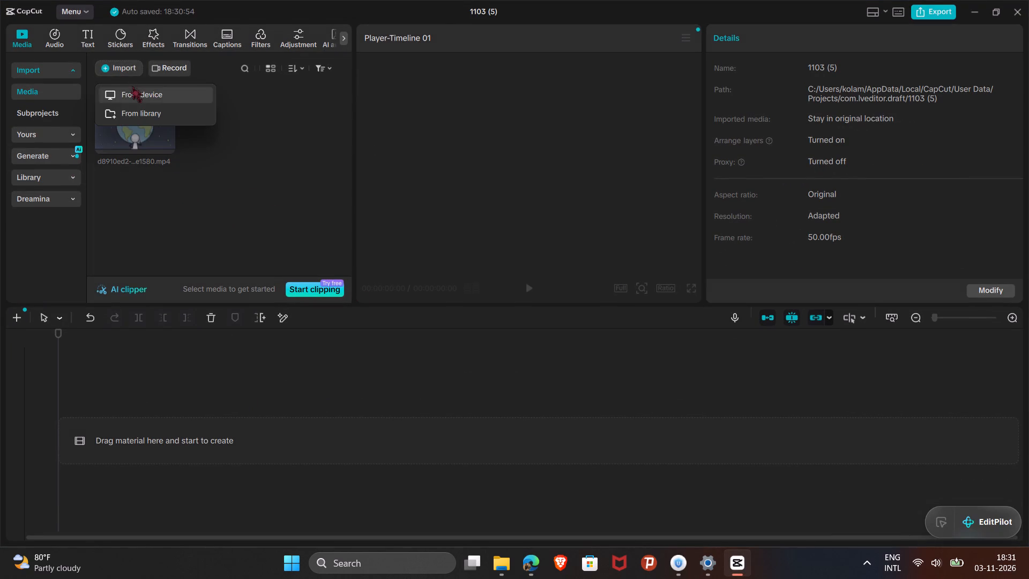
left_click(132, 89)
scroll(193, 140, "down", 2)
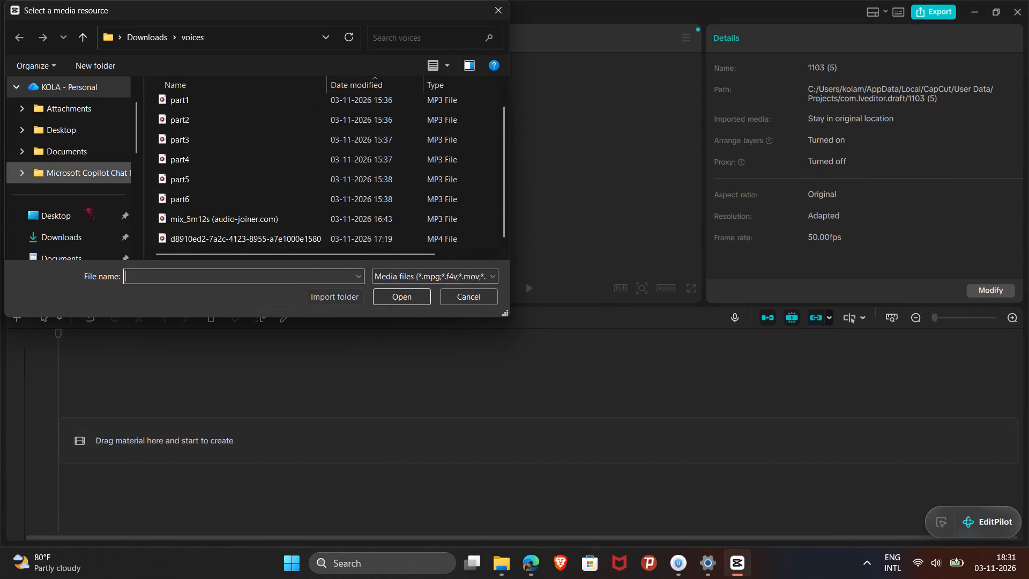
double_click(60, 229)
scroll(268, 161, "down", 4)
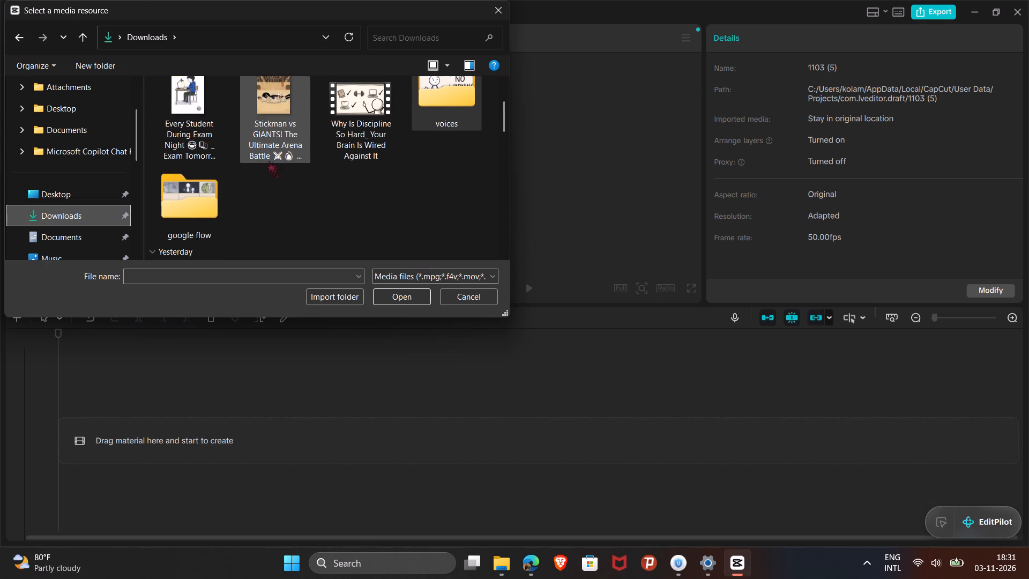
scroll(268, 161, "down", 1)
scroll(268, 161, "up", 8)
left_click(491, 12)
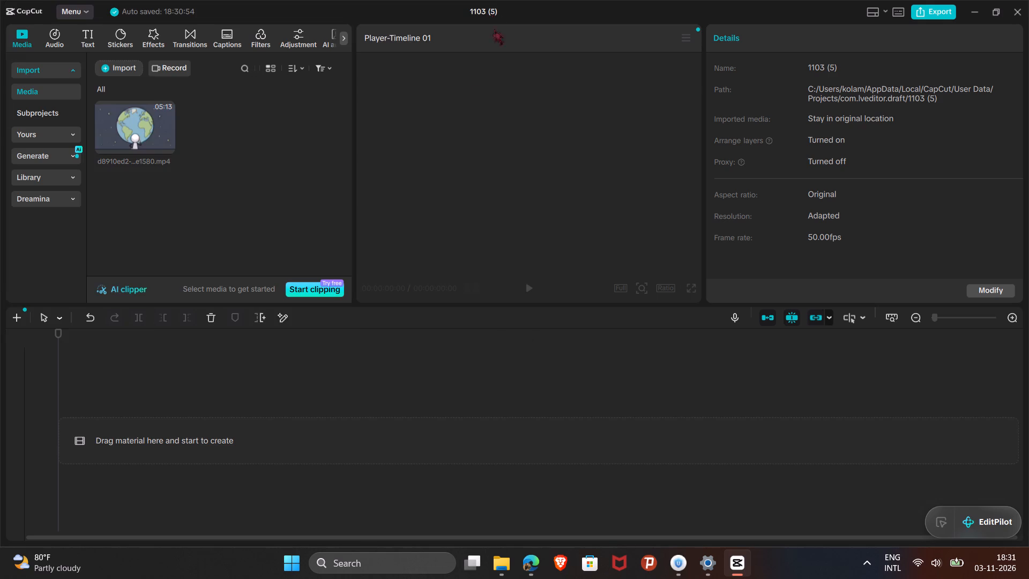
Add the imported d8910ed2 video to the start of the timeline and preview its opening.
left_click_drag(133, 127, 128, 419)
left_click(532, 288)
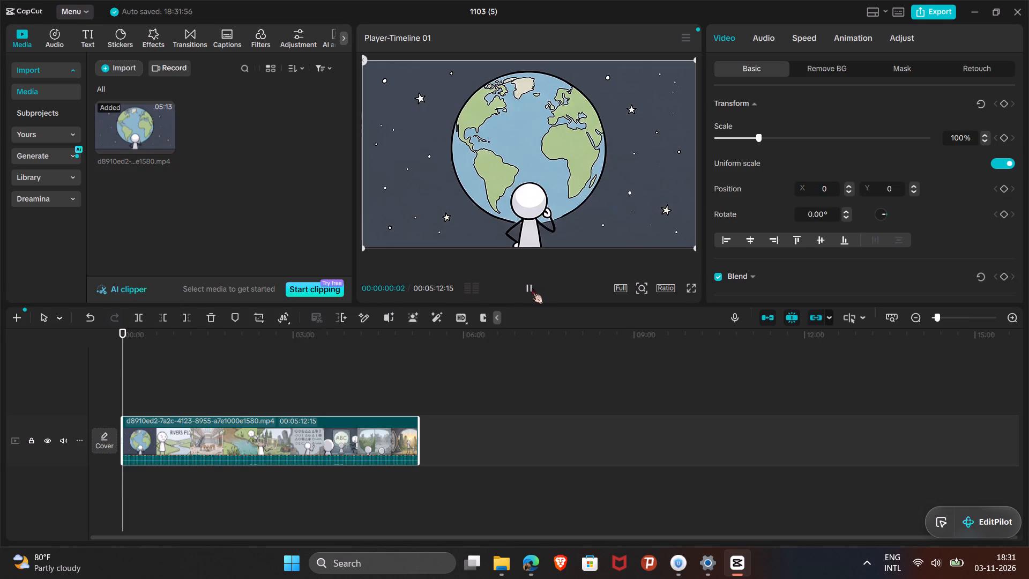
left_click(532, 288)
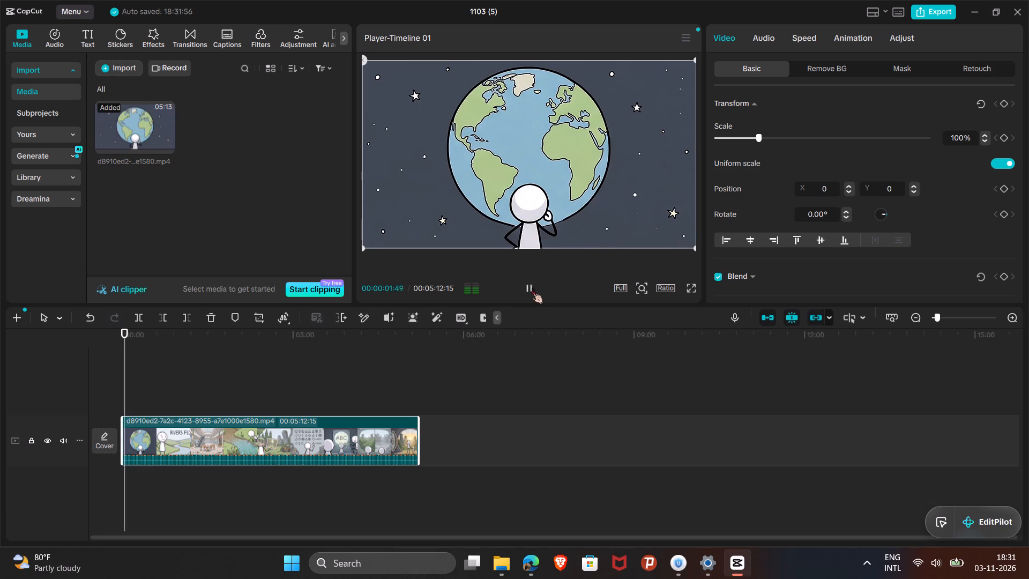
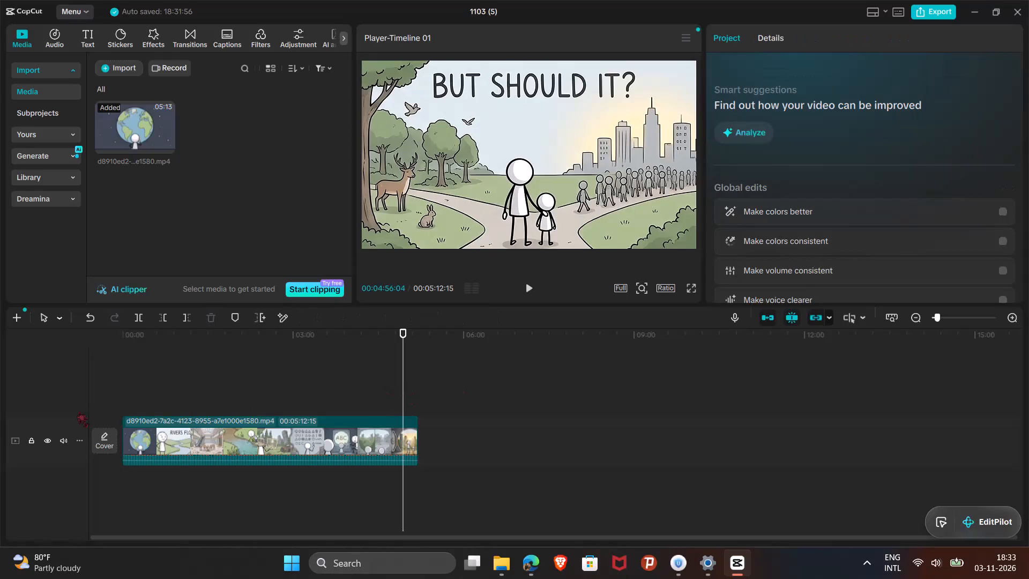
Move the playhead back to the very start of the timeline, at 00:00:00:00.
left_click(127, 395)
left_click(116, 392)
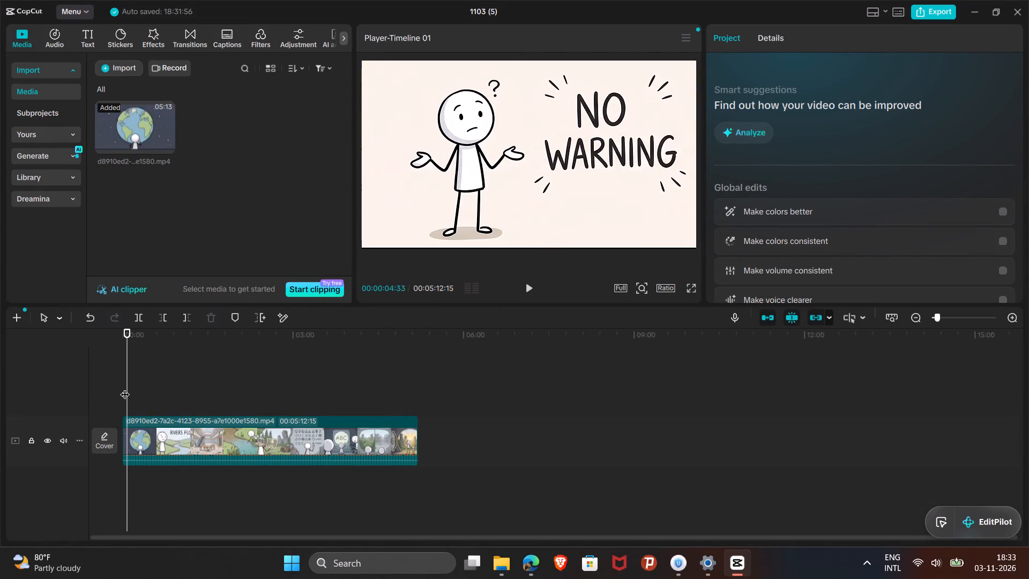
left_click_drag(125, 385, 110, 385)
right_click(143, 382)
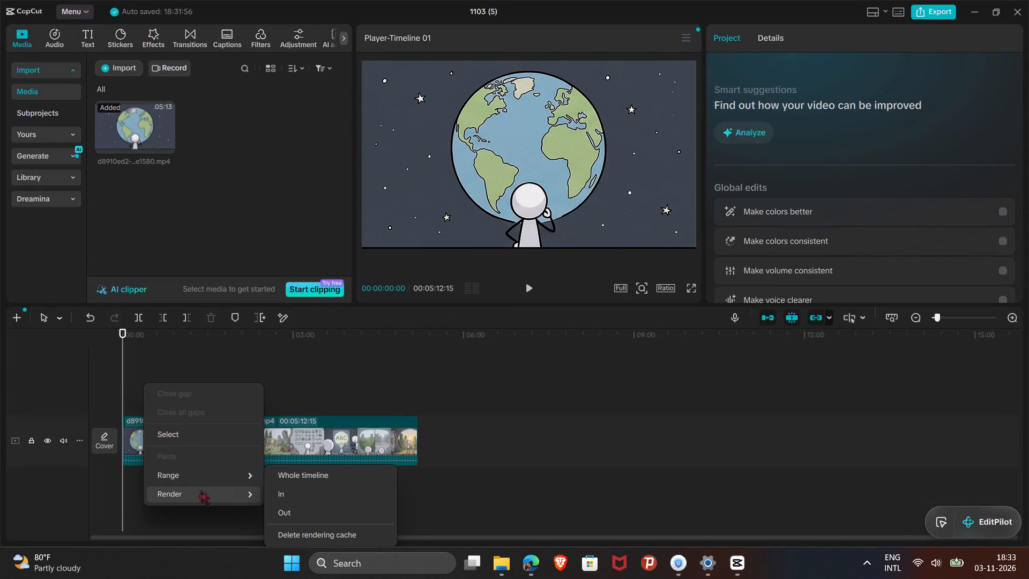
left_click(296, 378)
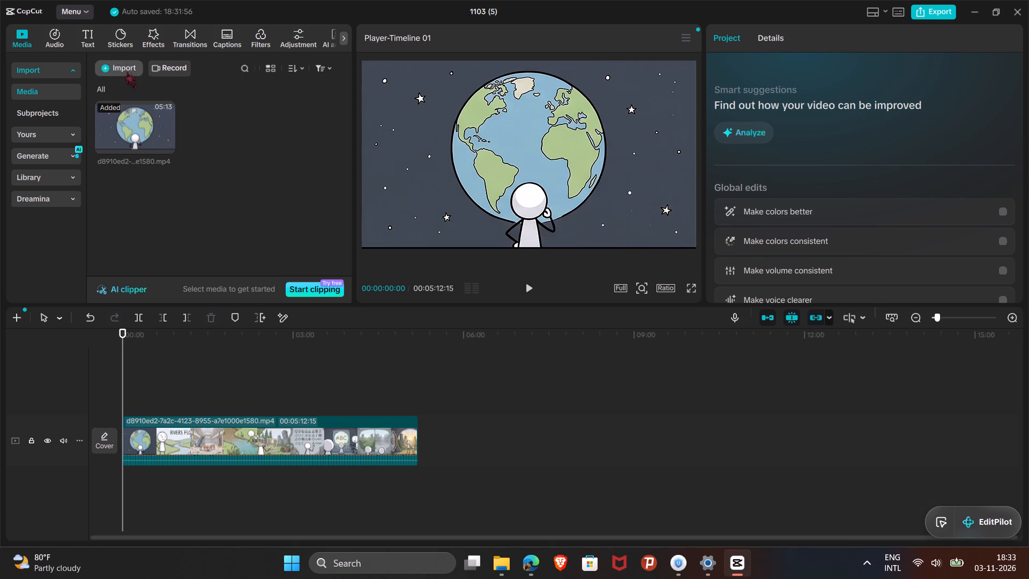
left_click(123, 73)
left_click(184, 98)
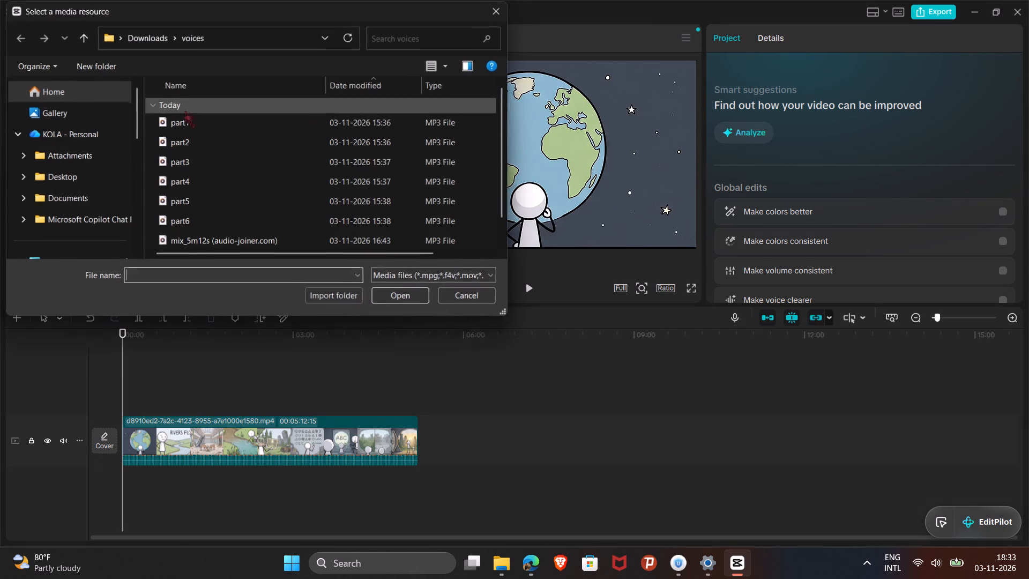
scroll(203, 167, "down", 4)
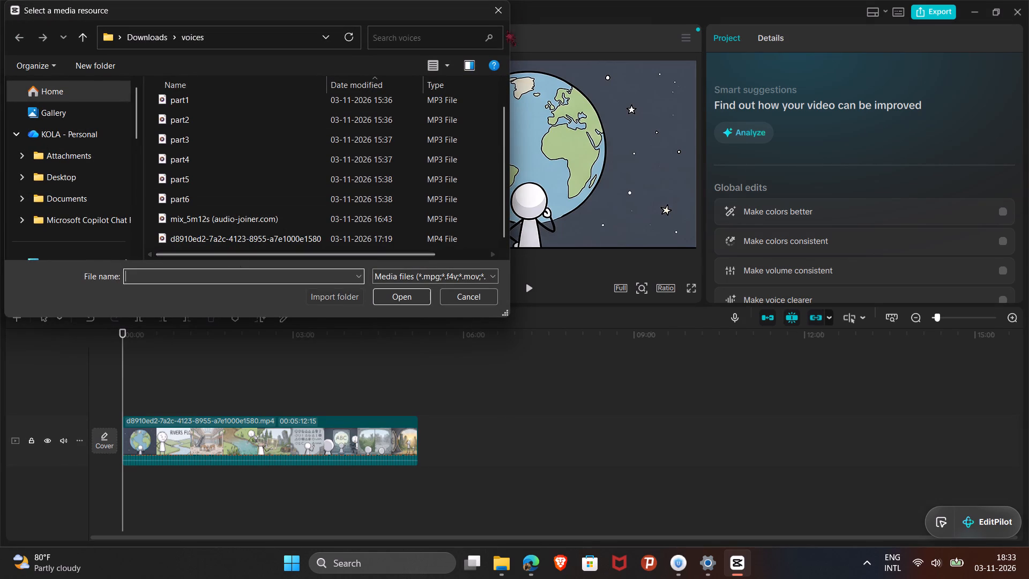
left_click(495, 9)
Minimize CapCut to return to the browser's Ebby.co SRT to TXT converter page.
left_click(974, 0)
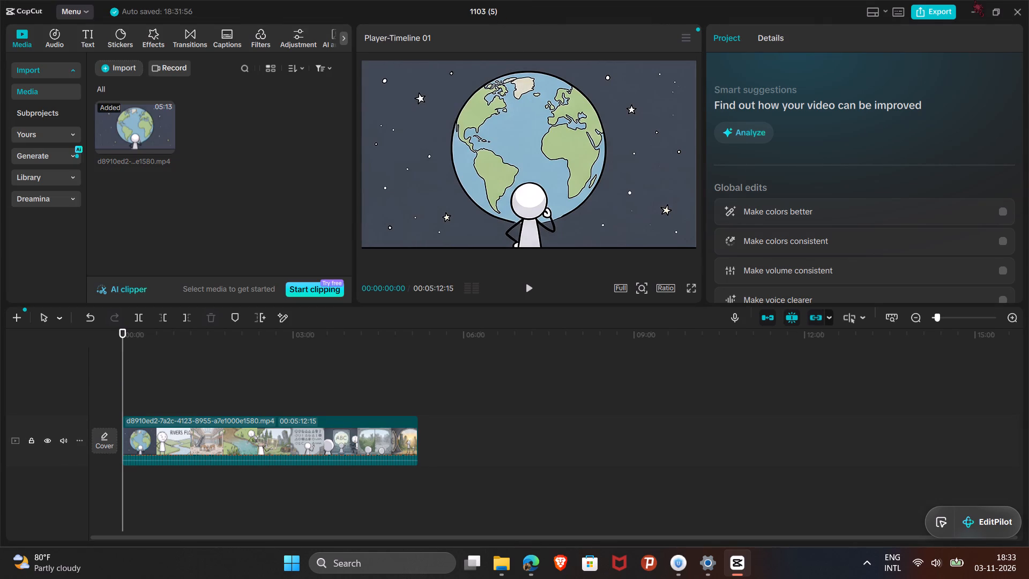
left_click(974, 3)
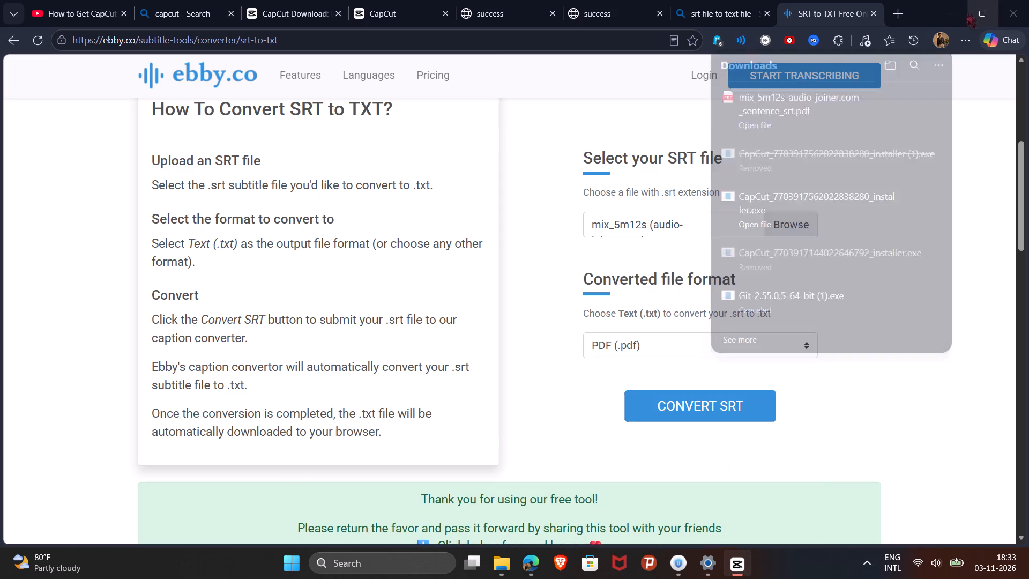
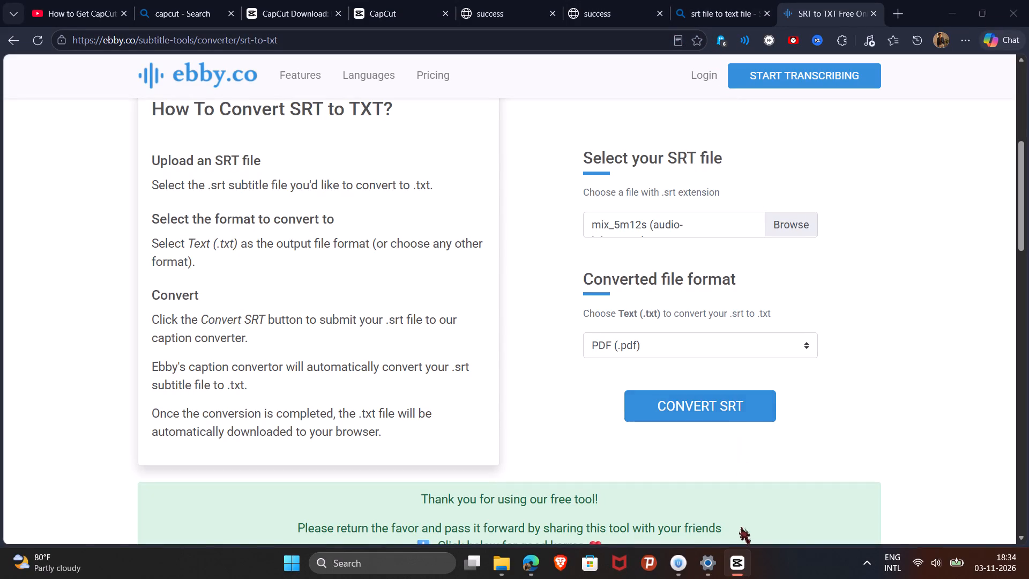
Switch back to CapCut and generate English auto captions for the timeline video, with Identify filler words on and Delete current captions off.
left_click(736, 560)
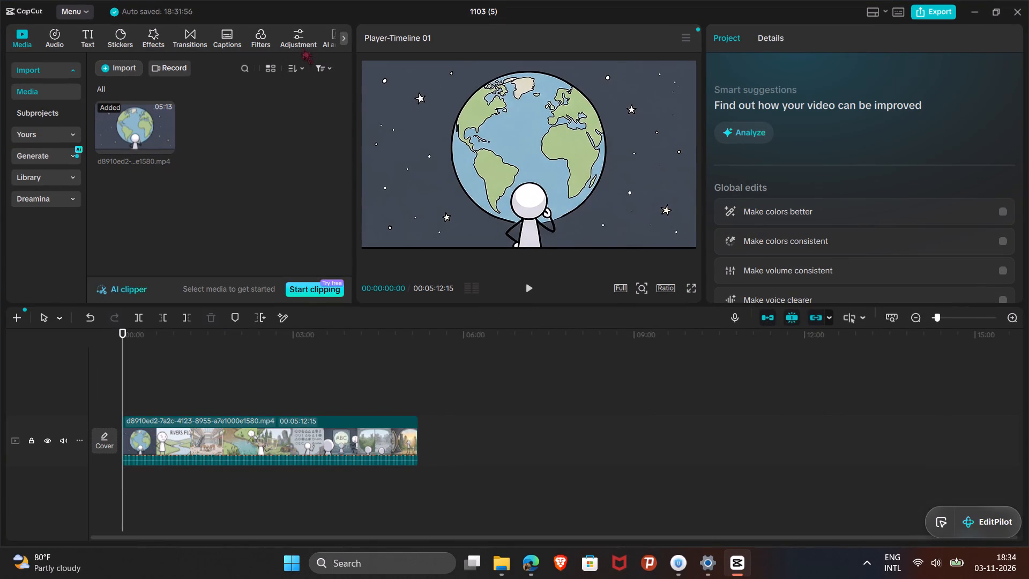
left_click(228, 36)
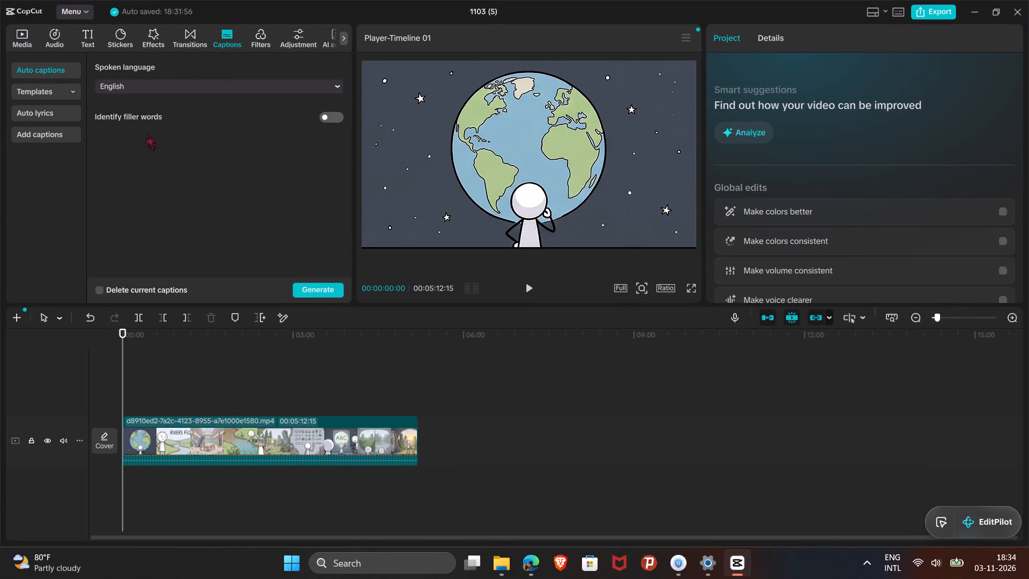
left_click(325, 116)
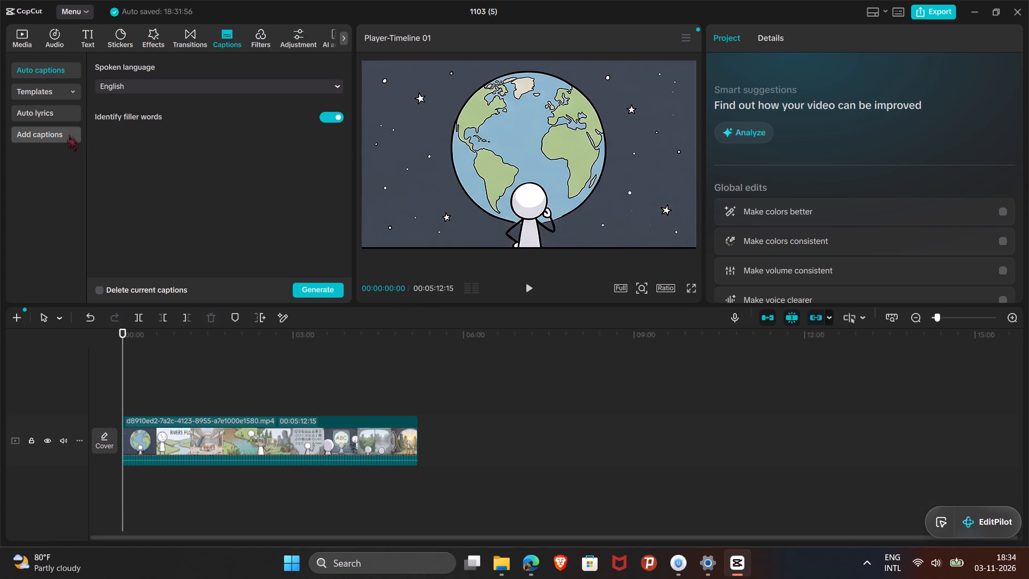
left_click(61, 94)
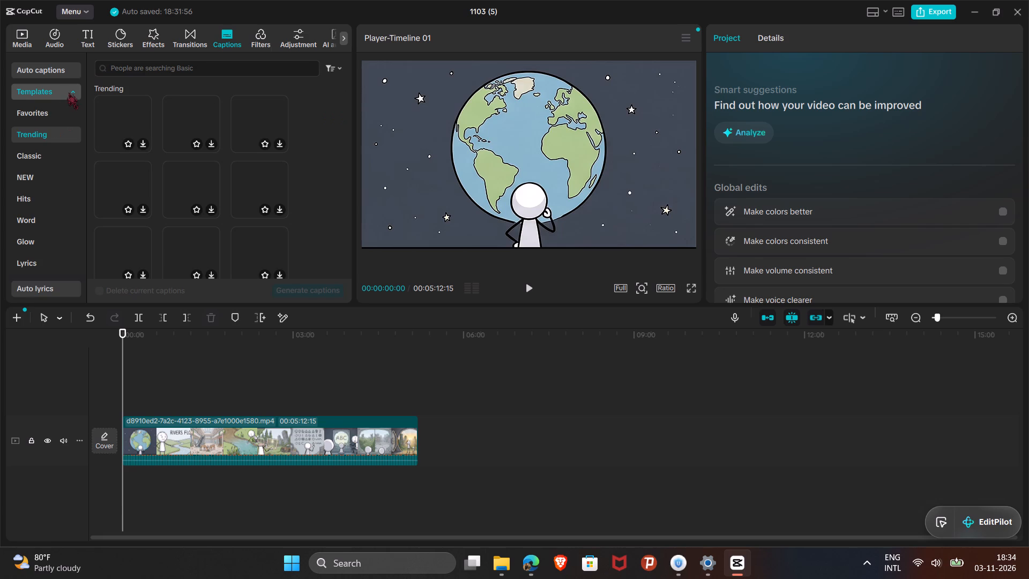
left_click(68, 93)
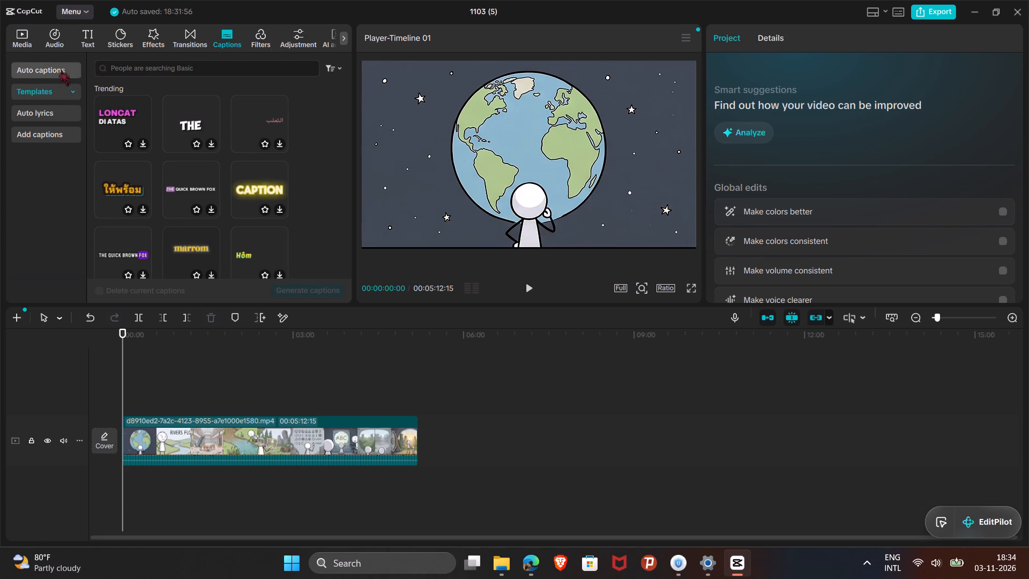
left_click(49, 74)
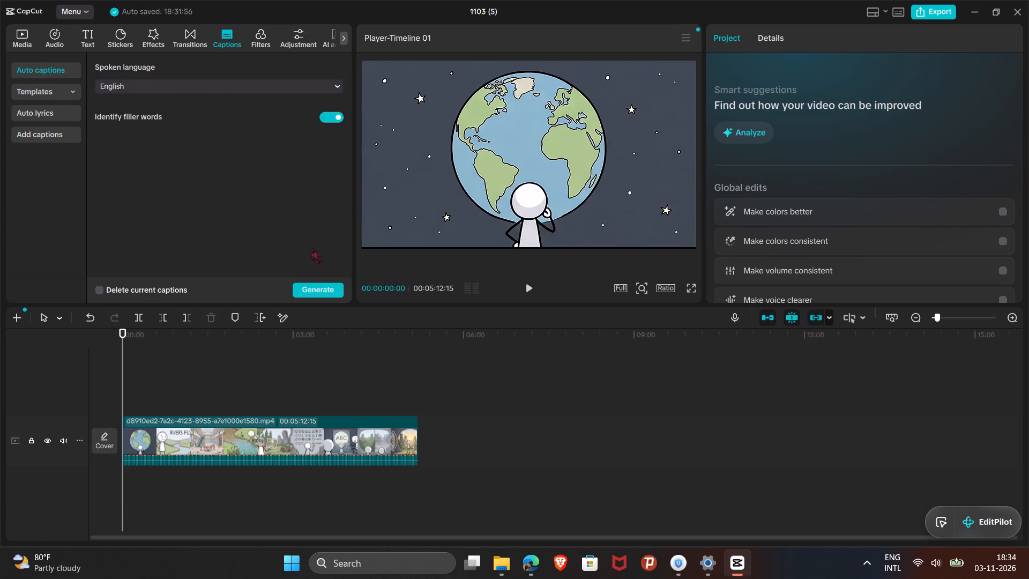
left_click(100, 288)
left_click(102, 286)
left_click(317, 290)
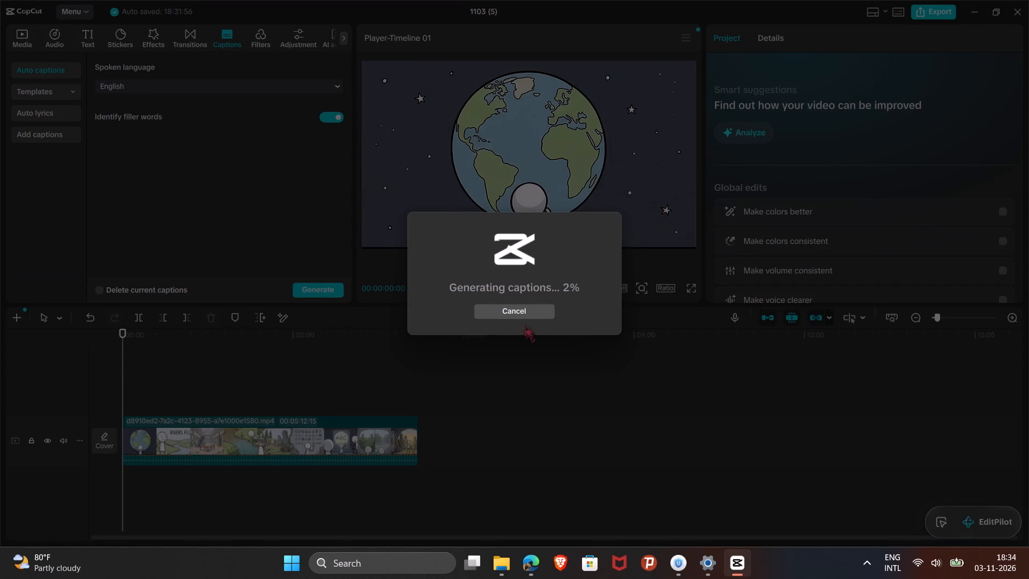
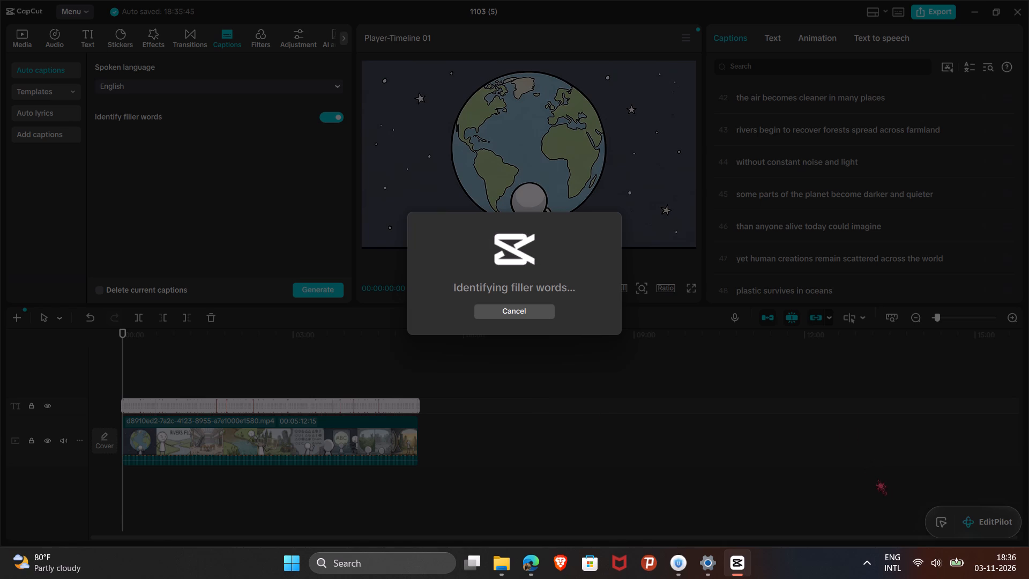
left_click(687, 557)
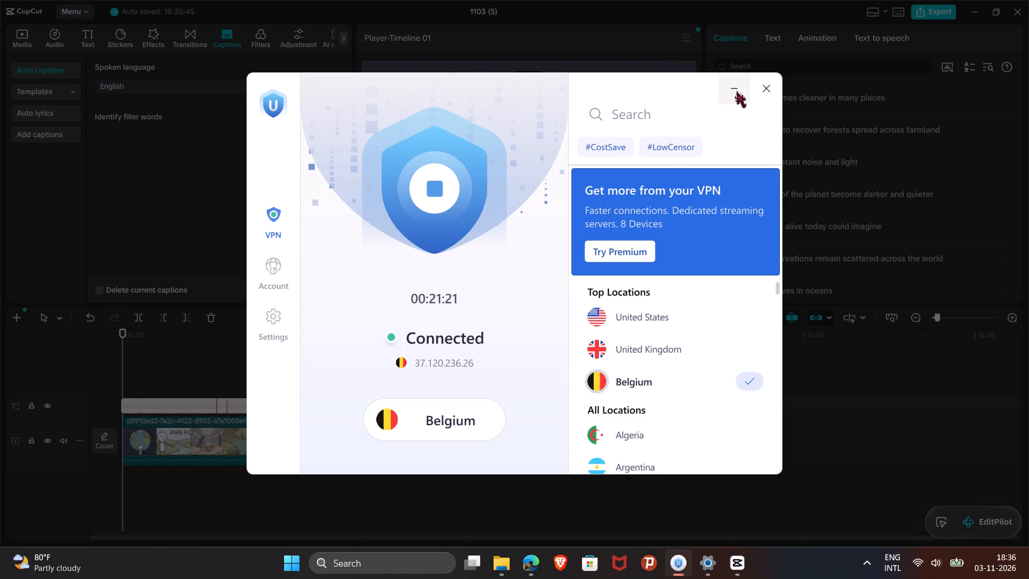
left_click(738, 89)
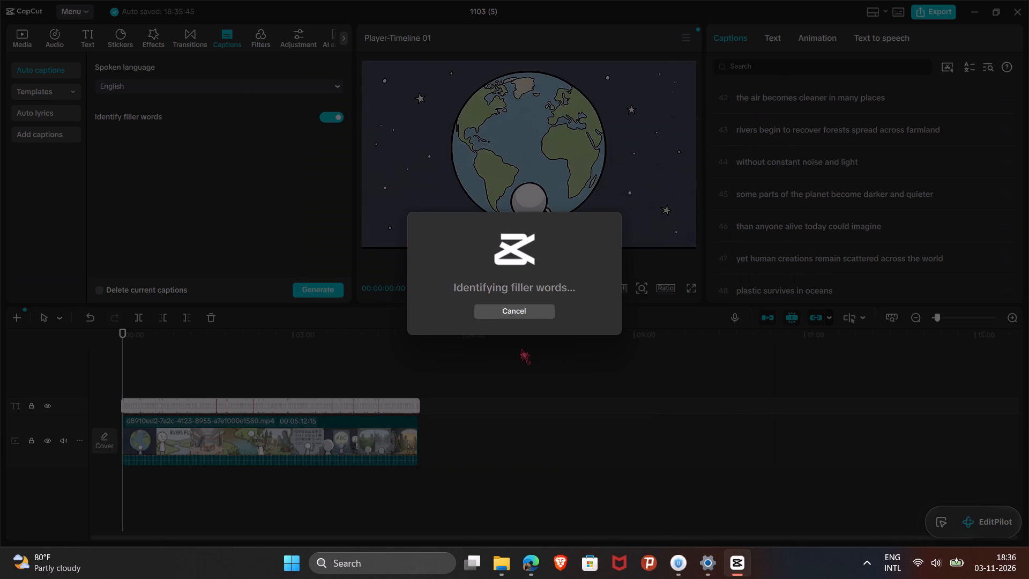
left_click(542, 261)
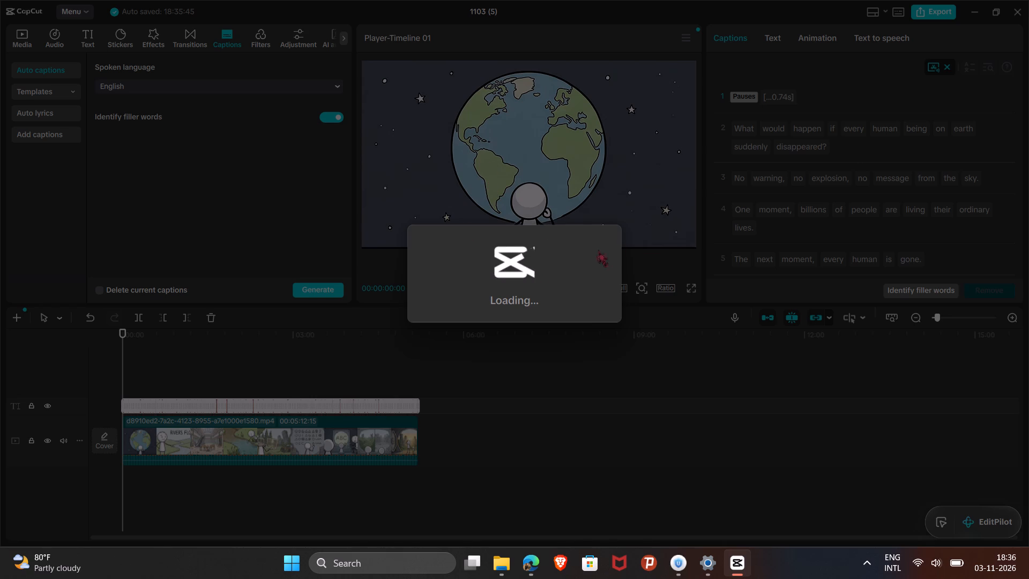
Play the opening seconds of the timeline to check the generated captions, and select the first caption in the preview.
left_click(525, 286)
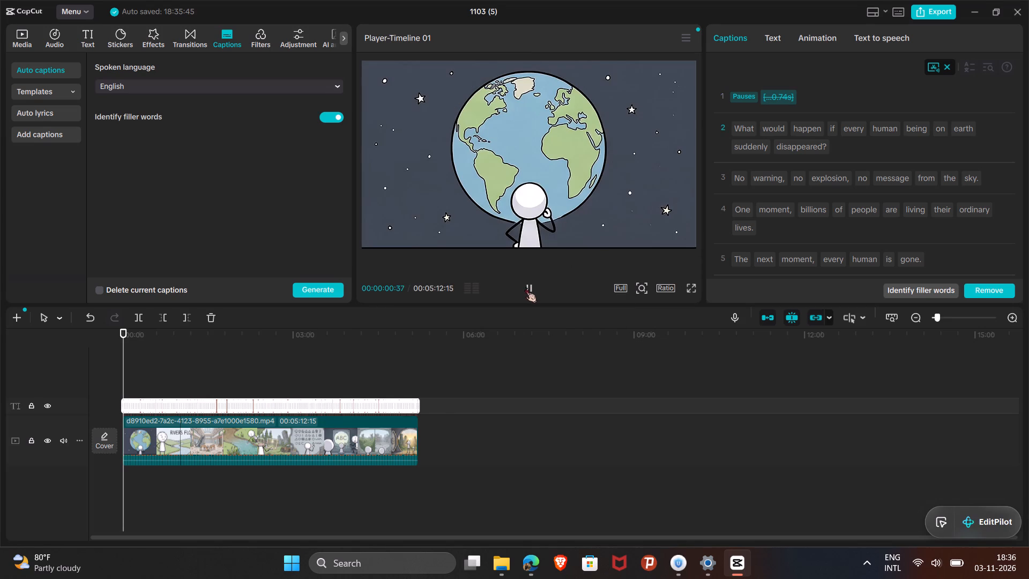
left_click(525, 287)
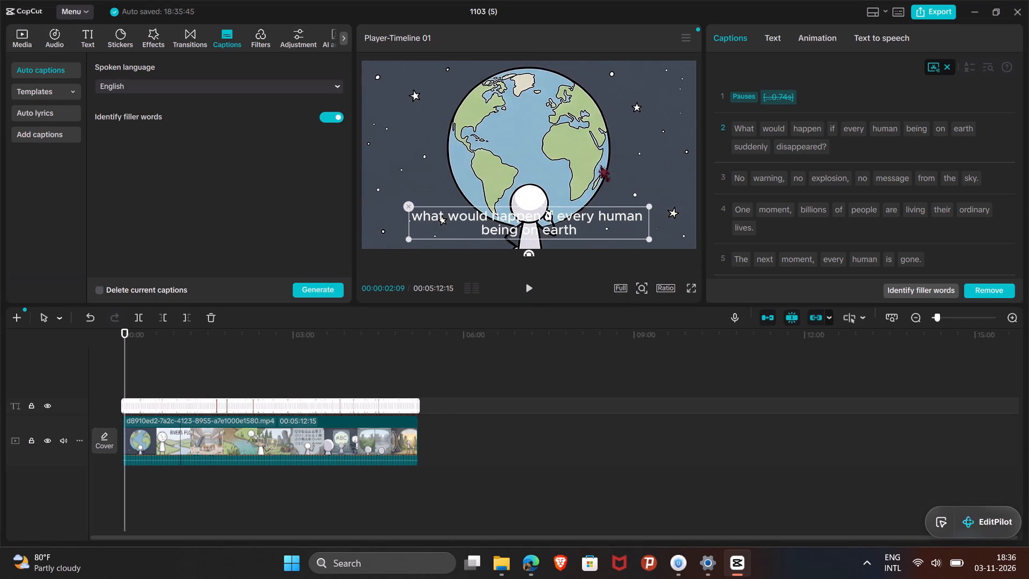
left_click(600, 165)
left_click(547, 209)
left_click(540, 224)
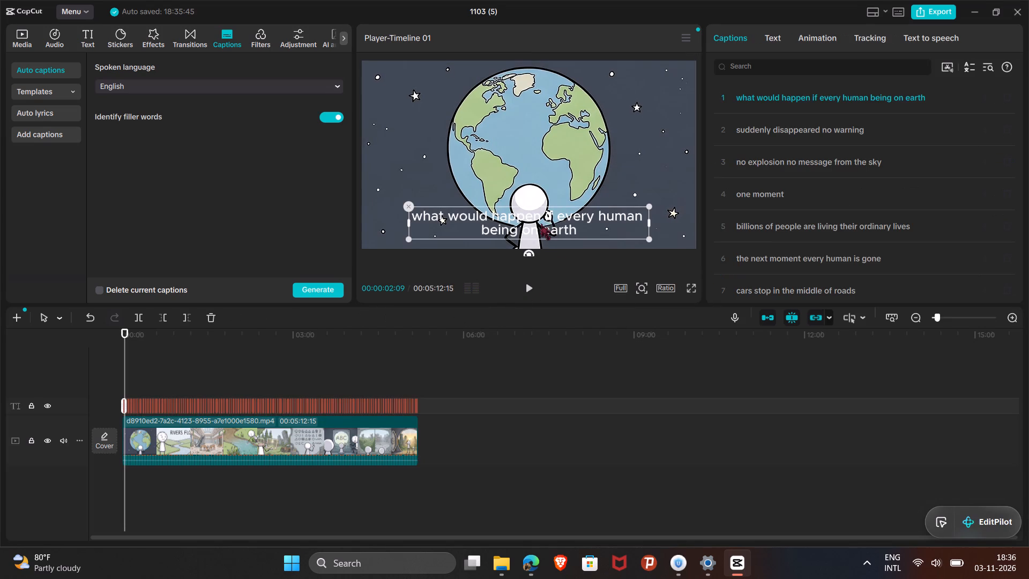
Look through the caption options, including text-to-speech voices, trending caption templates and auto lyrics.
left_click(868, 33)
left_click(931, 38)
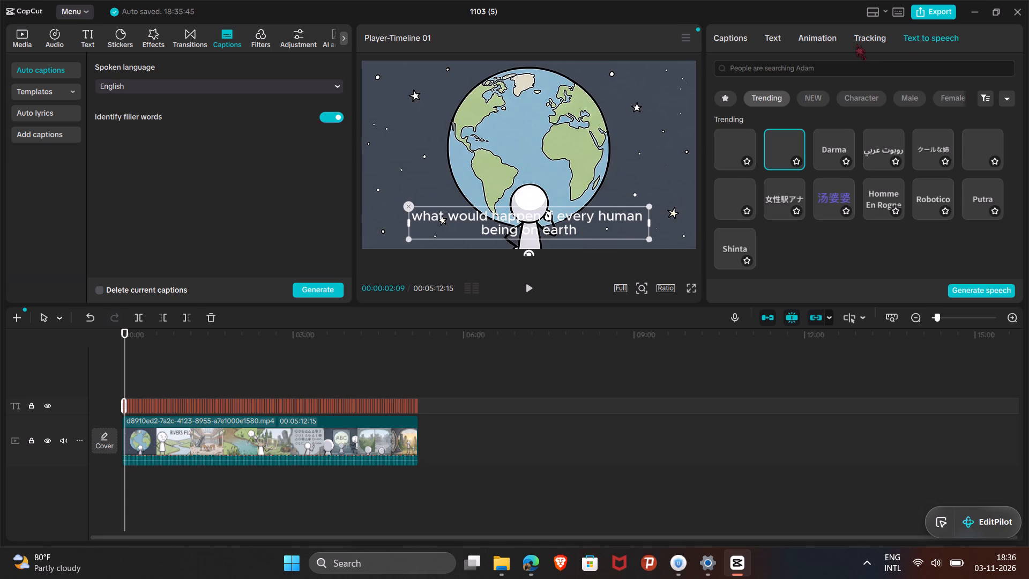
left_click(255, 170)
left_click(74, 94)
scroll(238, 172, "down", 2)
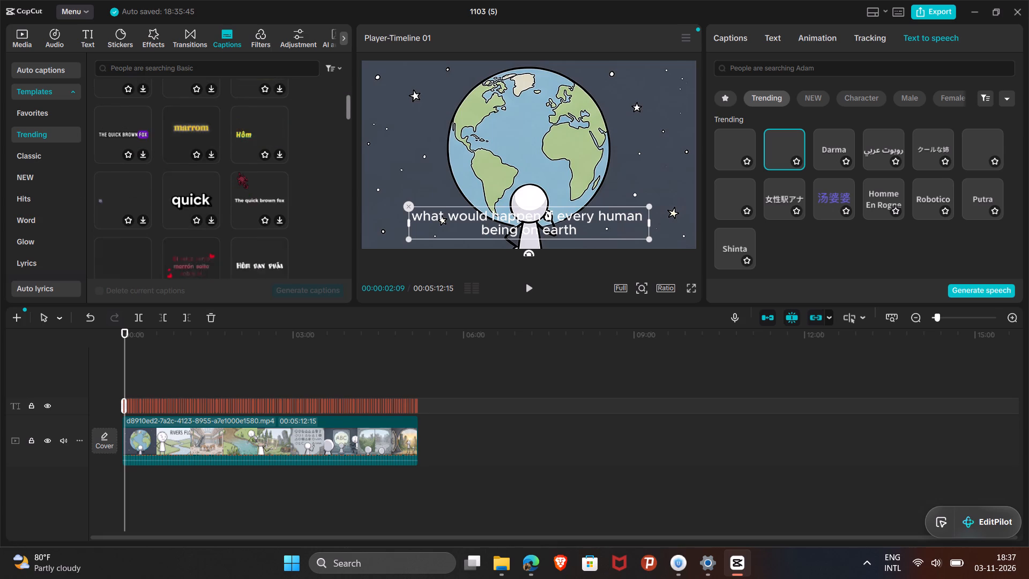
scroll(238, 172, "down", 1)
left_click(59, 95)
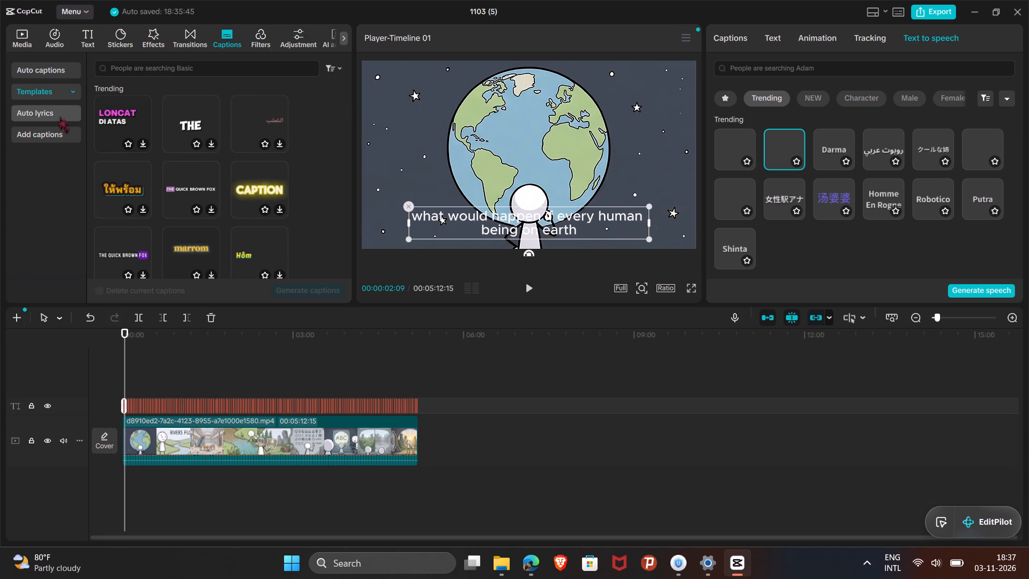
left_click(59, 118)
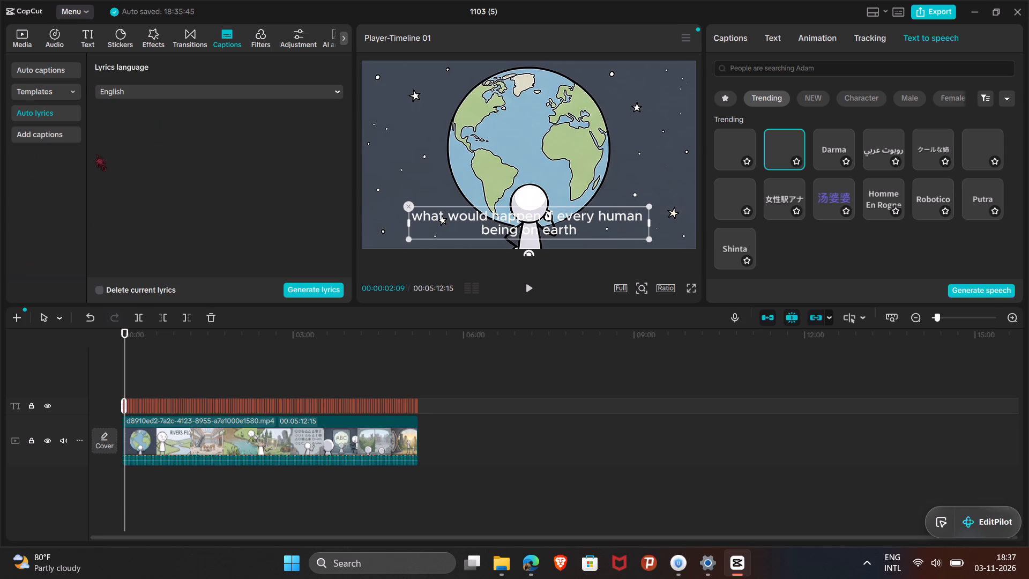
Import the subtitle file mix_5m12s (audio-joiner.com)_Sentence_SRT.srt from the voices folder in Downloads as added captions.
left_click(52, 134)
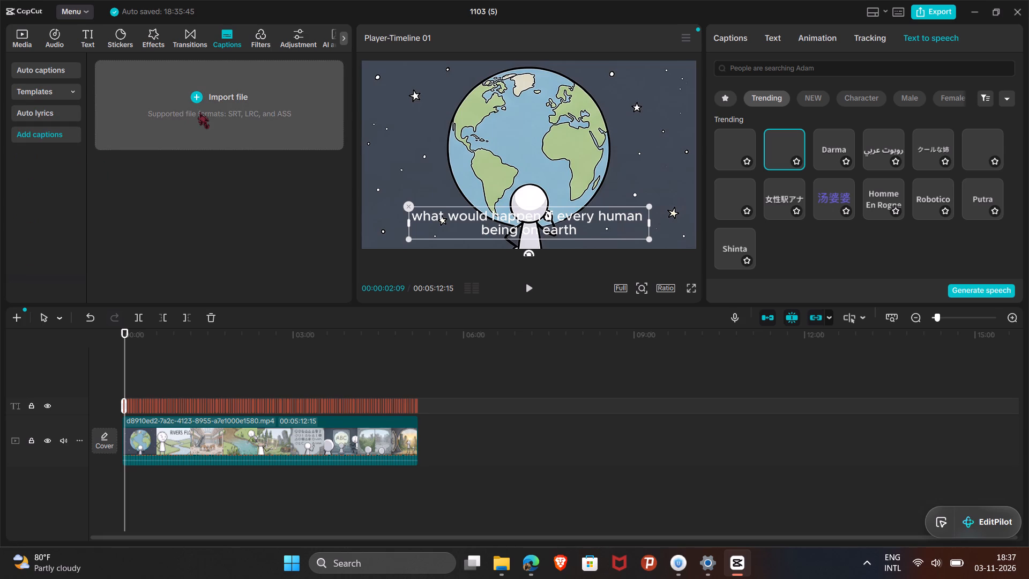
left_click(362, 403)
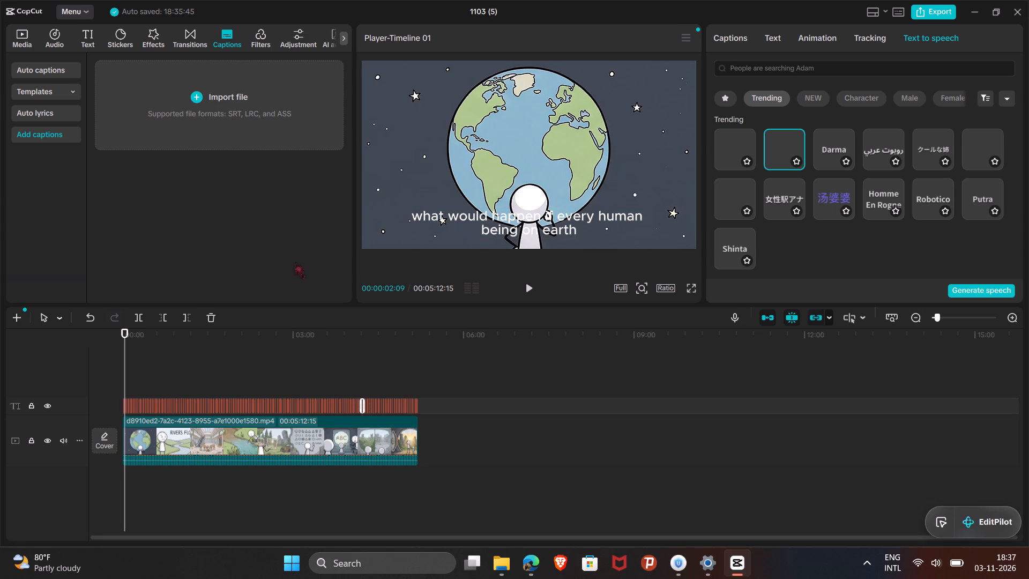
left_click(272, 358)
left_click(233, 105)
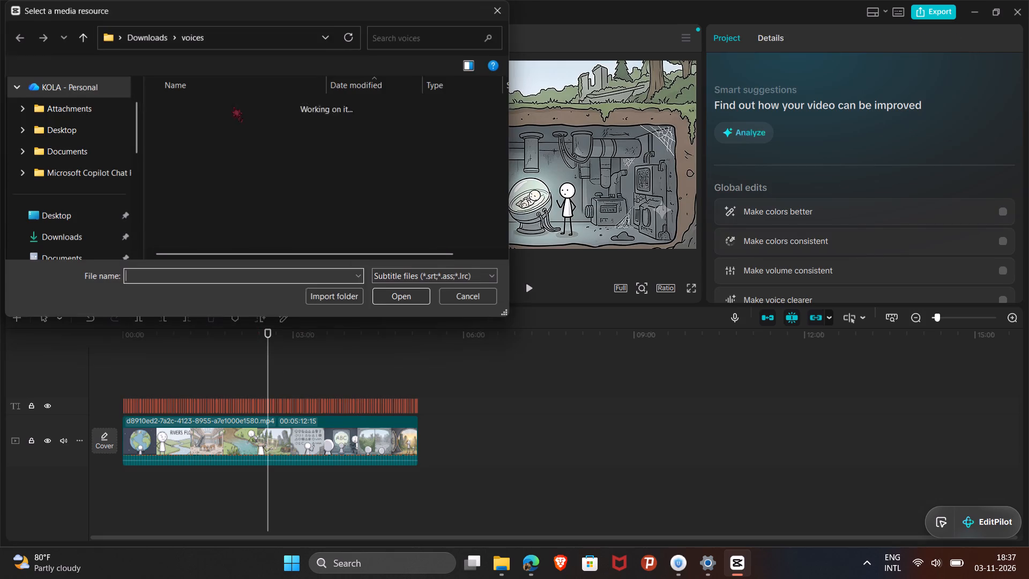
left_click(222, 128)
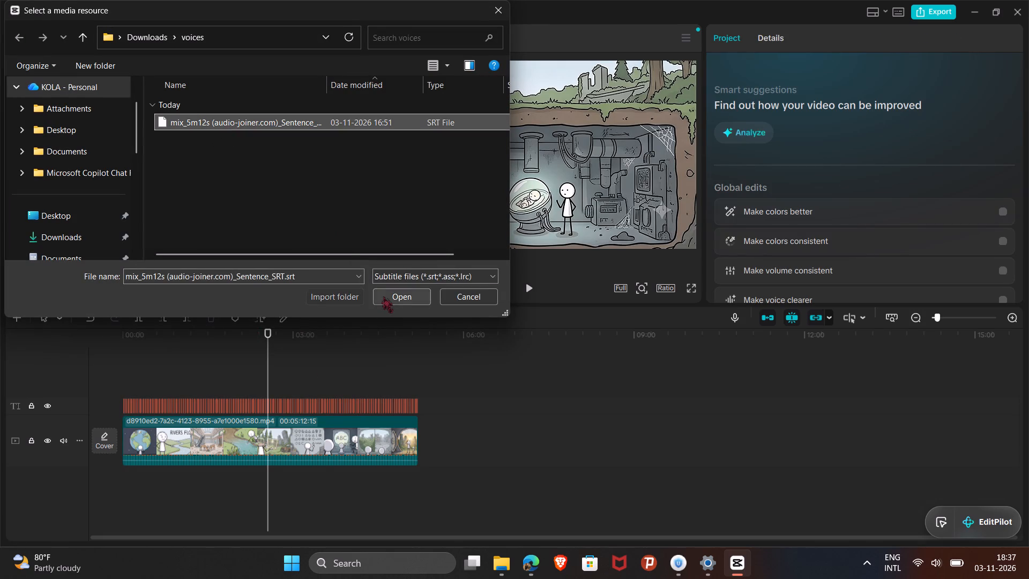
left_click(383, 297)
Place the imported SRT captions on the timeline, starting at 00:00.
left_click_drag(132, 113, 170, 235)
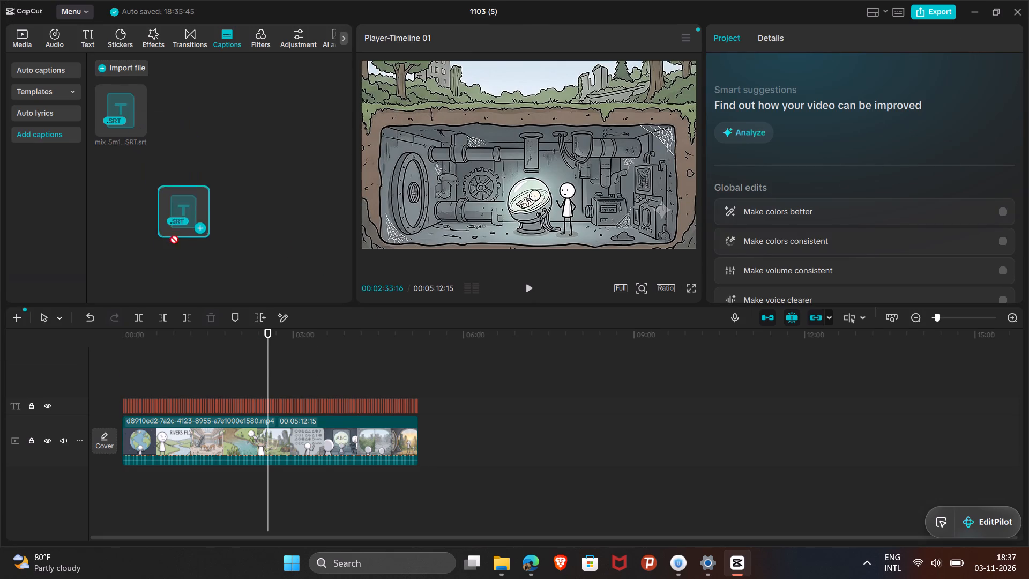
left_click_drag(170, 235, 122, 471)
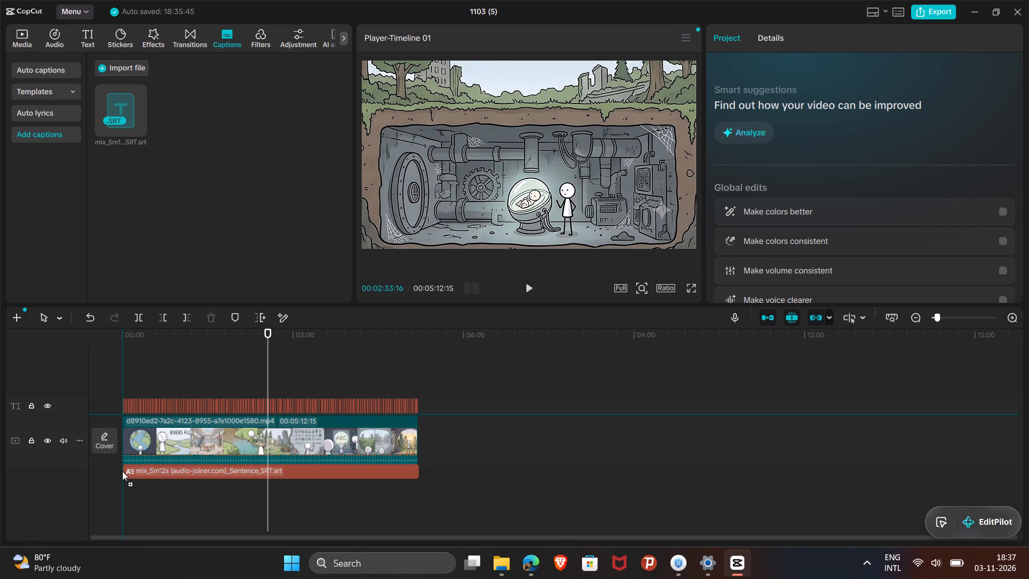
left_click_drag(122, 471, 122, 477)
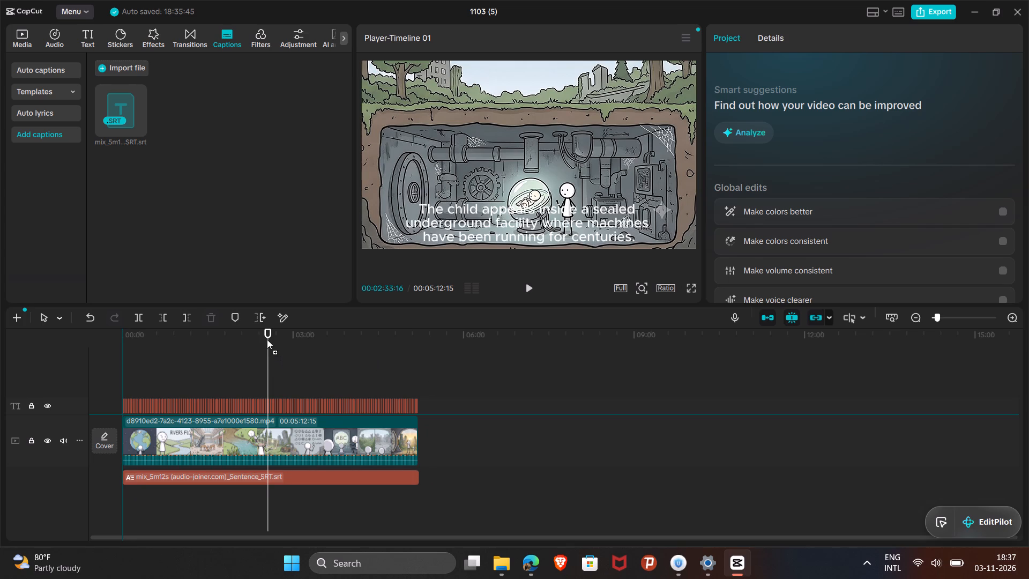
Play the timeline from the beginning for about a second to check how the two caption sets display together.
left_click_drag(262, 334, 79, 342)
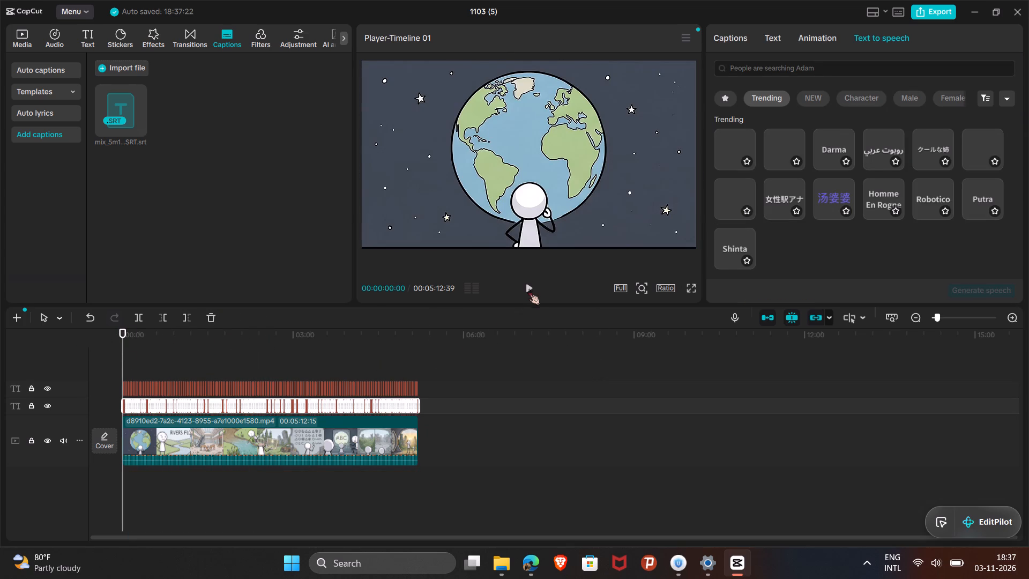
left_click(530, 288)
left_click(530, 288)
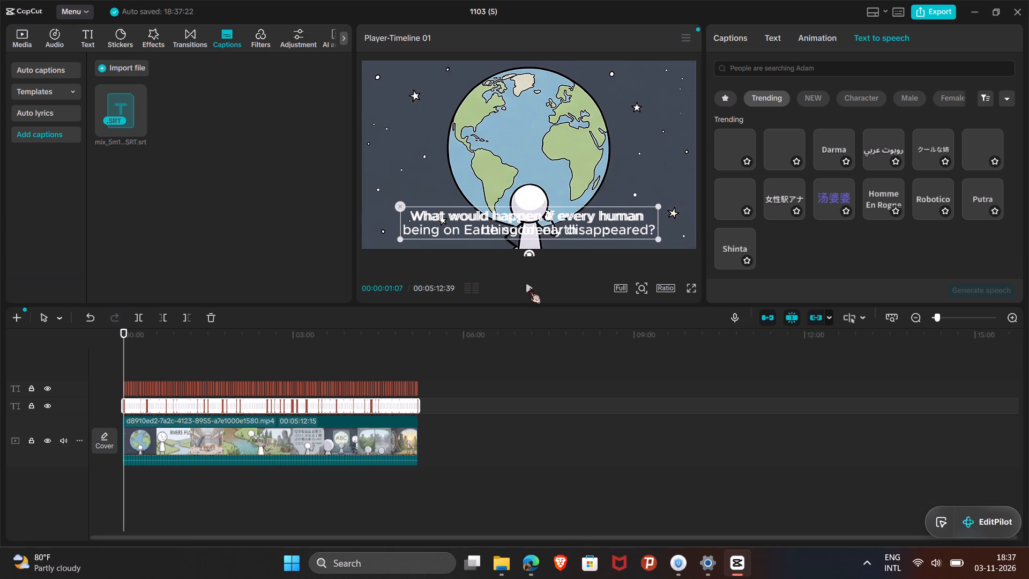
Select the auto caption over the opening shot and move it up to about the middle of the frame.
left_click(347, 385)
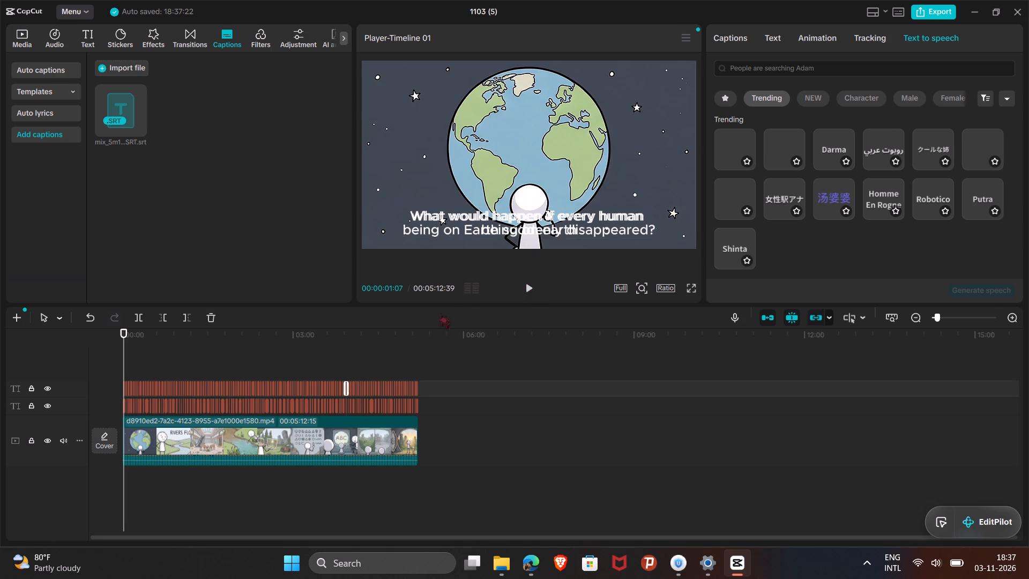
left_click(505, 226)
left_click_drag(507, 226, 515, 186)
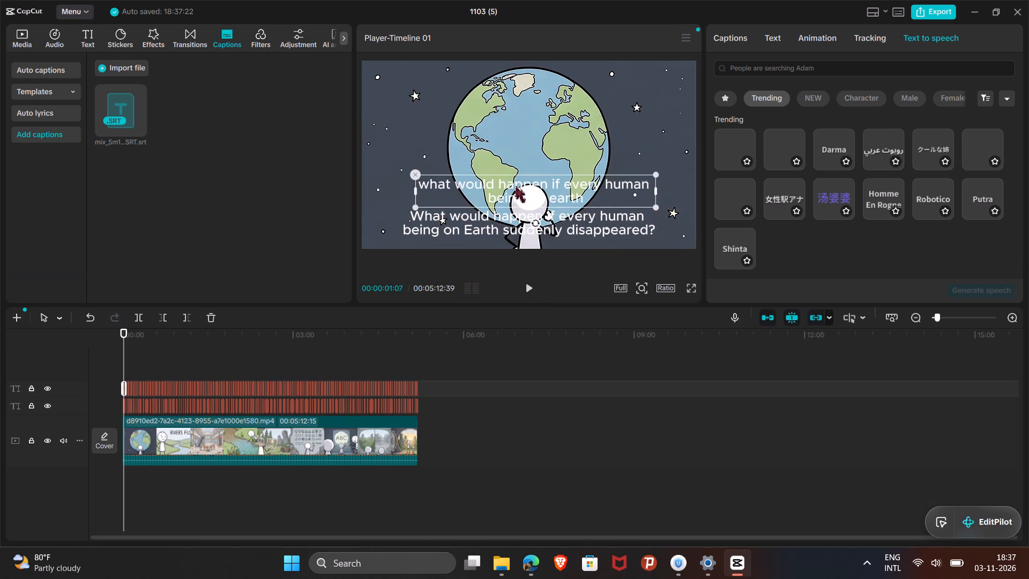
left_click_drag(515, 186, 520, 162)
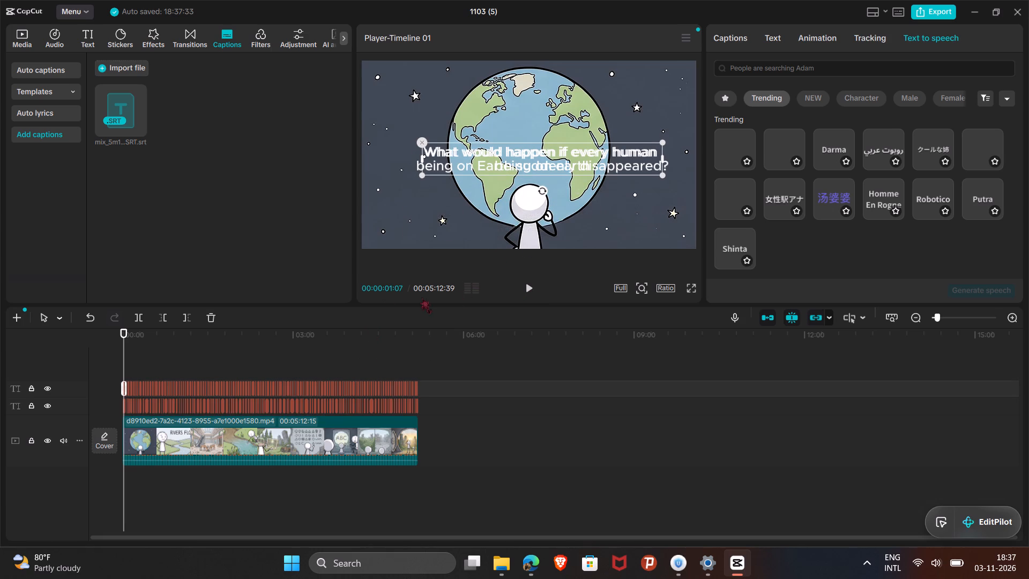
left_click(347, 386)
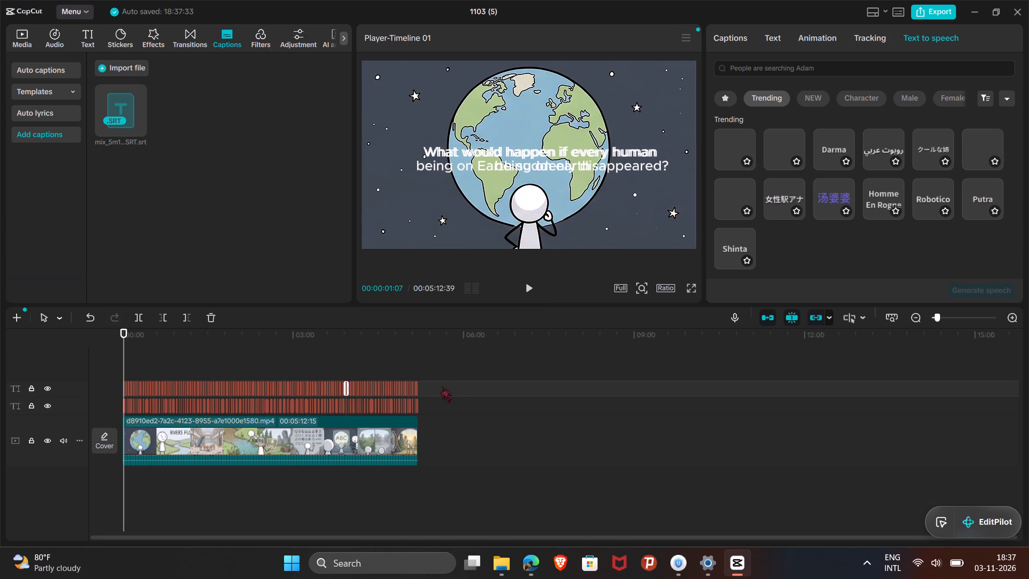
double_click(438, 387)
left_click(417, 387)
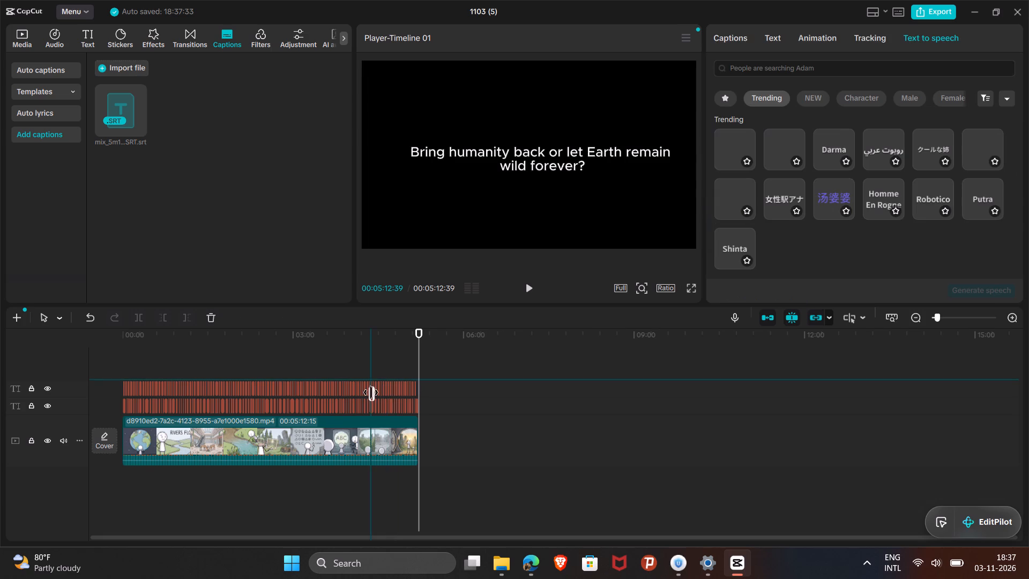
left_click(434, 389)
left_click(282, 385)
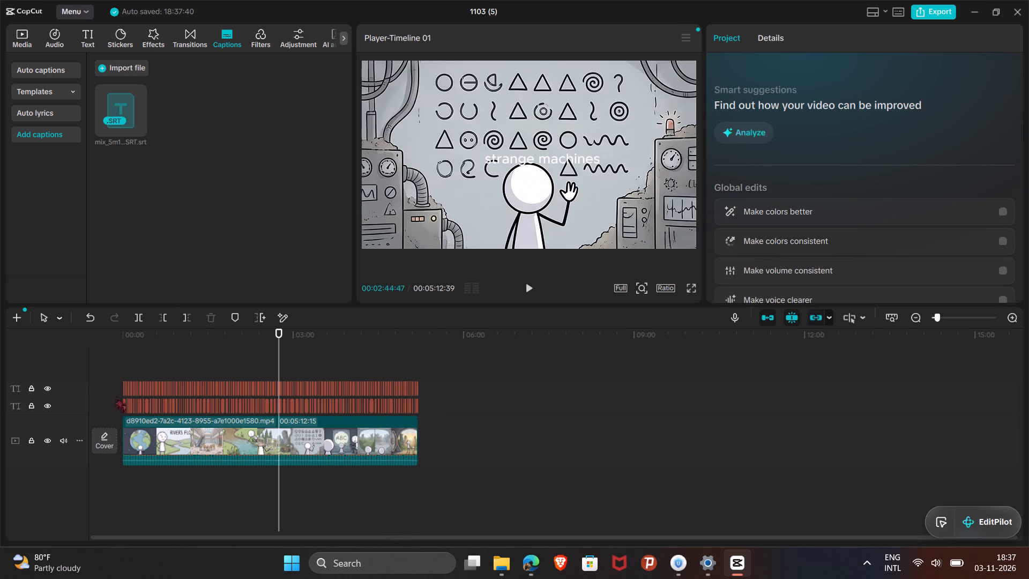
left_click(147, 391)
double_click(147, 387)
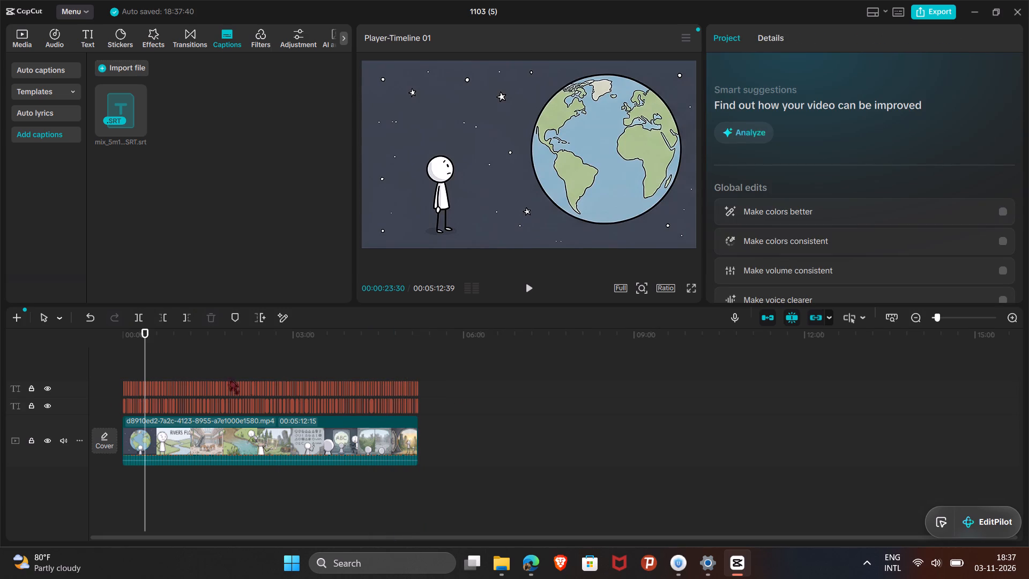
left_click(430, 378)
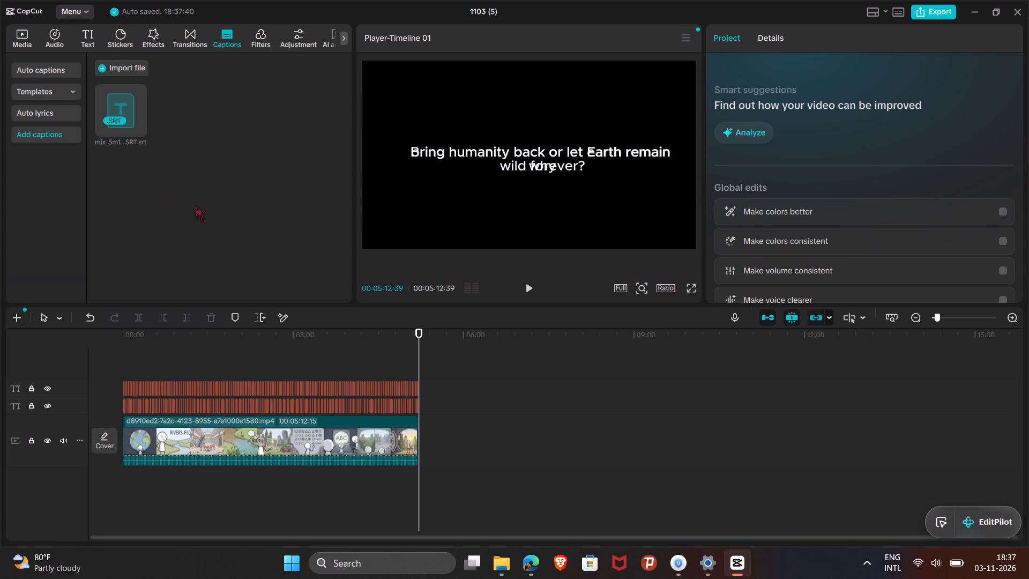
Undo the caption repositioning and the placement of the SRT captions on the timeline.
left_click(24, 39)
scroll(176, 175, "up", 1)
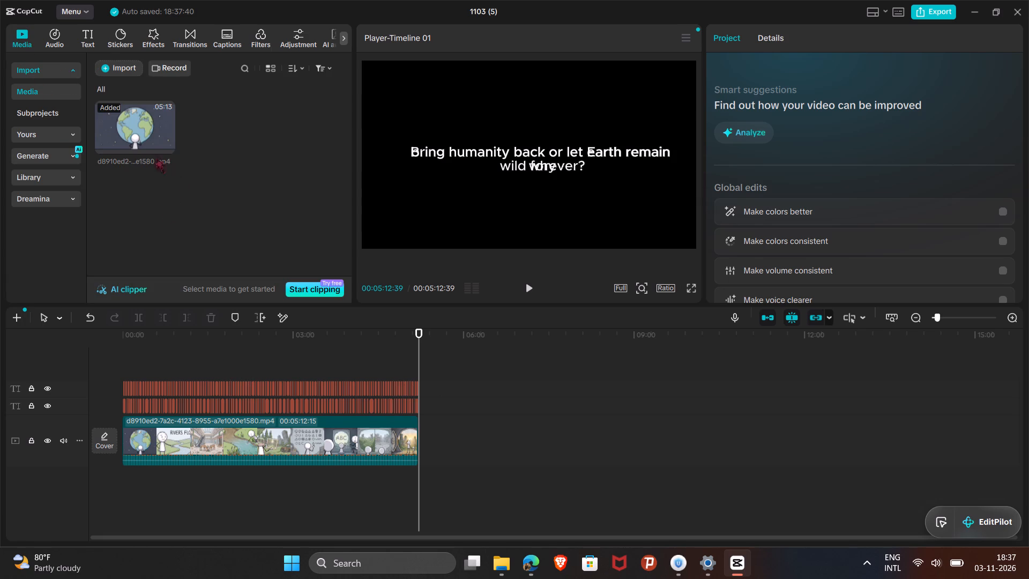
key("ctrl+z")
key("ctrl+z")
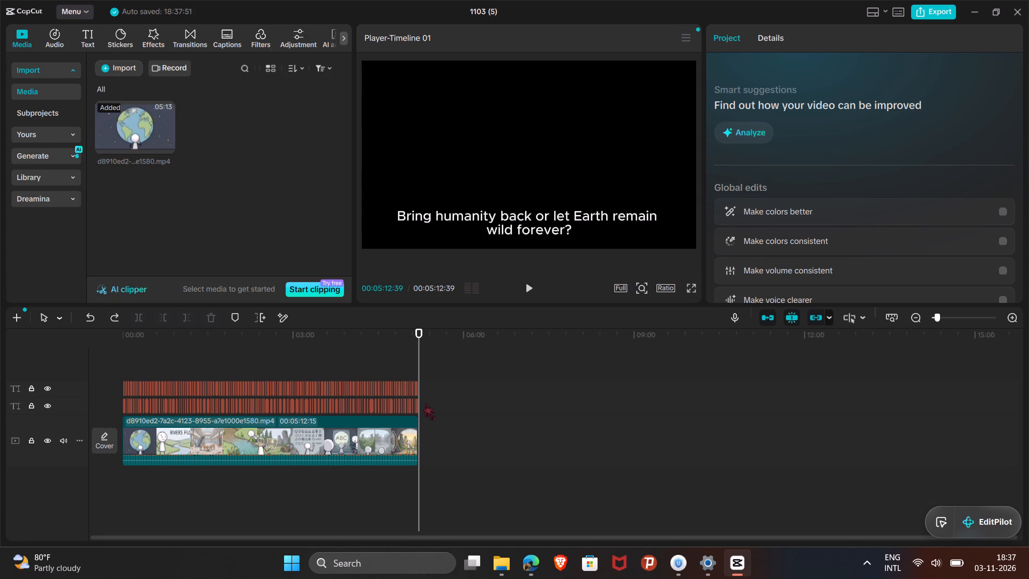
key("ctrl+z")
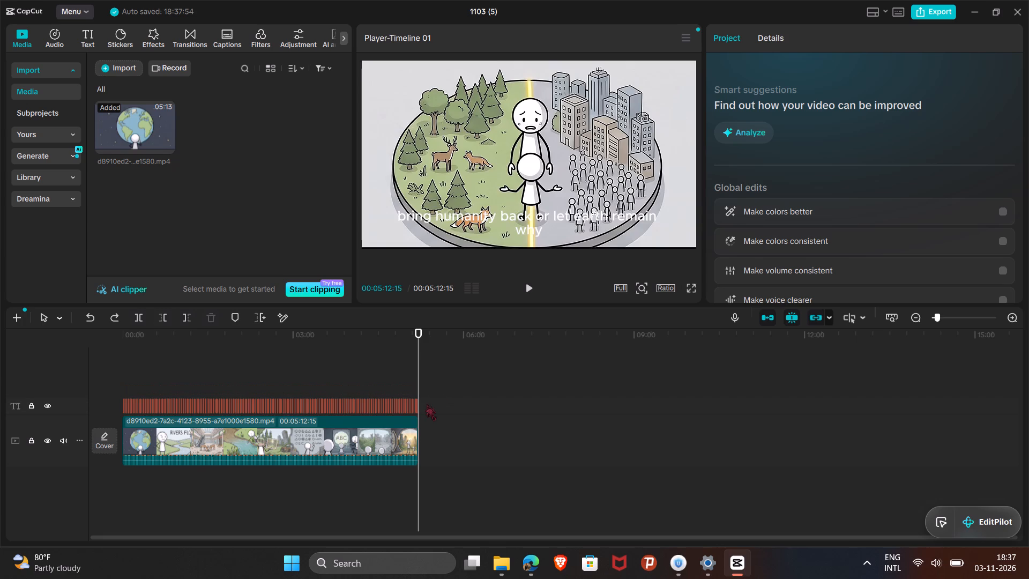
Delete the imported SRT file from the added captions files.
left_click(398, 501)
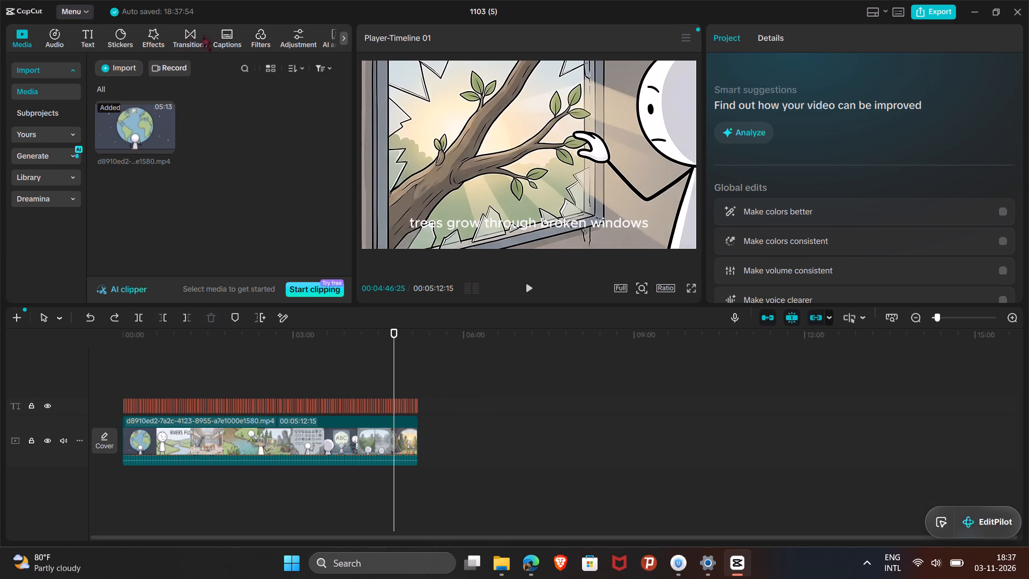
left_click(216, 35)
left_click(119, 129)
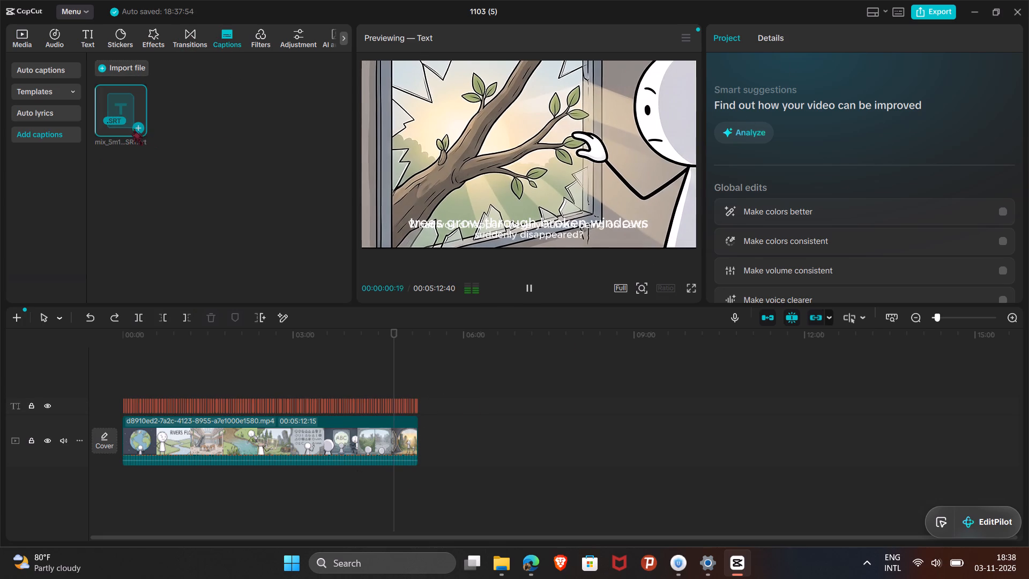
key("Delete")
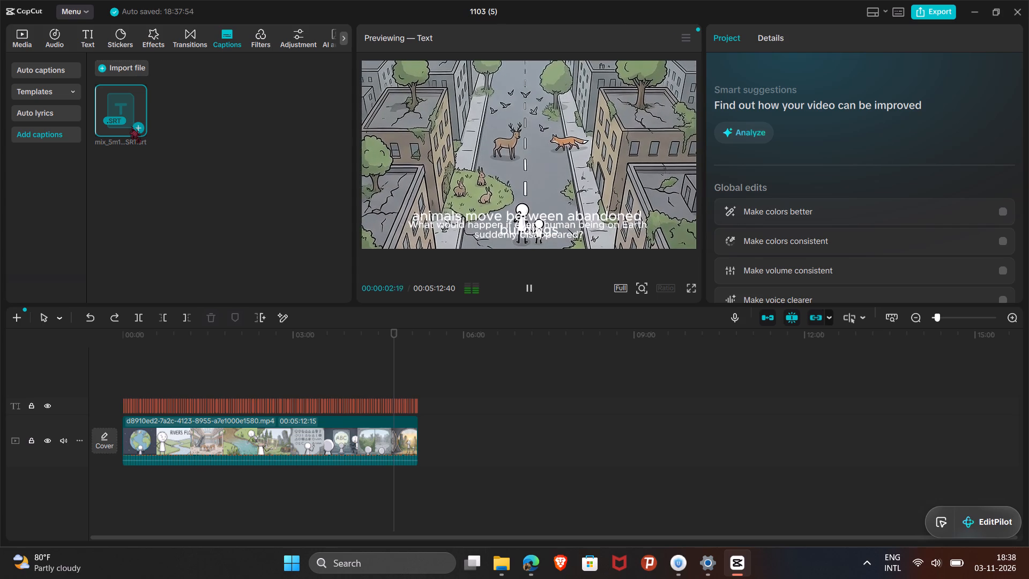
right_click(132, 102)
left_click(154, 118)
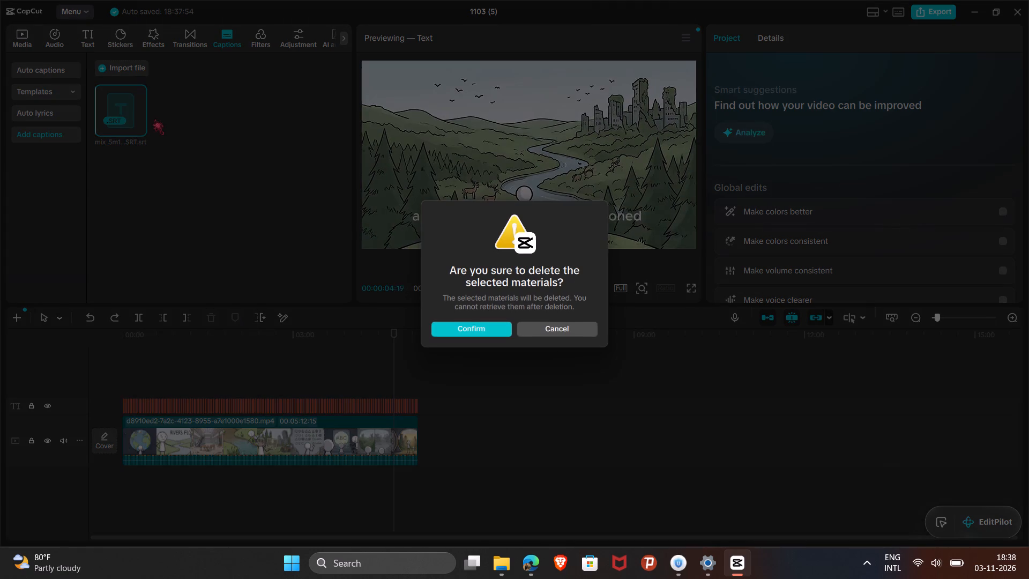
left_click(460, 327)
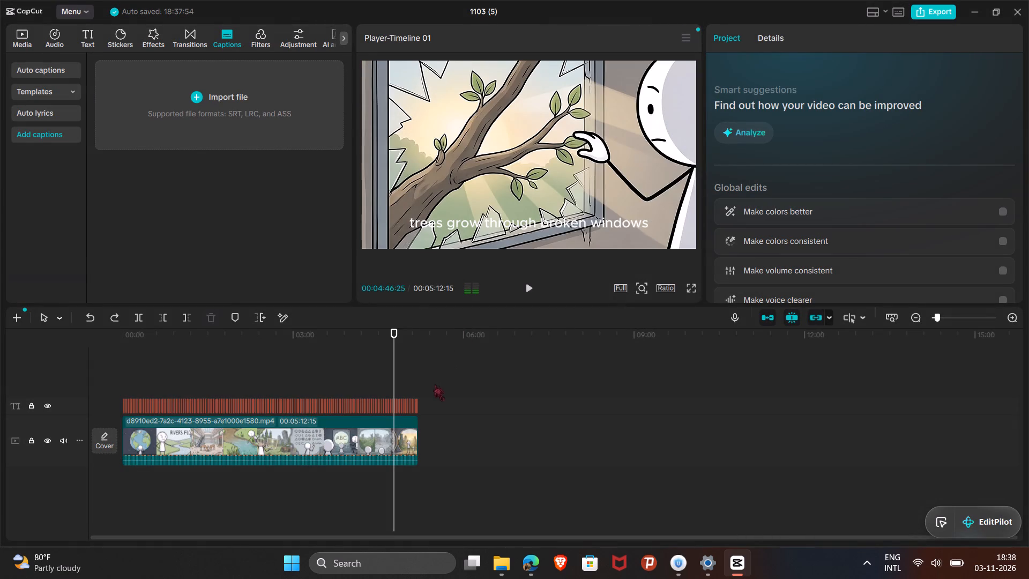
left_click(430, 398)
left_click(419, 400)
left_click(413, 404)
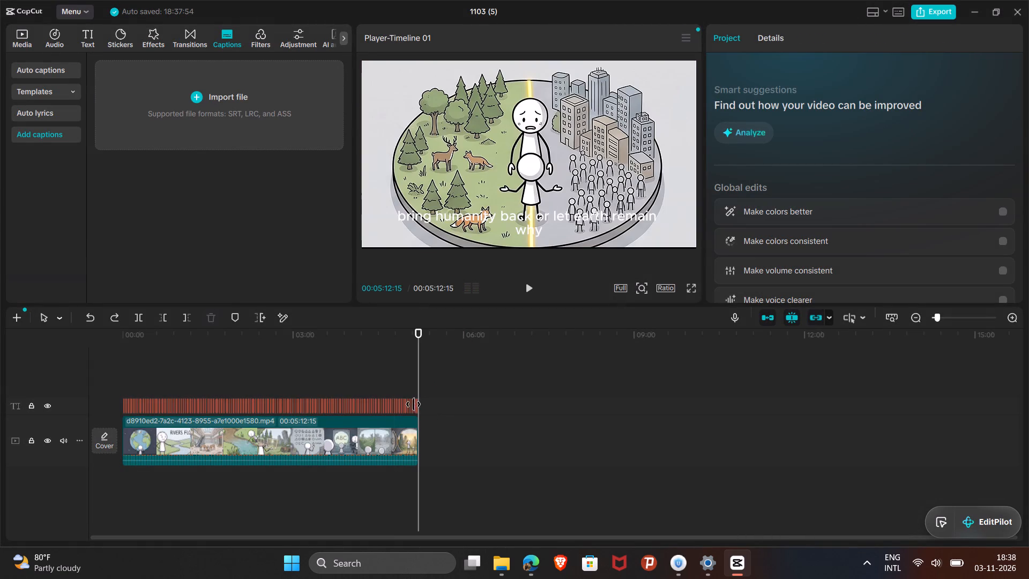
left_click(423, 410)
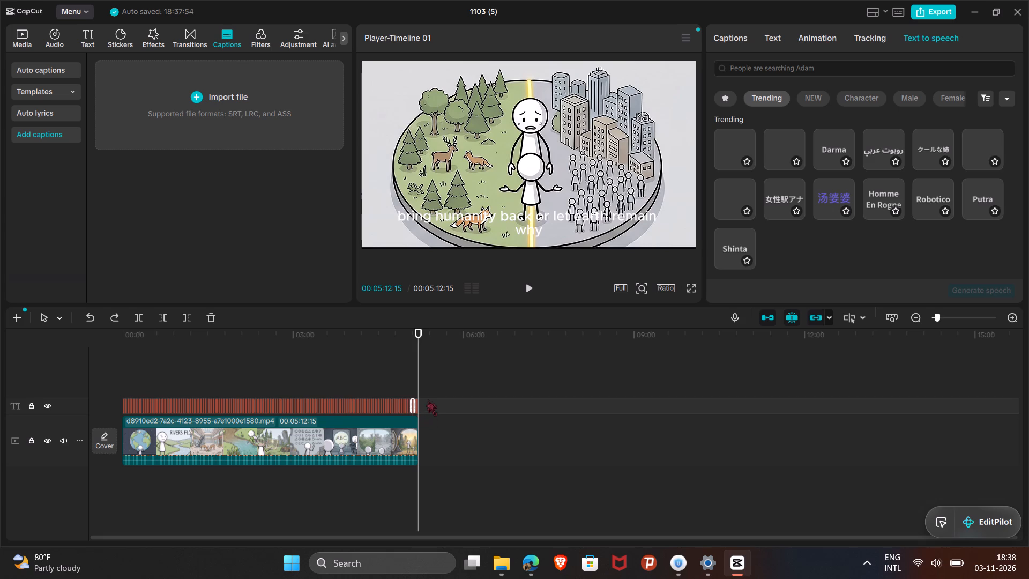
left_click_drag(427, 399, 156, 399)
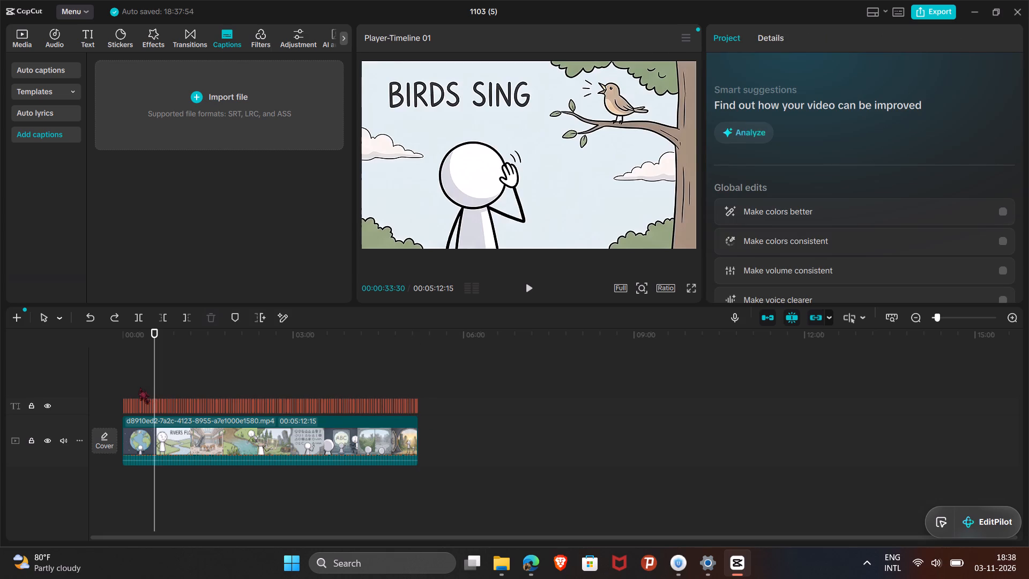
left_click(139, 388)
Hide the auto captions track on the timeline.
left_click(42, 409)
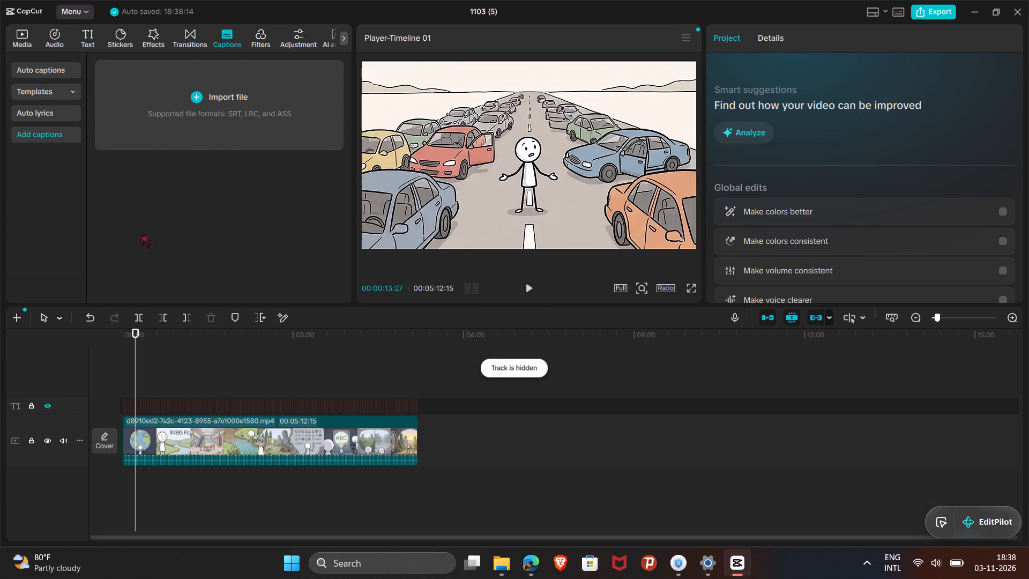
Import the subtitle file mix_5m12s (audio-joiner.com)_Sentence_SRT.srt and place its captions on the timeline from 00:00.
left_click(185, 119)
left_click(191, 119)
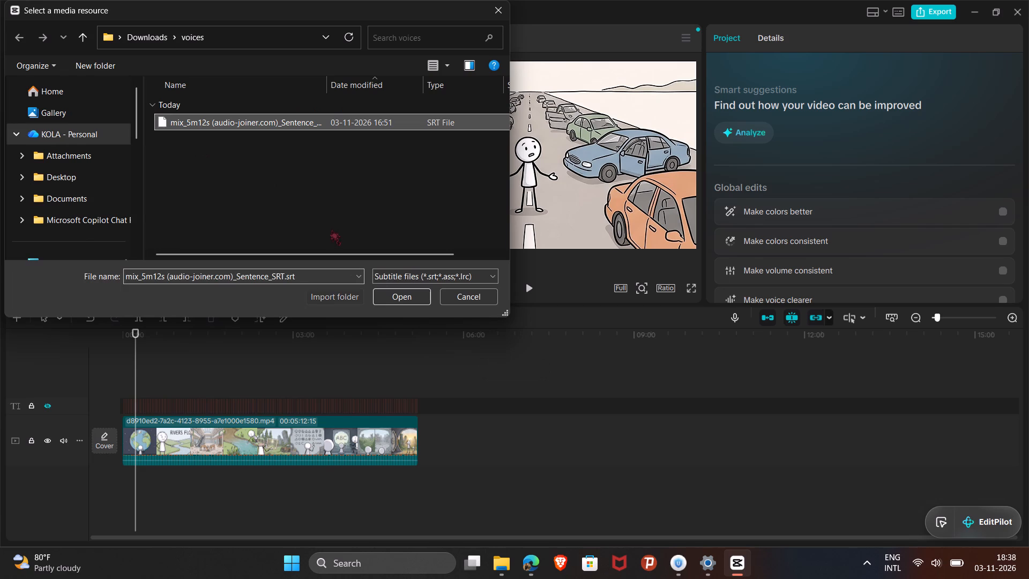
left_click(397, 301)
left_click_drag(127, 115, 121, 476)
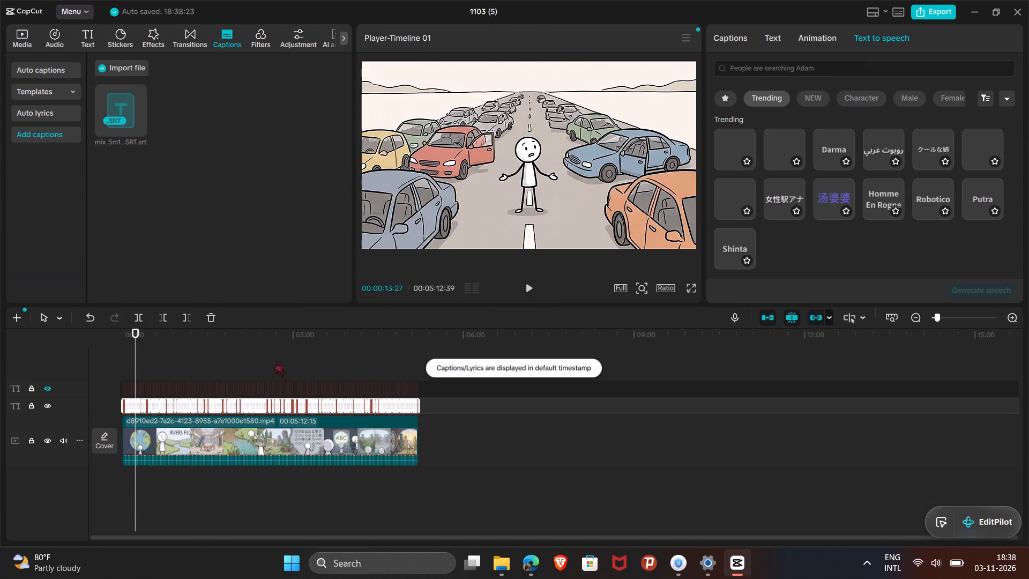
Play the opening of the timeline up to about 9 seconds to check the SRT captions against the video.
left_click_drag(133, 331, 121, 336)
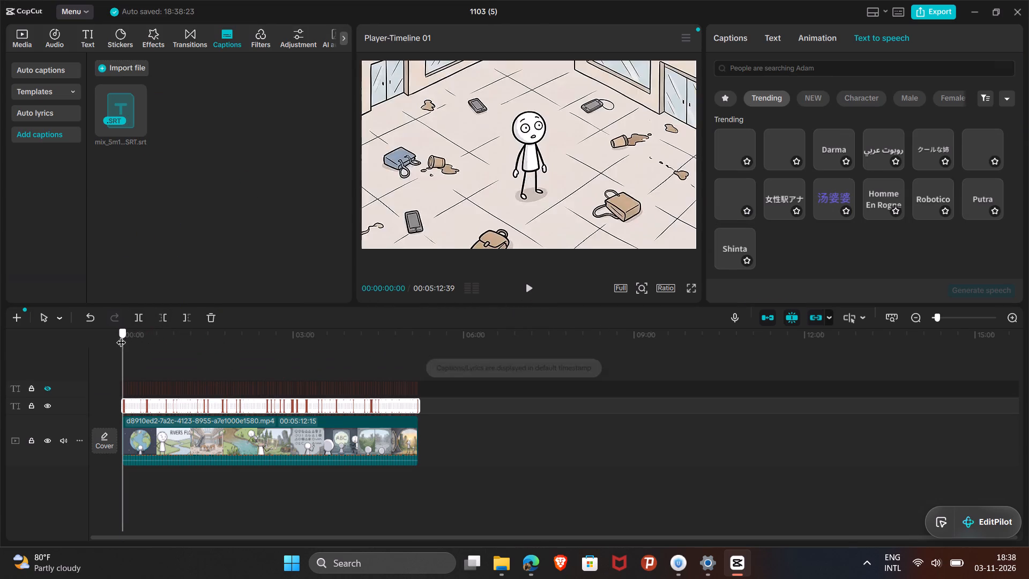
left_click_drag(121, 336, 114, 337)
left_click(527, 289)
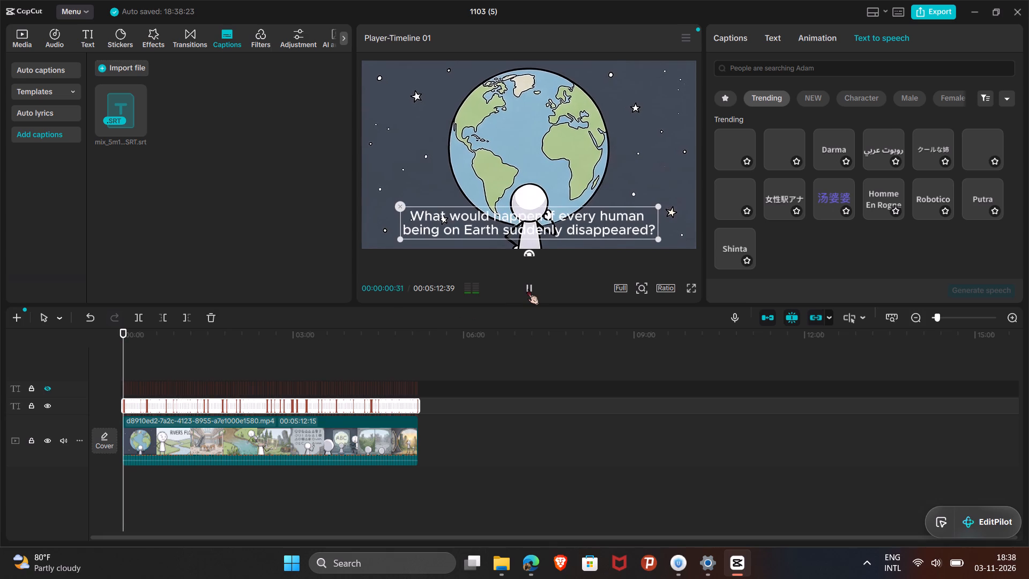
left_click(578, 133)
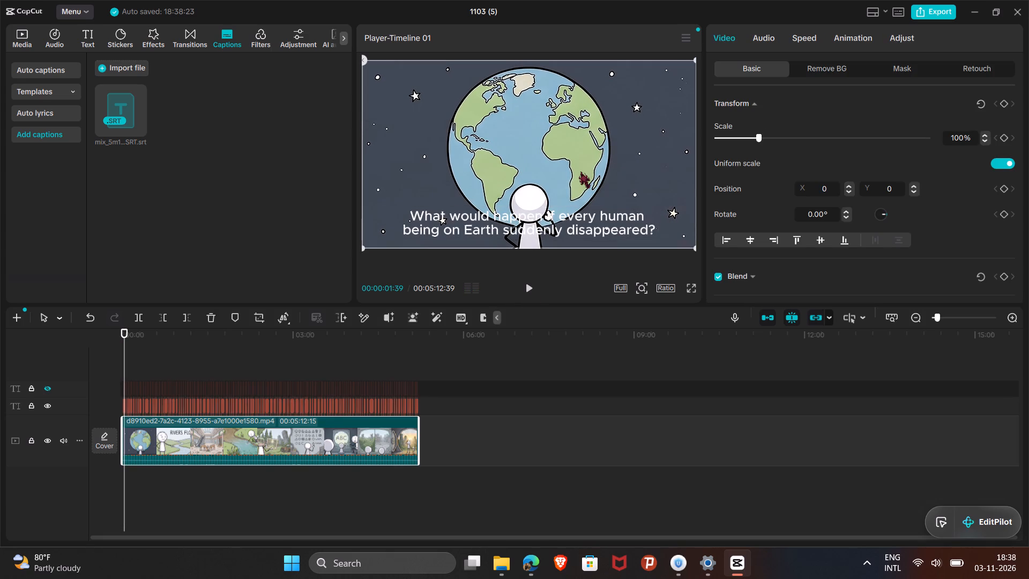
left_click(580, 172)
left_click(570, 216)
left_click(565, 228)
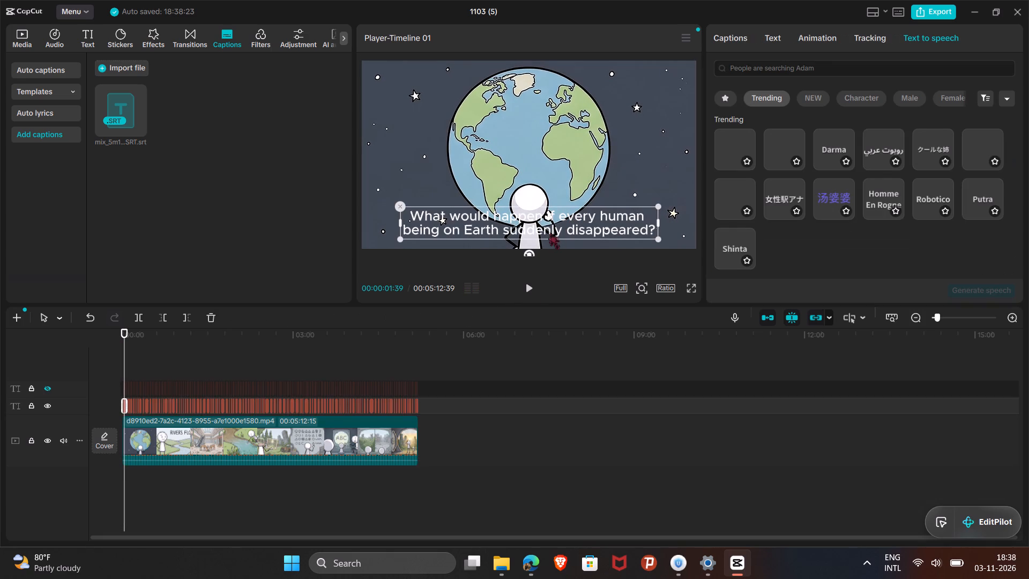
left_click(309, 385)
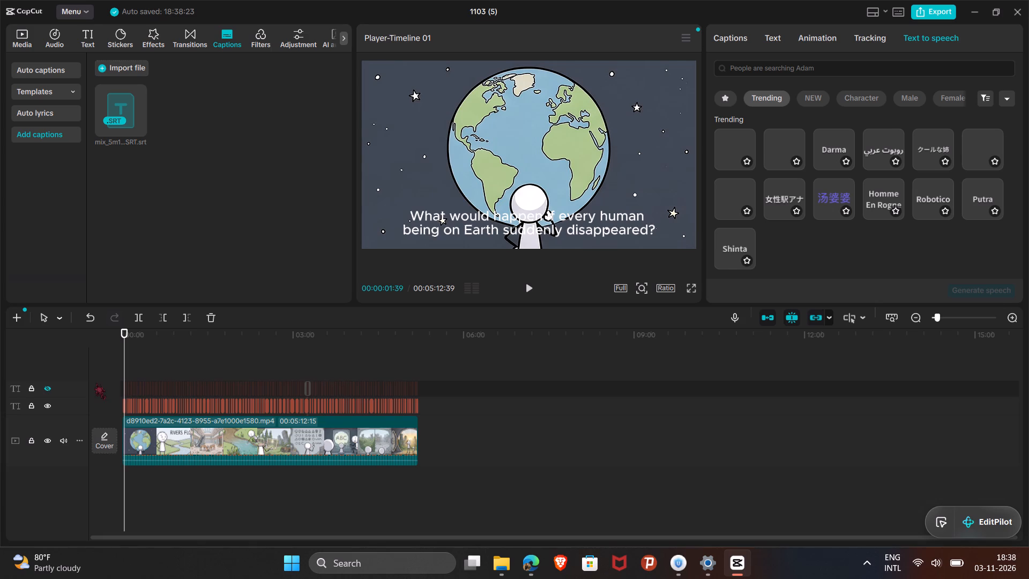
left_click(95, 383)
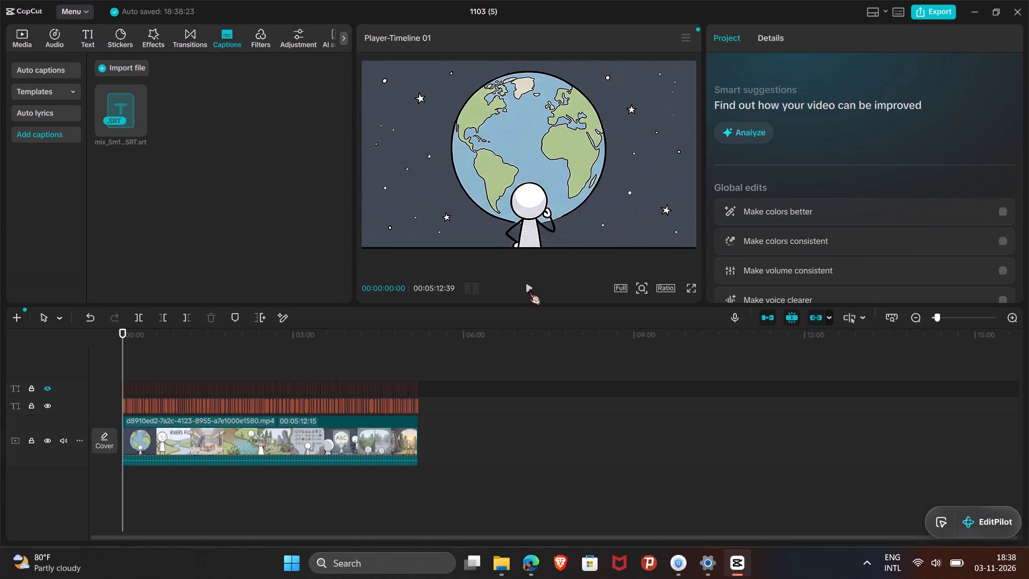
left_click(529, 289)
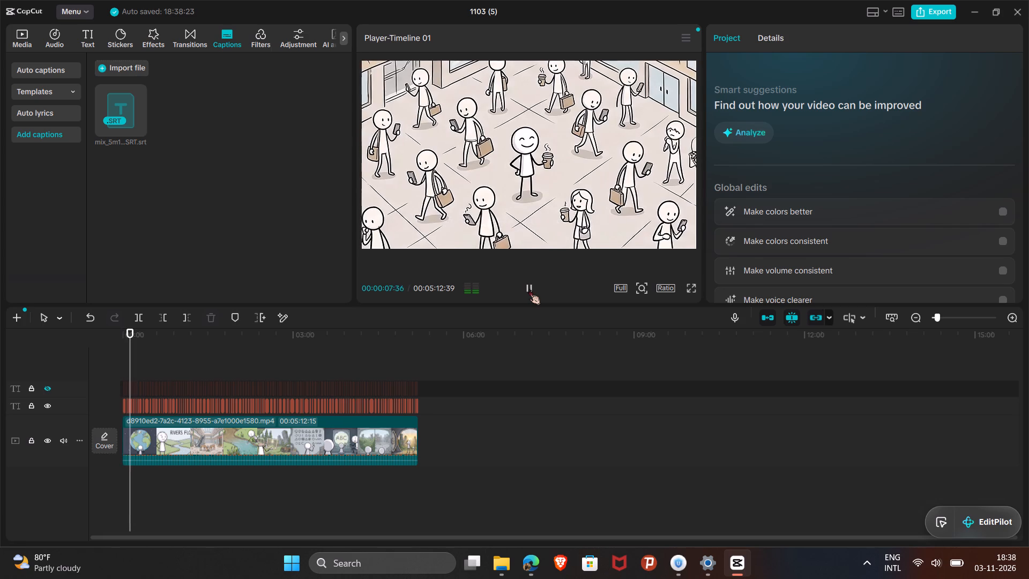
left_click(529, 289)
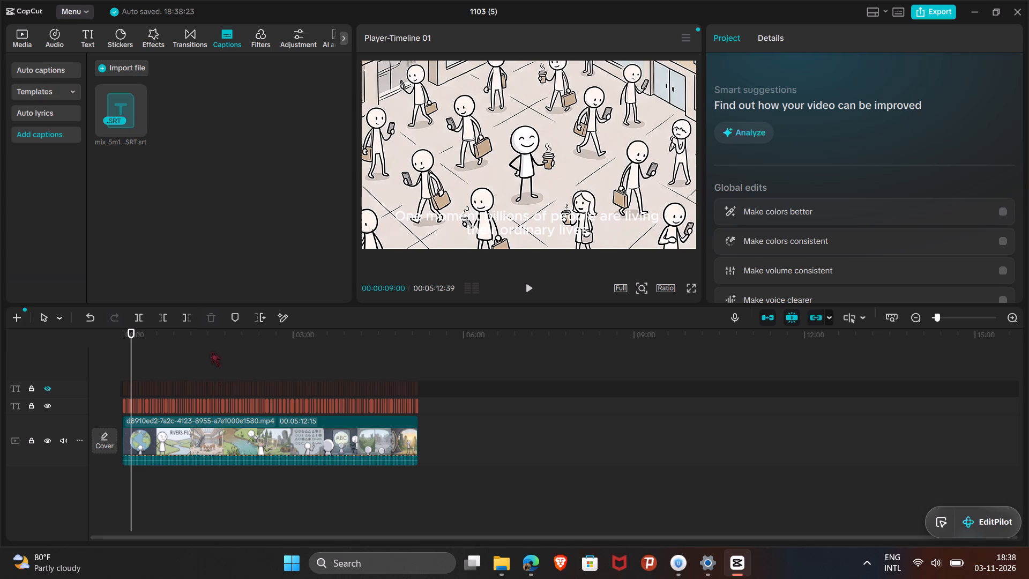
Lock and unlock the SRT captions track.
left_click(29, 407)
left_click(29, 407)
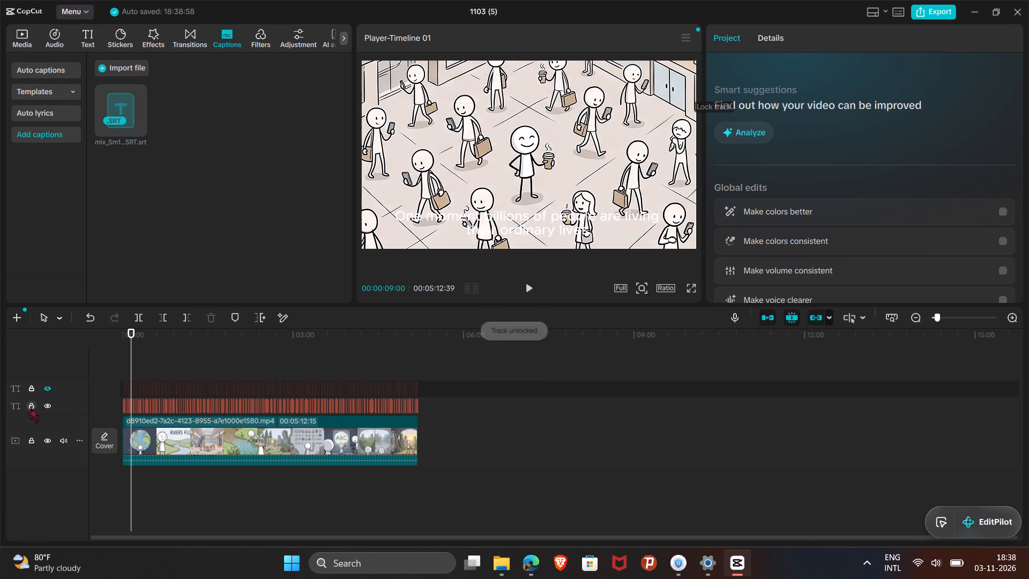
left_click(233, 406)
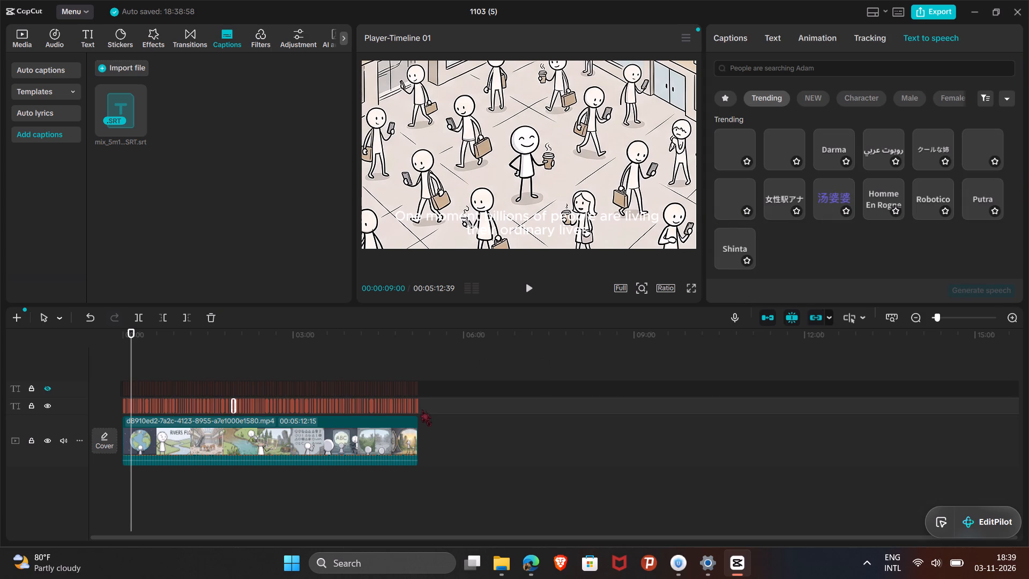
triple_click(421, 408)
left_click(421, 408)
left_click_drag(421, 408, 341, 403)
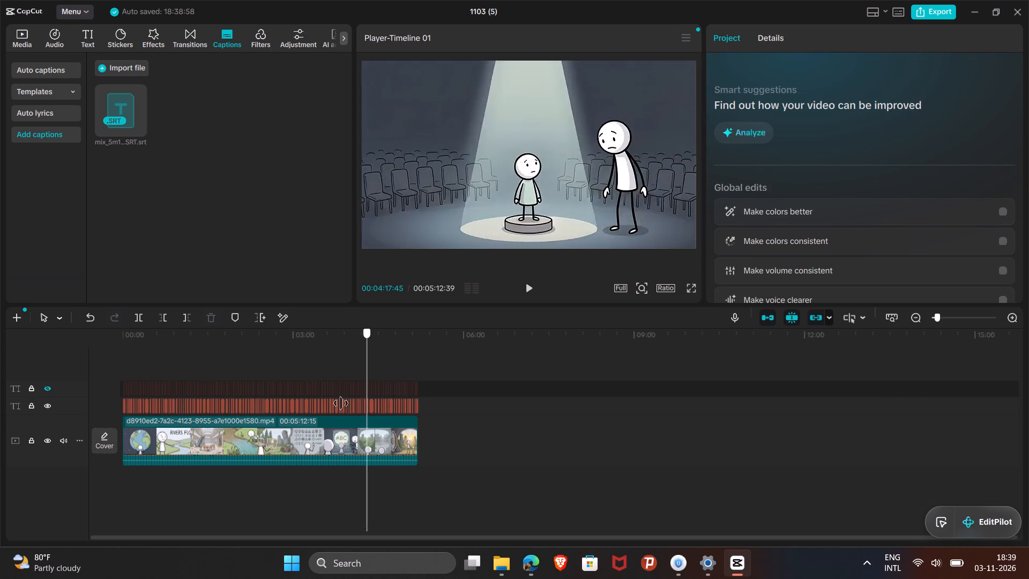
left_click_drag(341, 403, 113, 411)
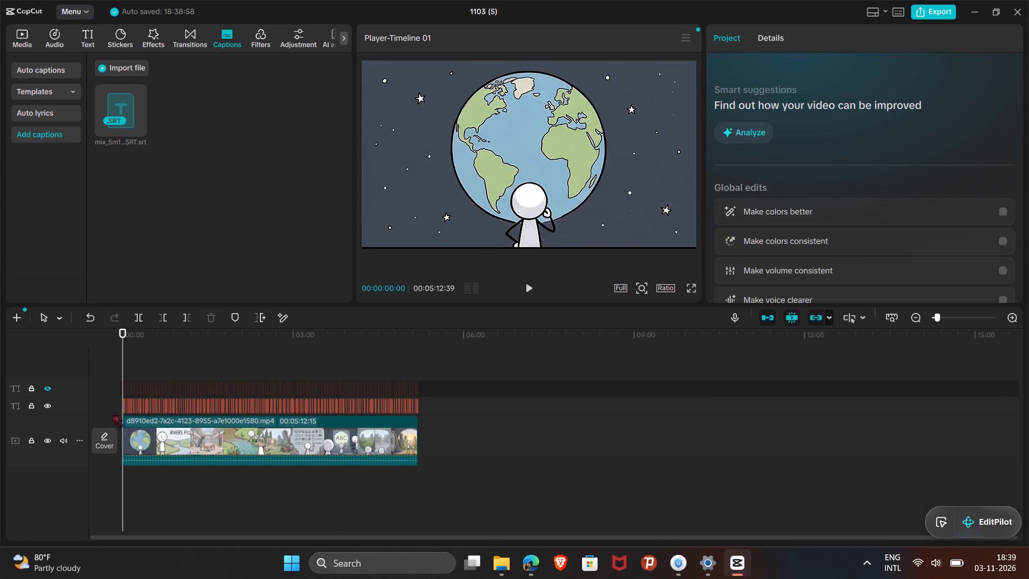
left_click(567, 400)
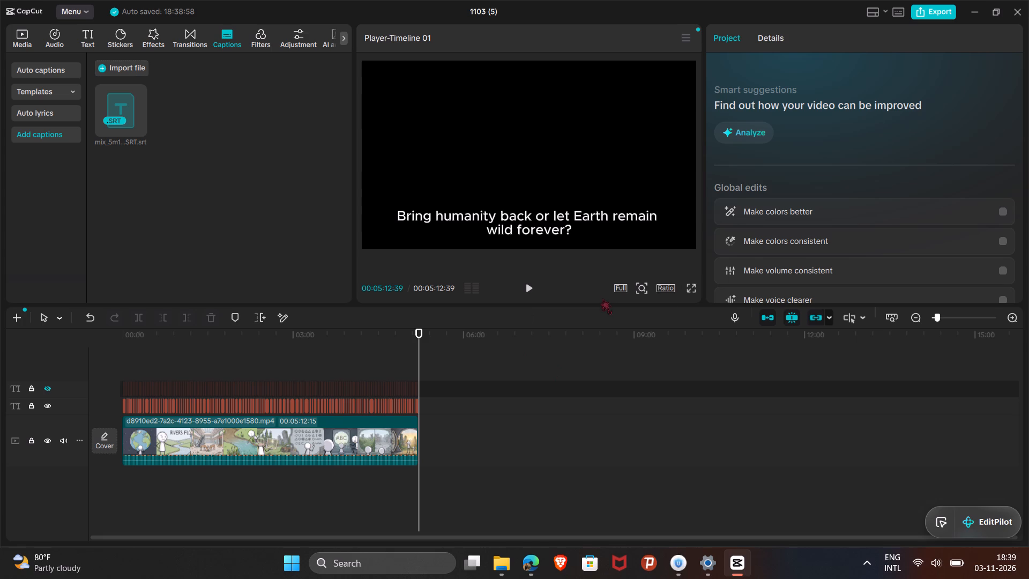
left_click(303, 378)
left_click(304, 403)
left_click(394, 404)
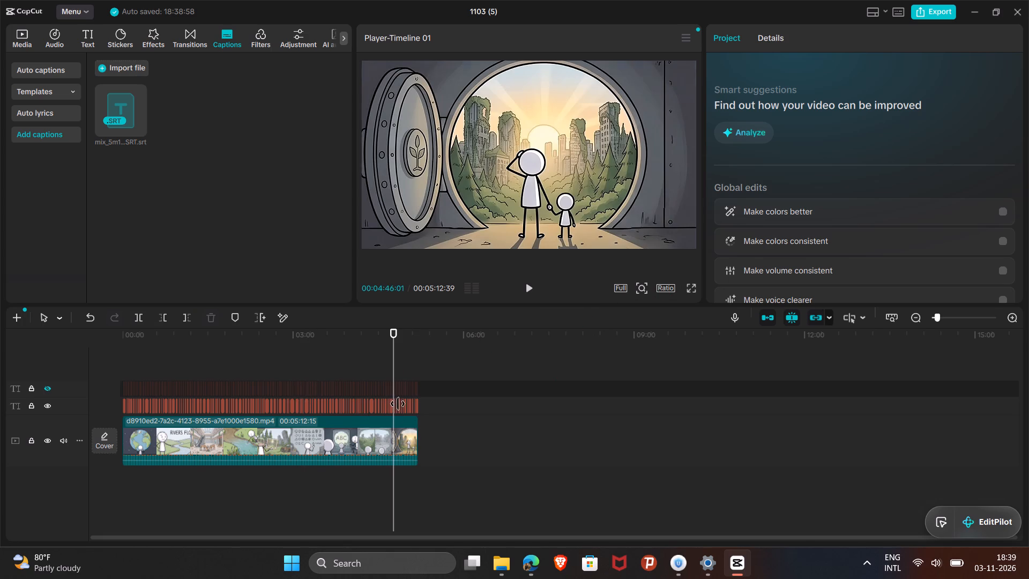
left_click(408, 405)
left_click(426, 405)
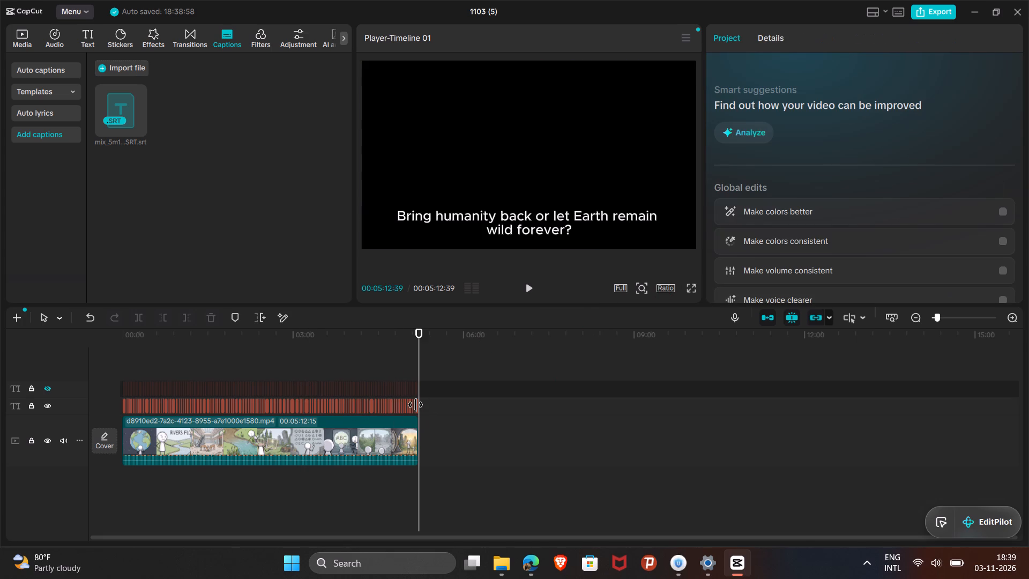
Select the last SRT caption and browse the text-to-speech voices under Character, Male and Trending.
left_click(415, 405)
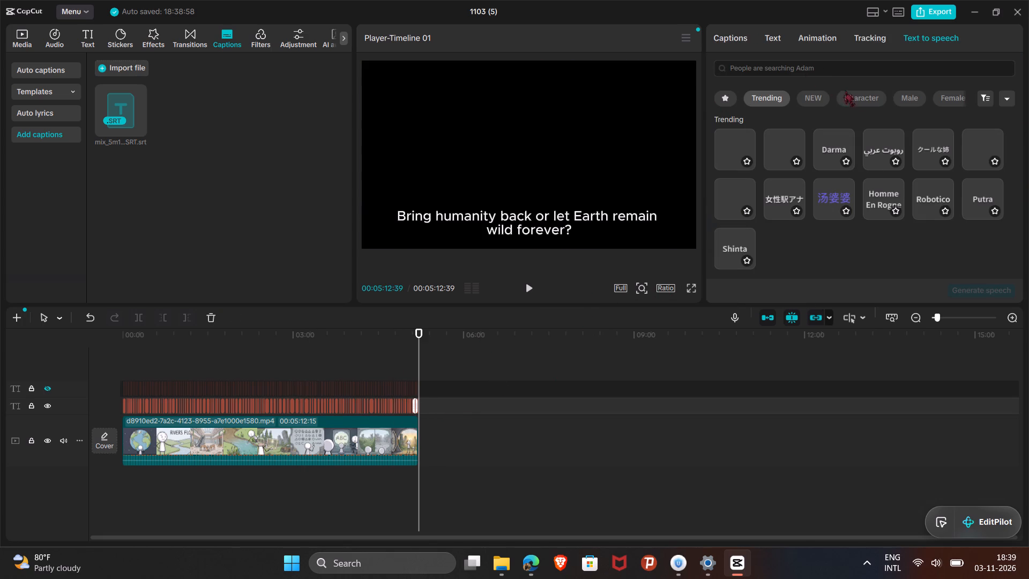
left_click(854, 93)
left_click(909, 102)
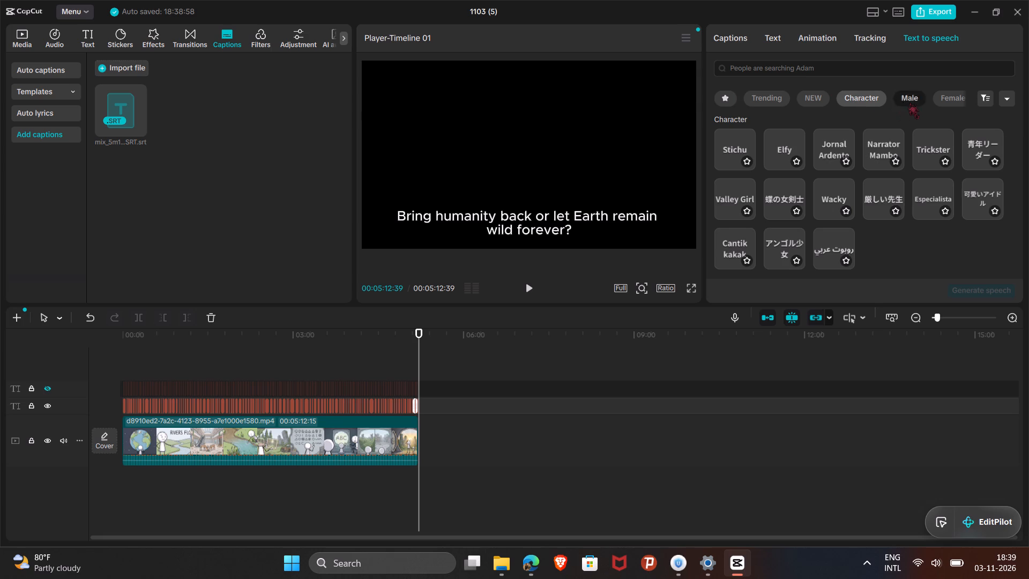
left_click(757, 99)
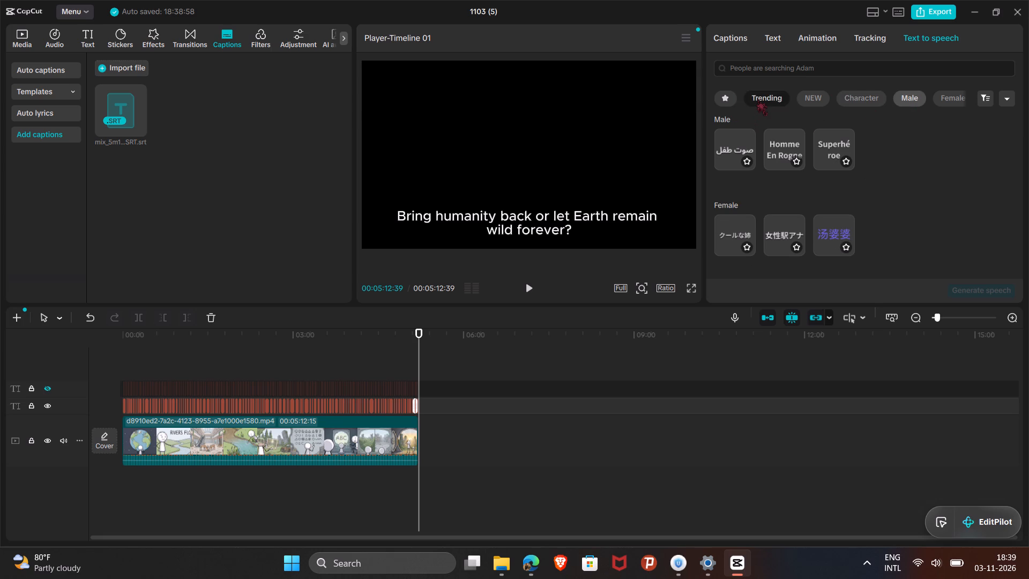
scroll(831, 139, "down", 2)
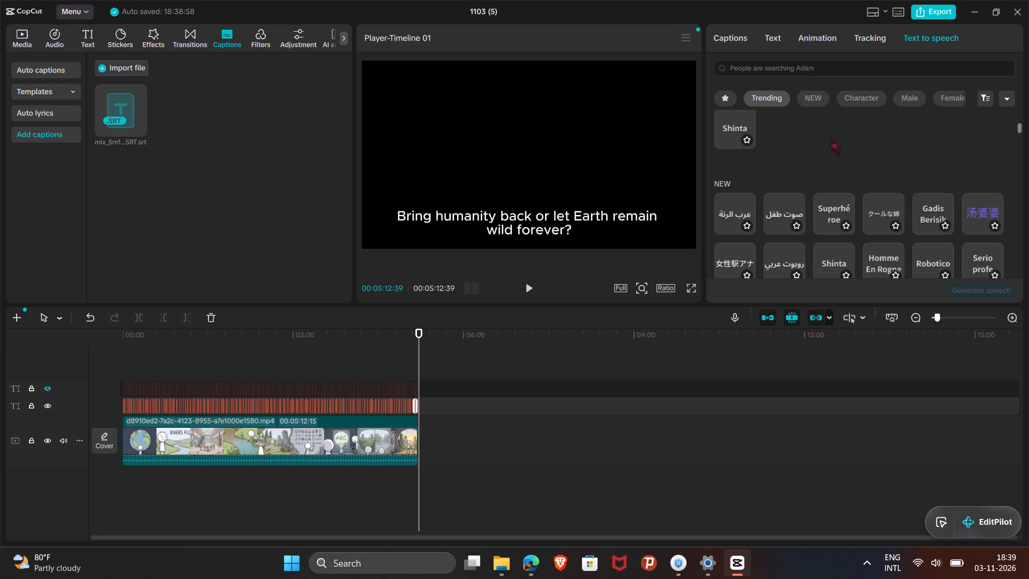
scroll(831, 139, "up", 3)
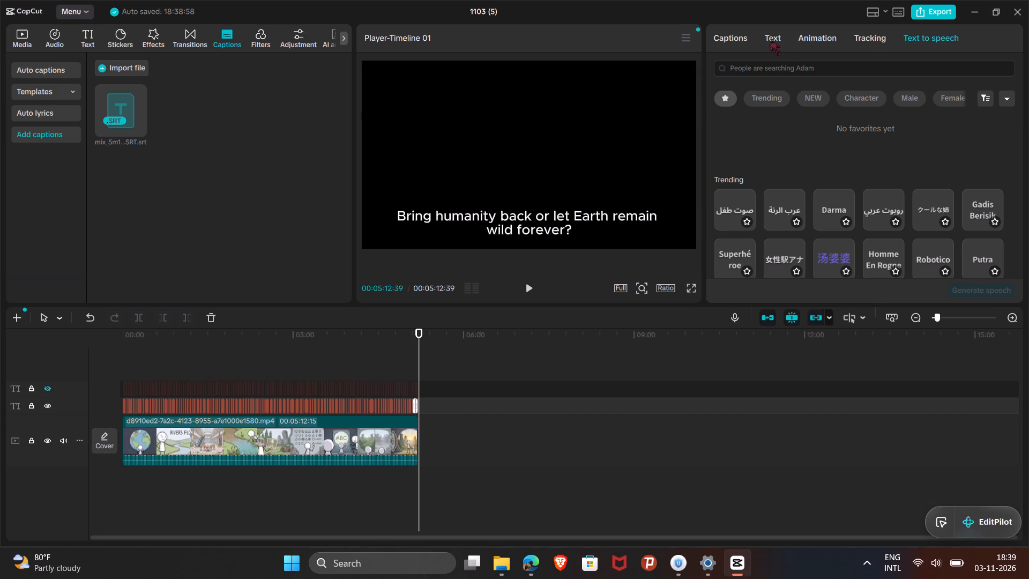
Review the list of SRT caption lines from the end back to the first line.
left_click(717, 43)
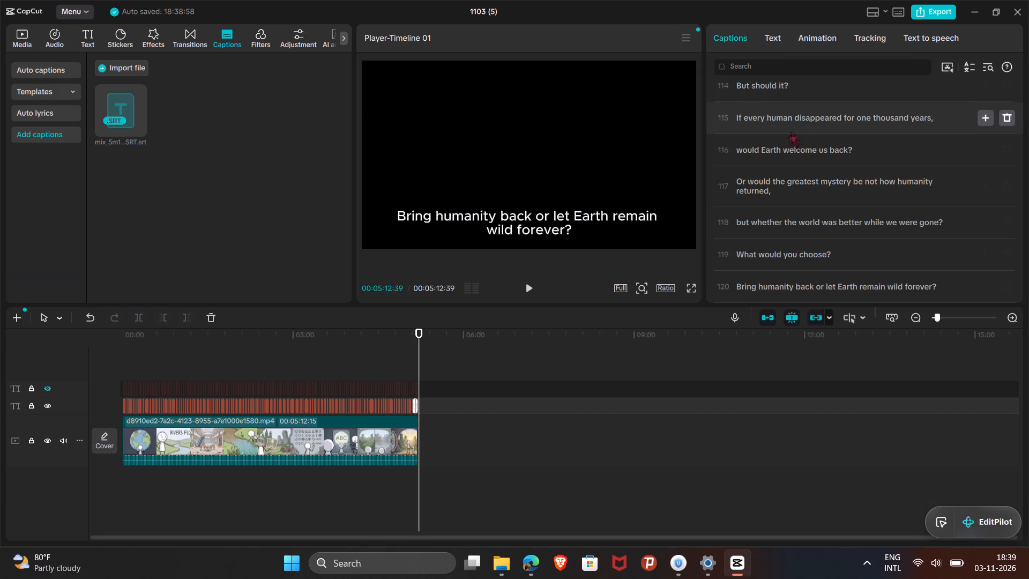
scroll(792, 136, "up", 2)
scroll(860, 124, "up", 10)
scroll(860, 124, "down", 1)
scroll(860, 124, "up", 7)
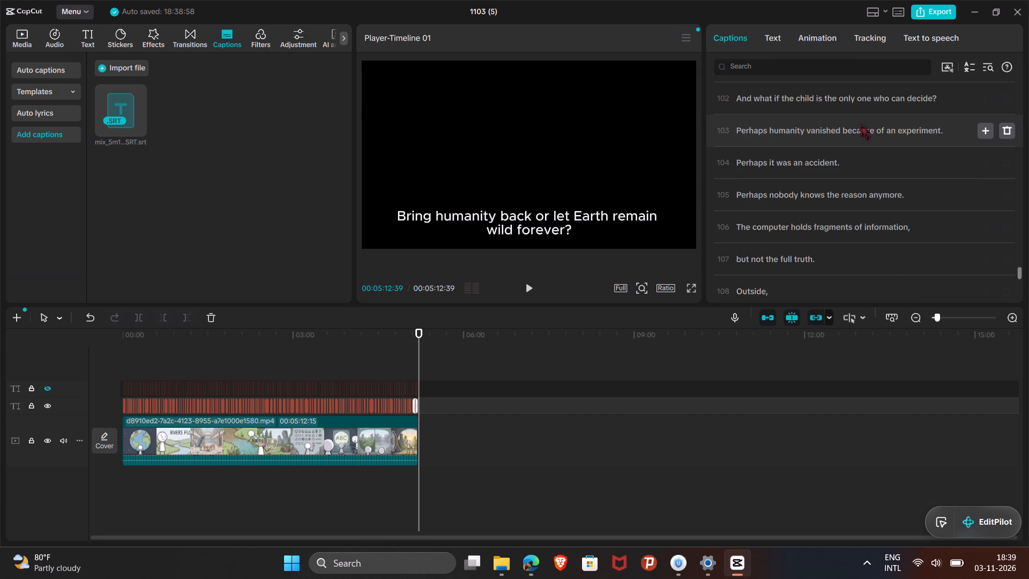
scroll(860, 124, "up", 12)
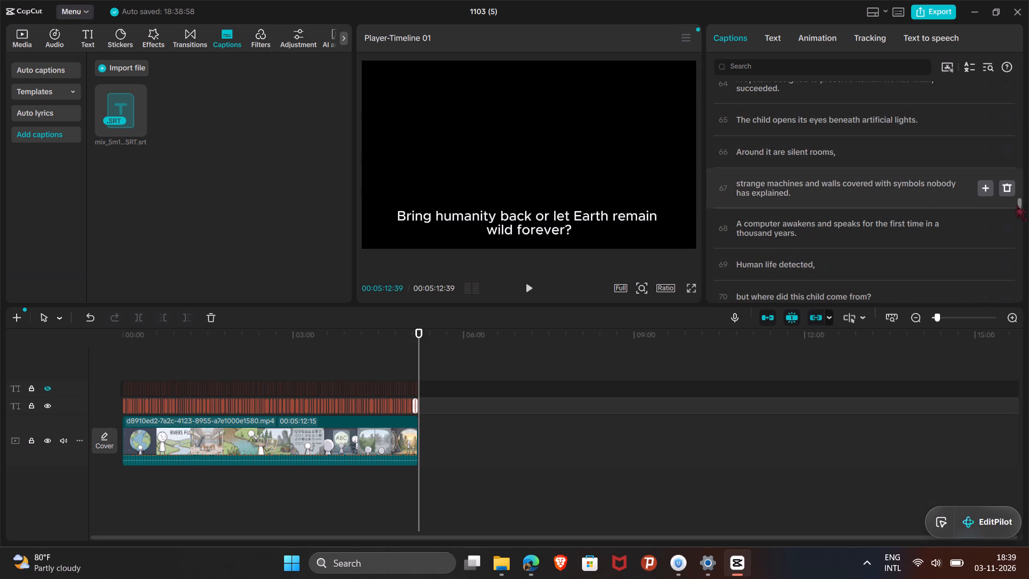
left_click_drag(1019, 205, 1019, 56)
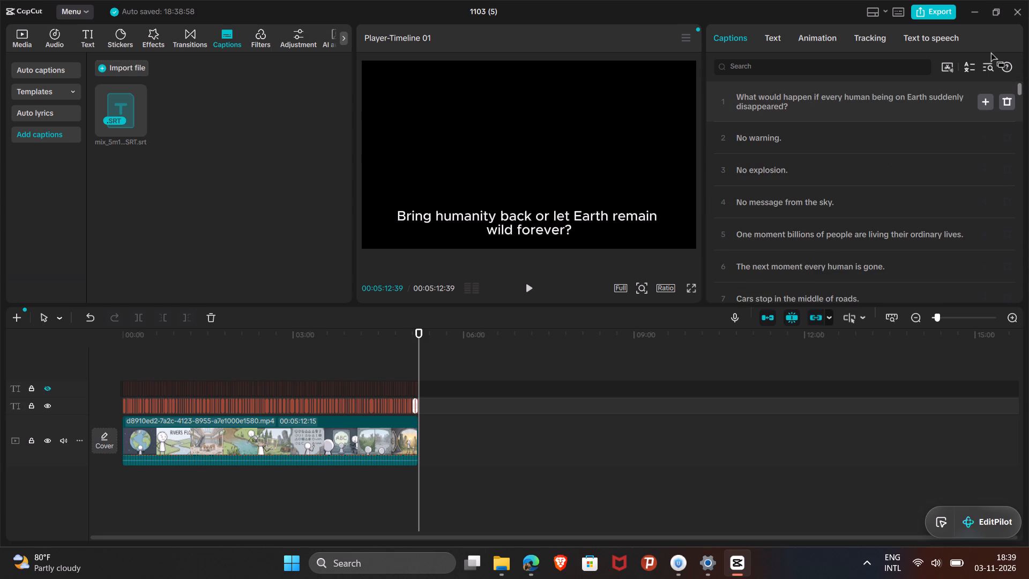
View the find-and-replace options for the captions and close them without replacing anything.
left_click(986, 64)
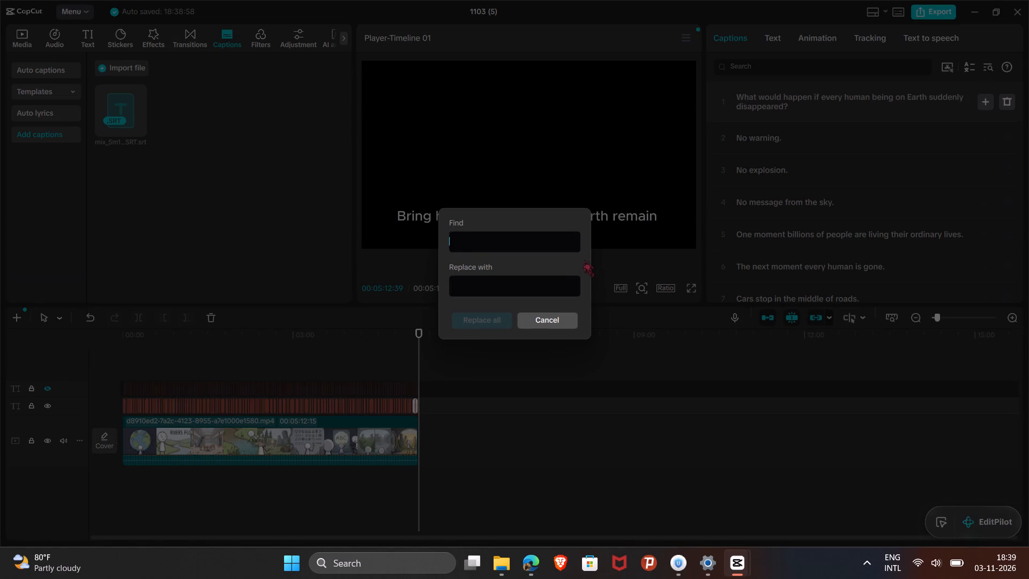
left_click(558, 320)
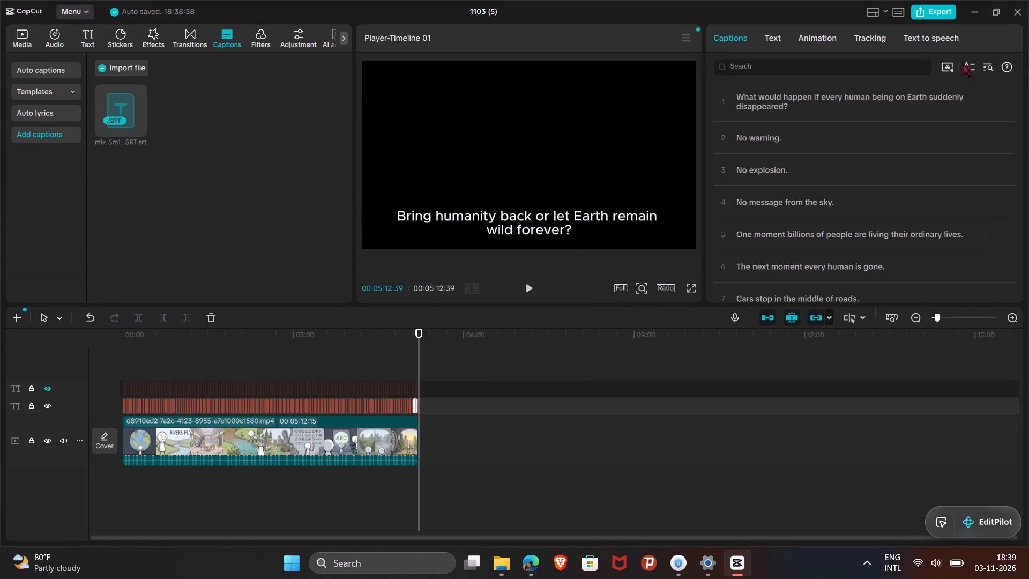
Browse the translation languages offered for bilingual captions and close without generating any.
left_click(961, 63)
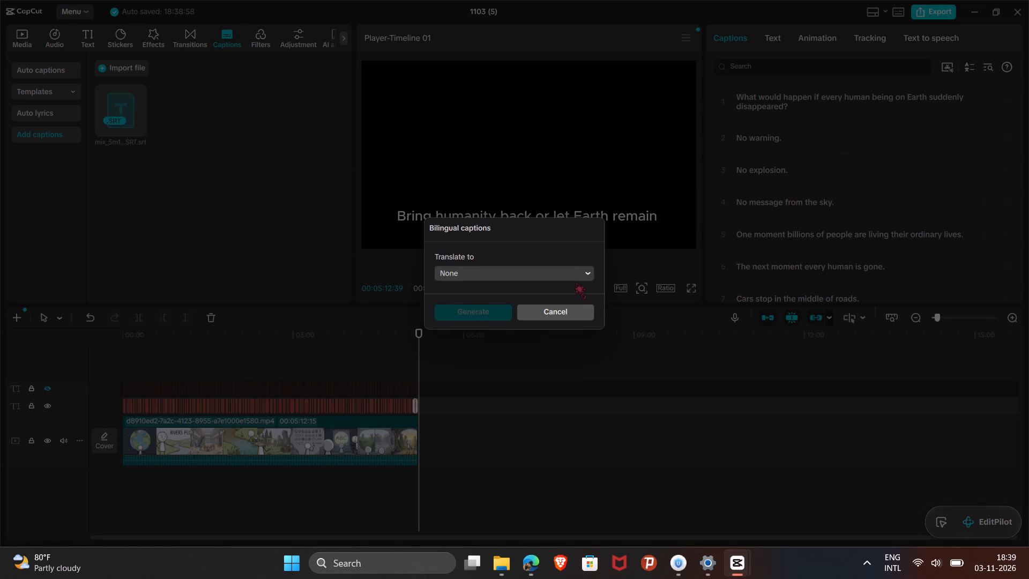
left_click(576, 282)
left_click(593, 265)
left_click(584, 272)
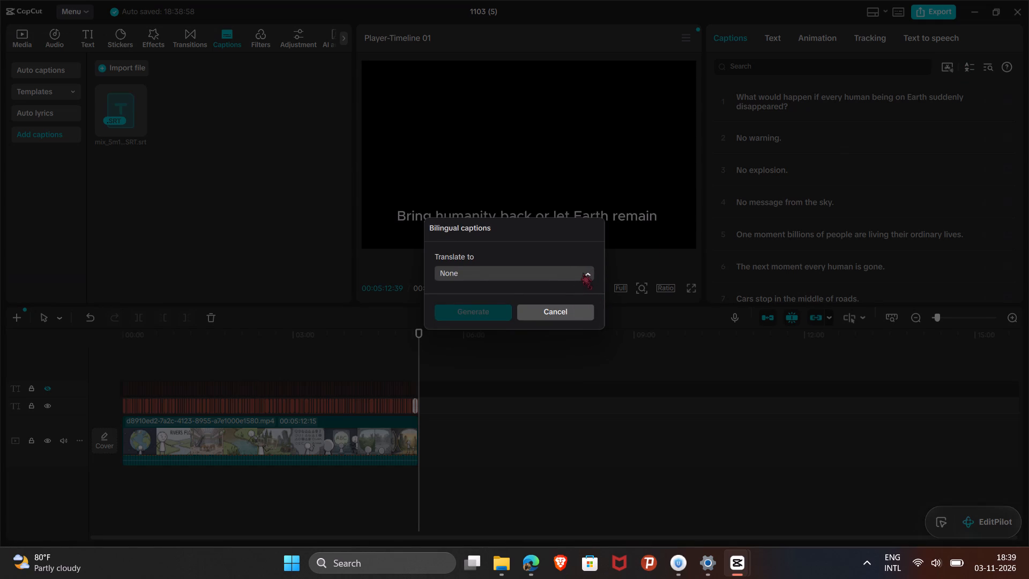
double_click(575, 276)
scroll(541, 301, "down", 2)
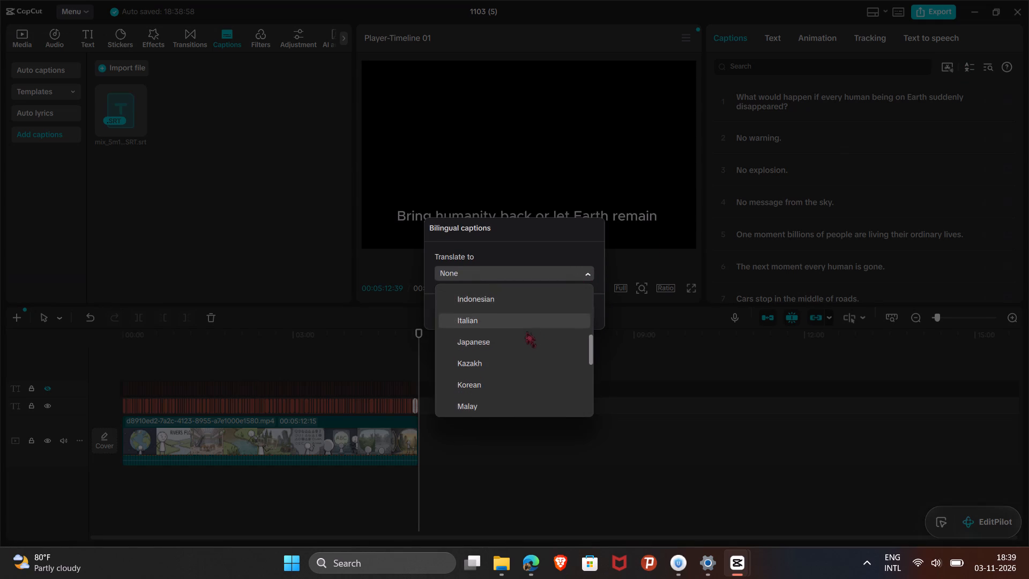
scroll(526, 331, "down", 1)
left_click(794, 224)
left_click(684, 202)
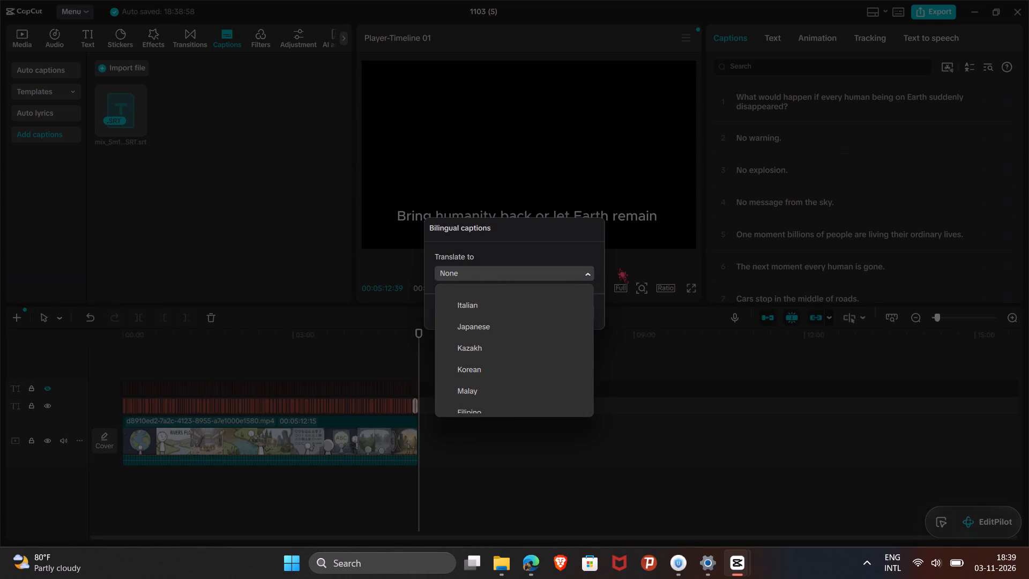
left_click(620, 267)
left_click(594, 270)
left_click(541, 311)
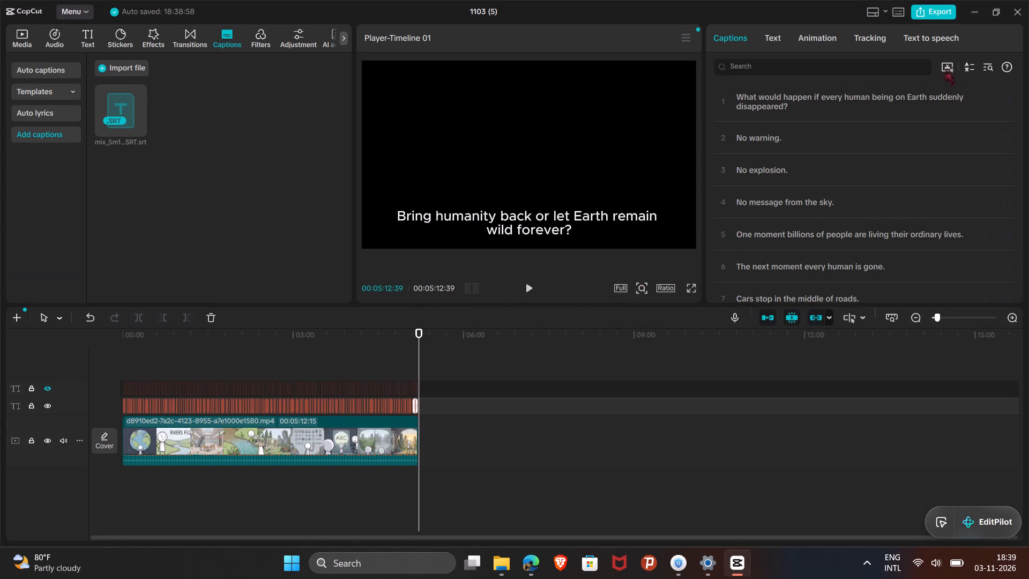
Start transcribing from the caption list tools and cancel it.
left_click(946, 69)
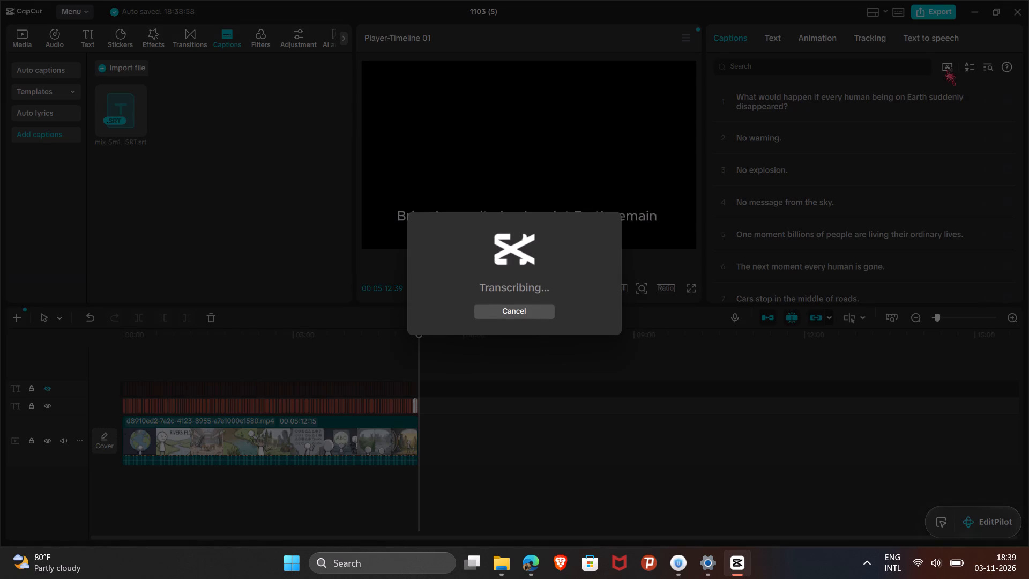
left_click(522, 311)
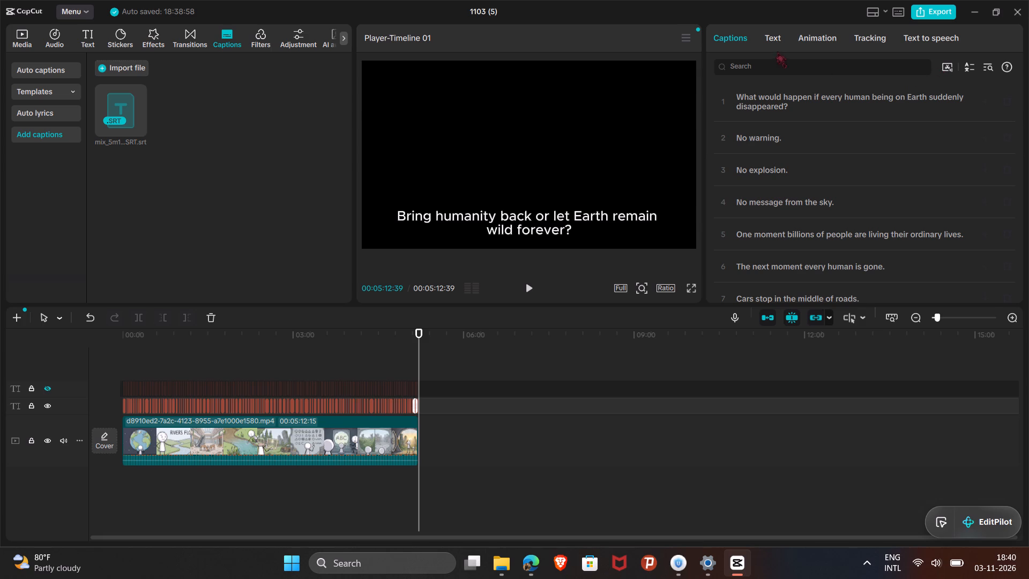
Apply Motion tracking to the selected caption, keeping the tracking direction at Both.
left_click(873, 35)
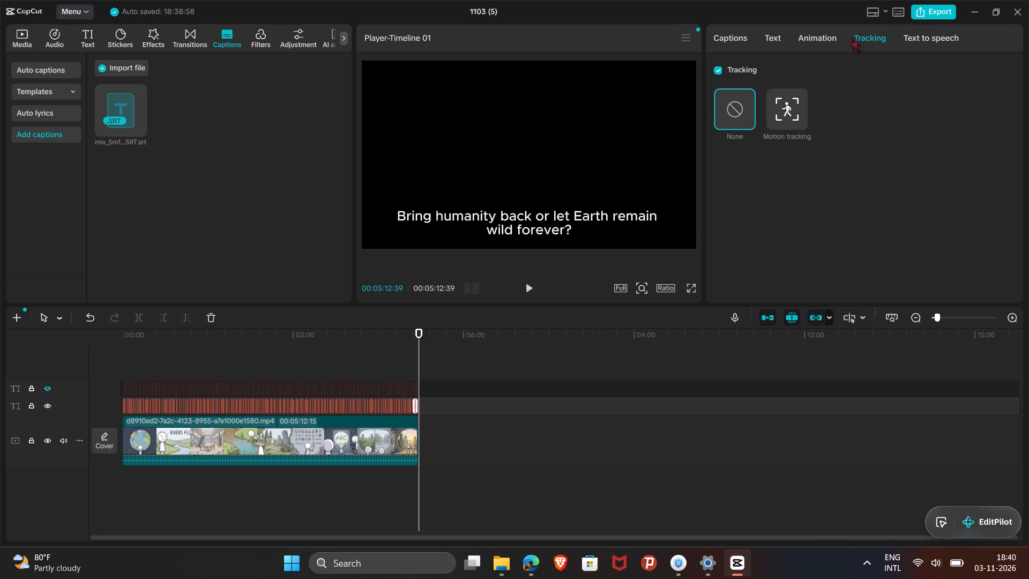
left_click(779, 115)
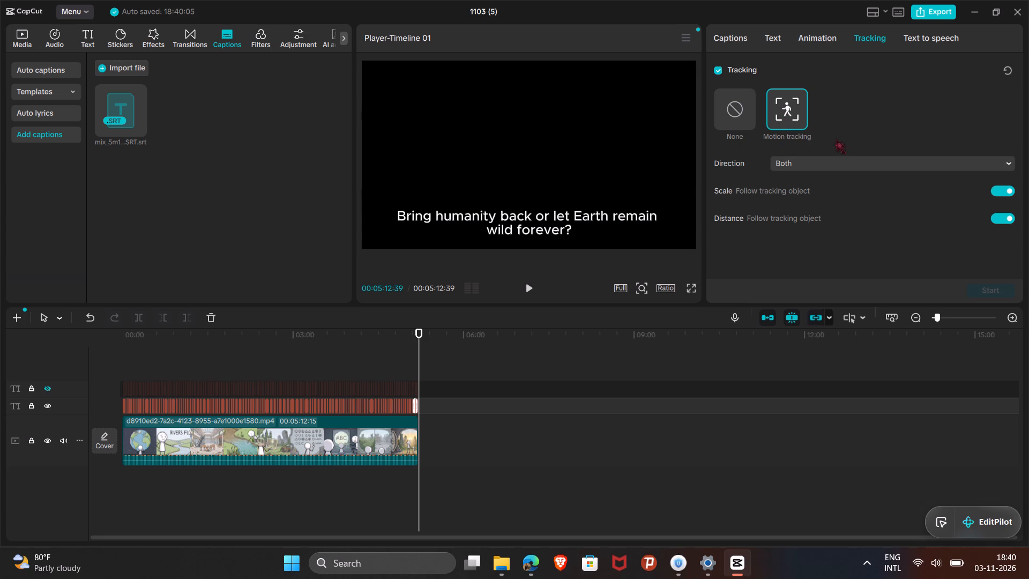
left_click(918, 155)
left_click(917, 160)
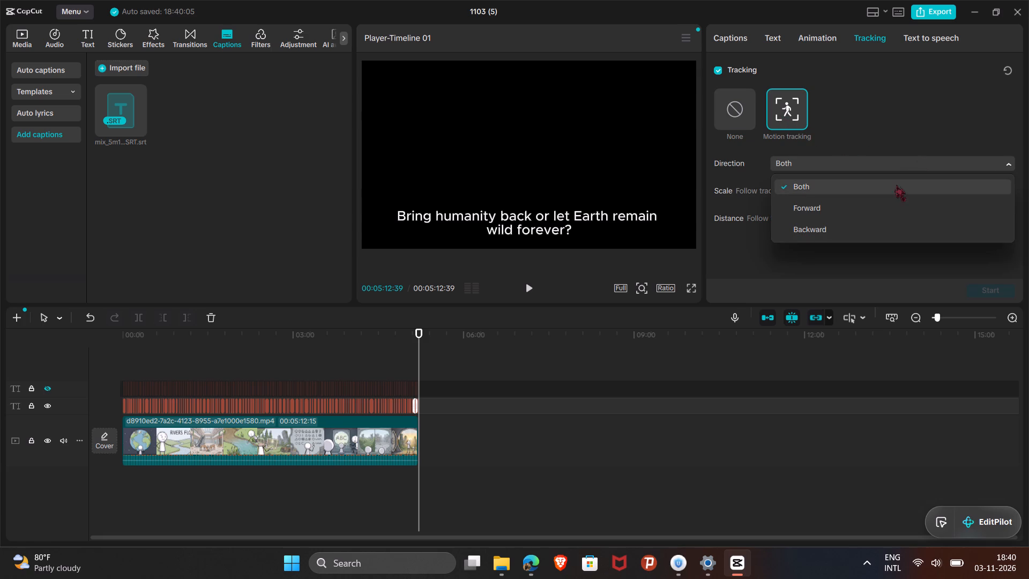
left_click(880, 162)
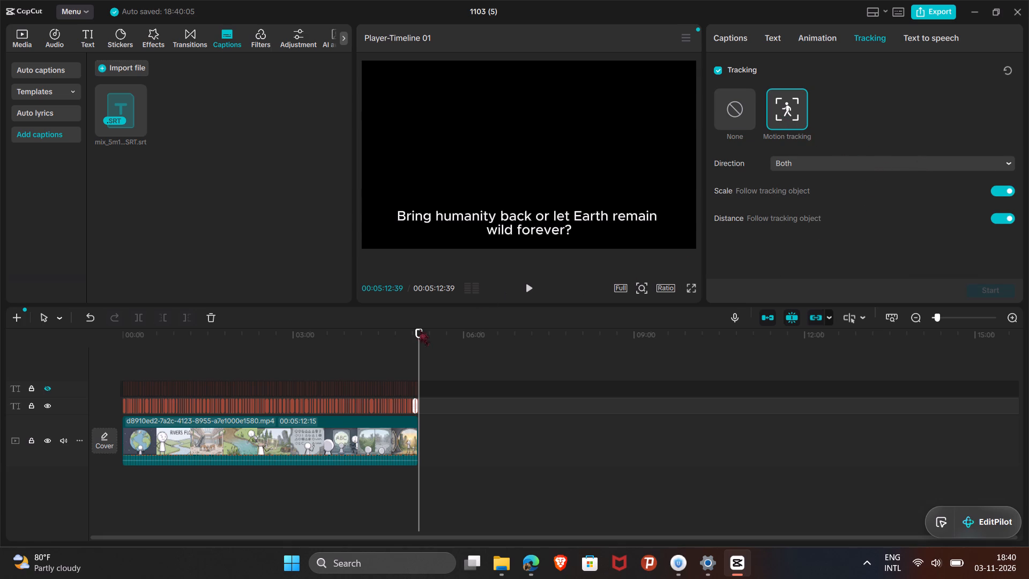
Play the timeline from the start to about 1 second to check the caption.
left_click(125, 338)
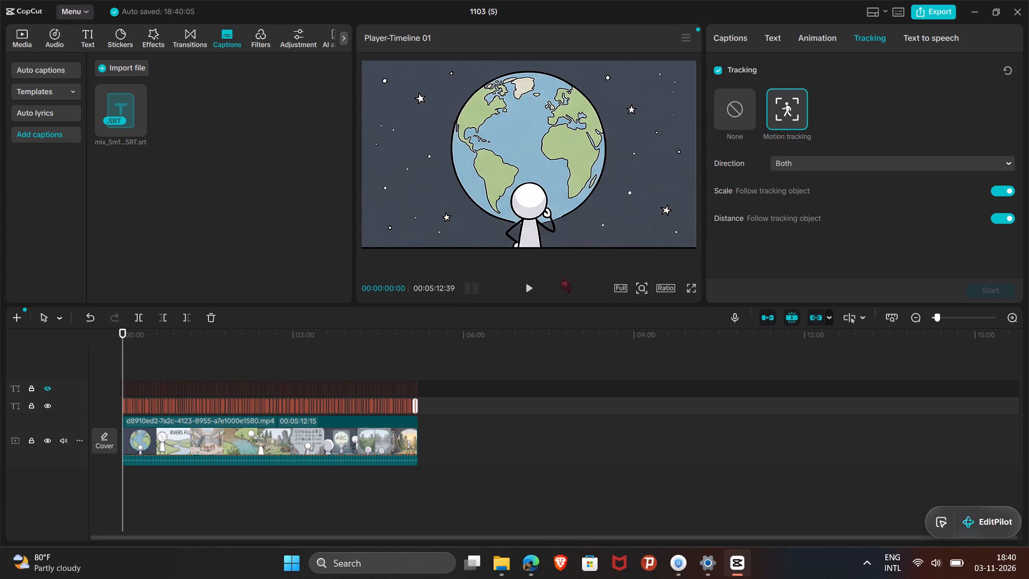
left_click(527, 287)
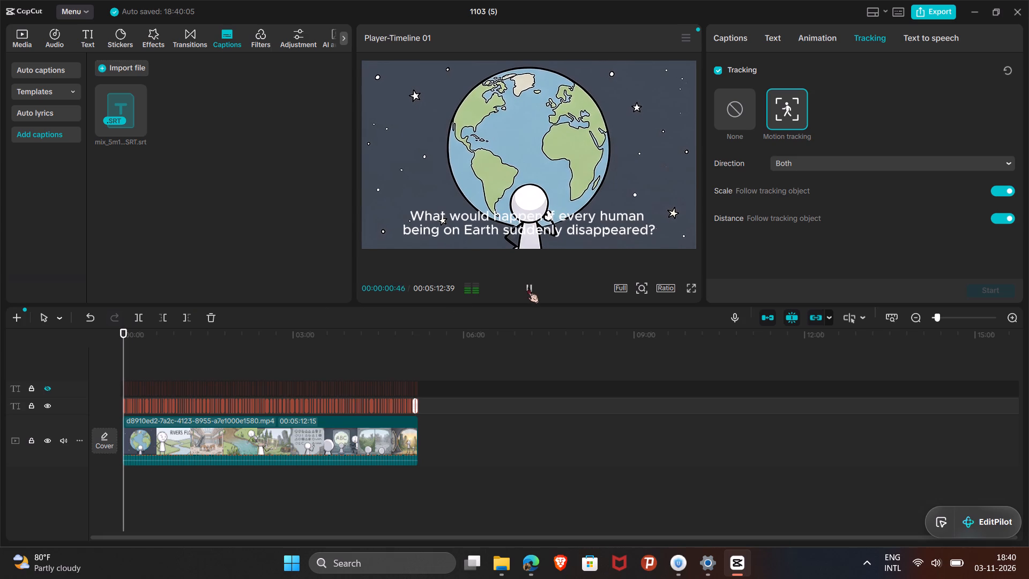
left_click(527, 287)
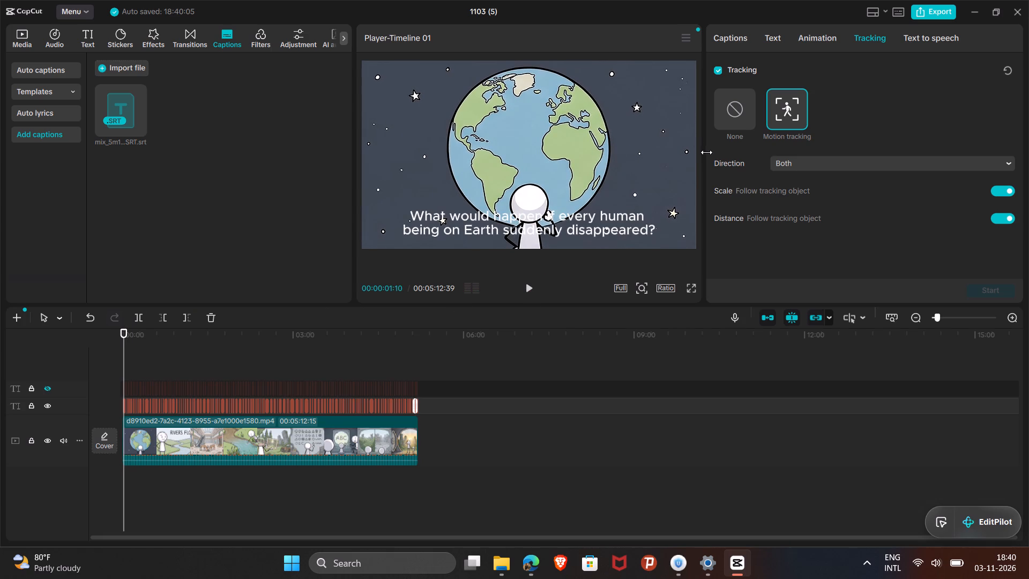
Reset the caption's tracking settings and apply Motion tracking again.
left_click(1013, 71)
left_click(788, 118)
Look over the caption In animations and the basic text settings, including alignment and preset styles.
left_click(812, 38)
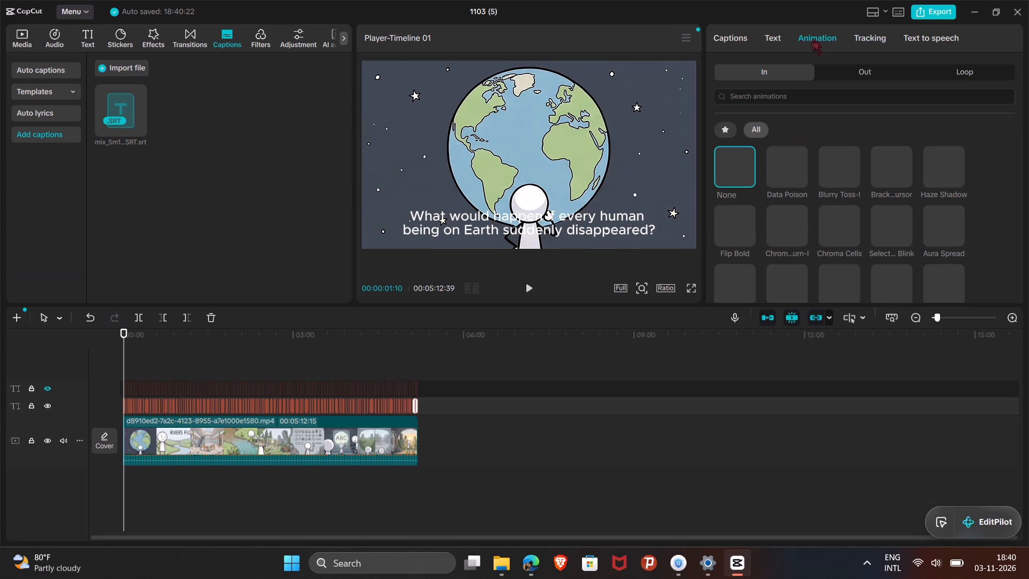
left_click(780, 41)
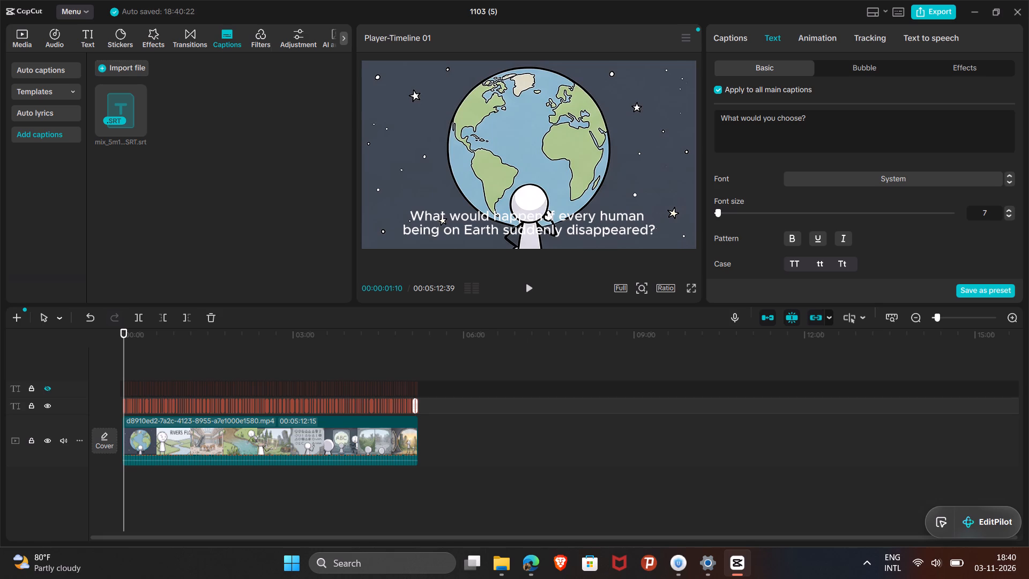
scroll(813, 125, "down", 5)
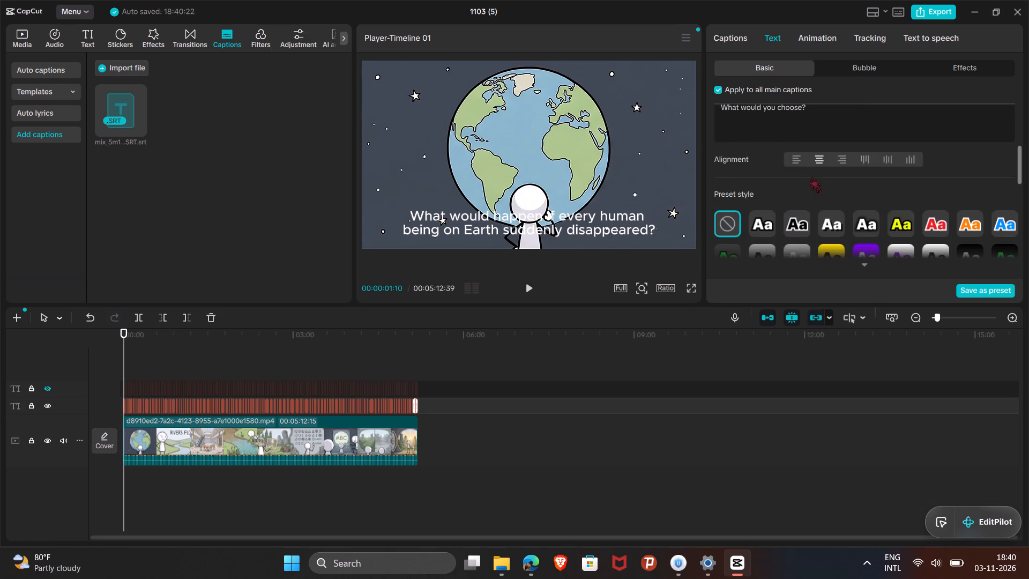
scroll(811, 179, "up", 2)
scroll(871, 187, "up", 1)
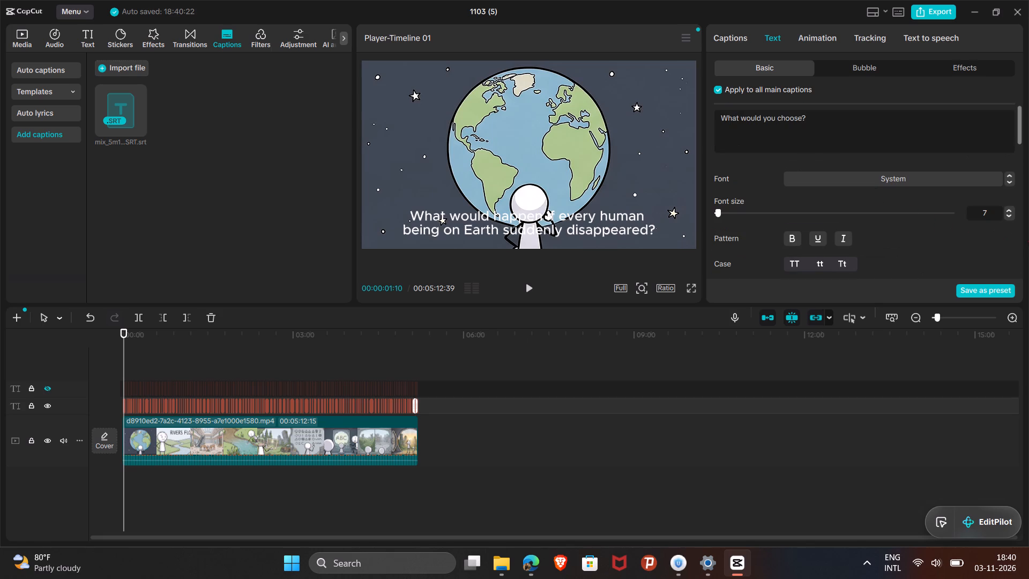
Set the font size of all main captions to 5.
left_click(1009, 216)
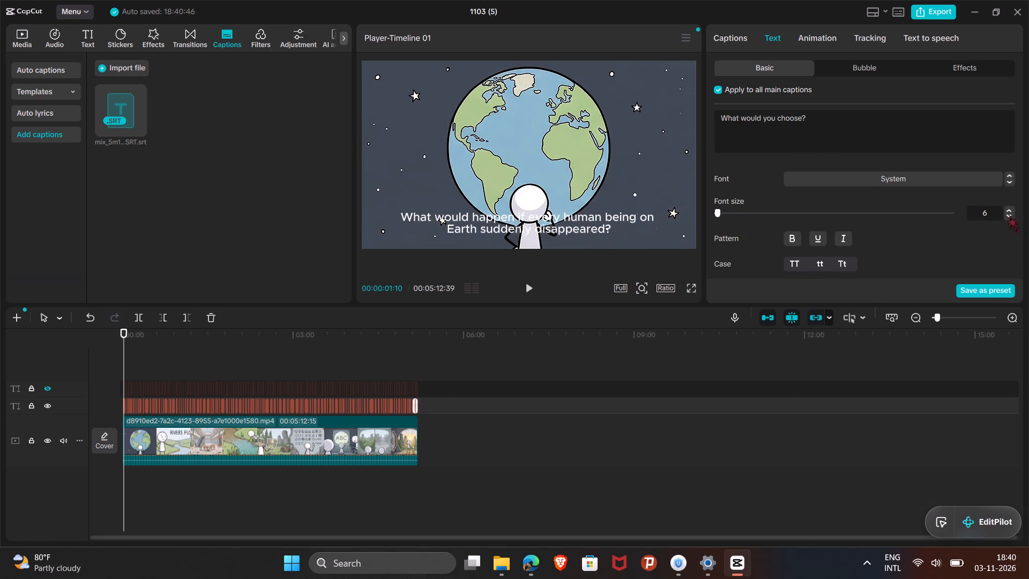
left_click(1009, 216)
left_click(1009, 207)
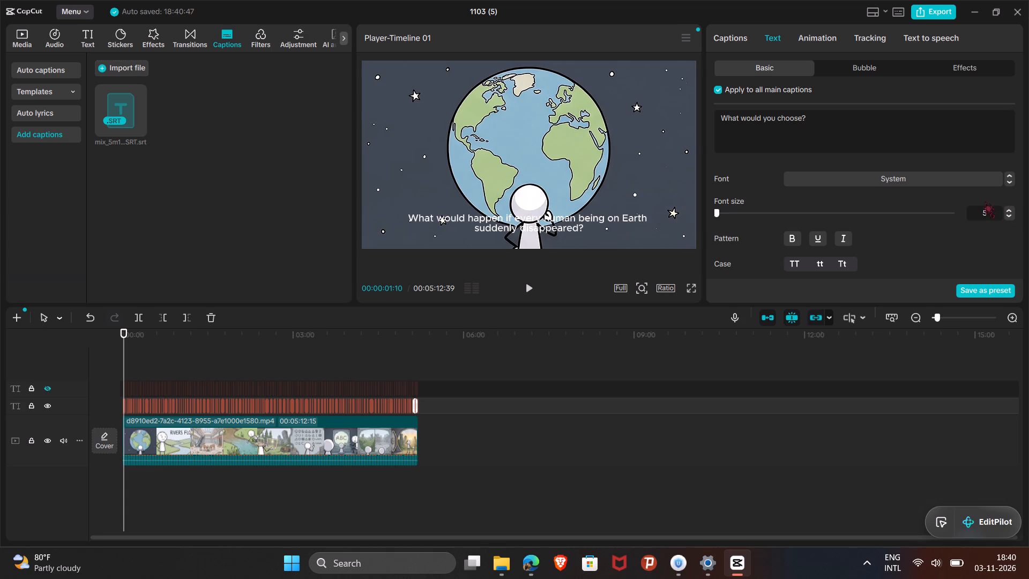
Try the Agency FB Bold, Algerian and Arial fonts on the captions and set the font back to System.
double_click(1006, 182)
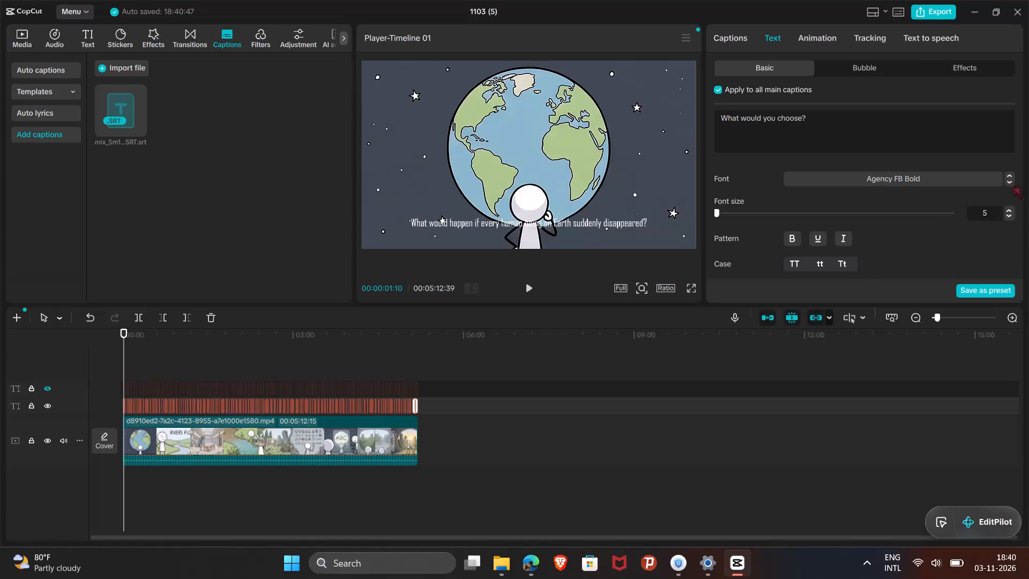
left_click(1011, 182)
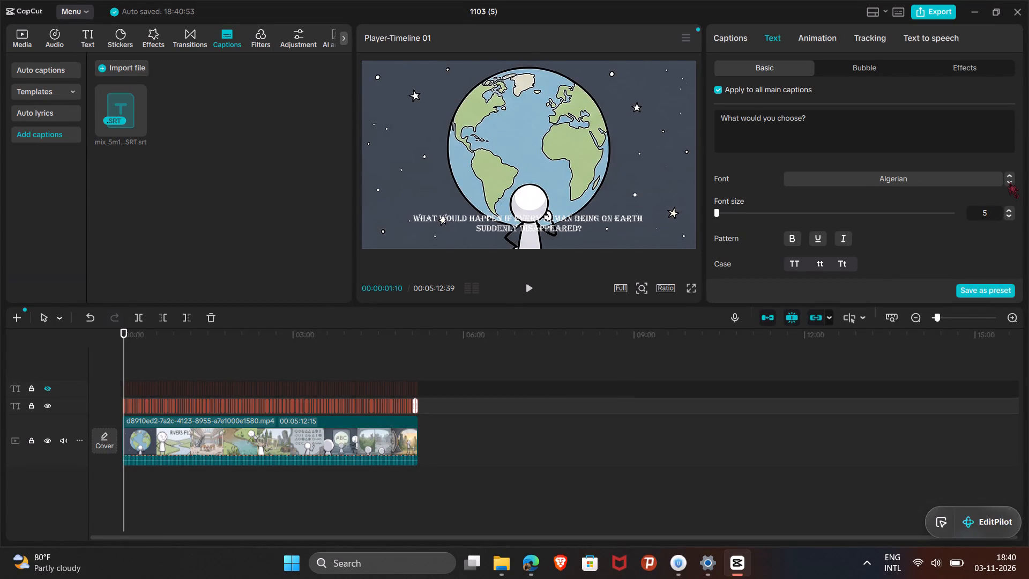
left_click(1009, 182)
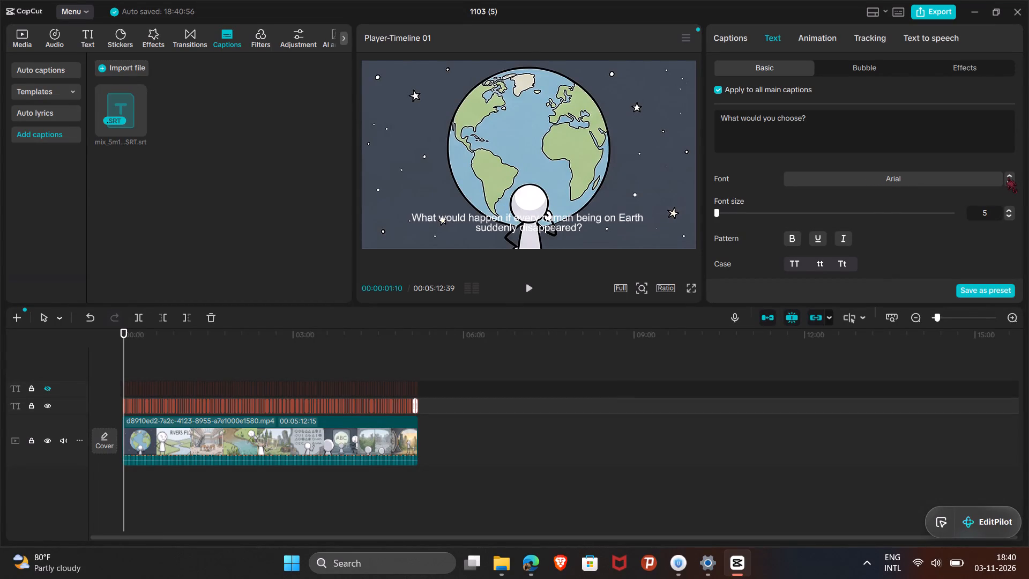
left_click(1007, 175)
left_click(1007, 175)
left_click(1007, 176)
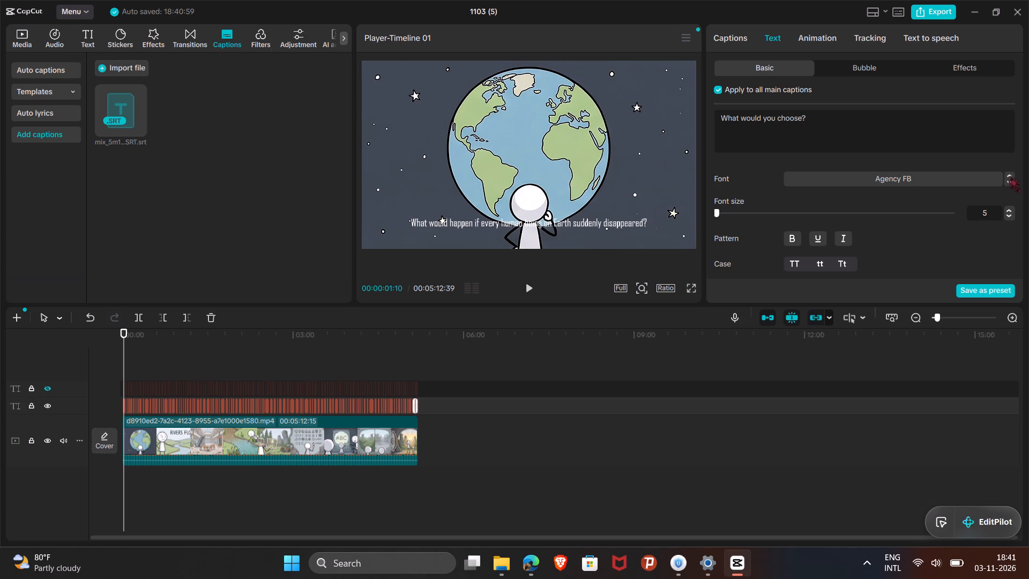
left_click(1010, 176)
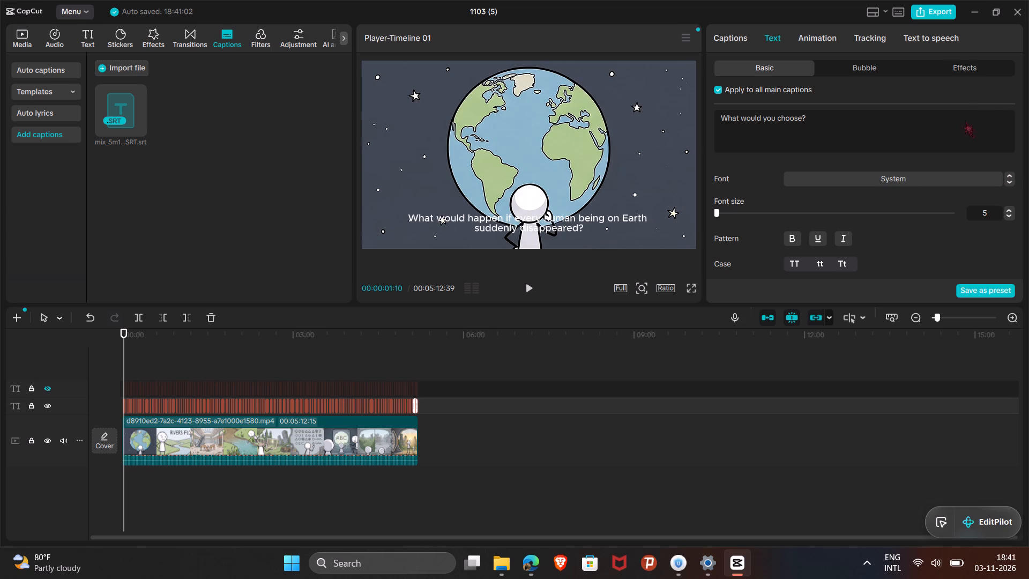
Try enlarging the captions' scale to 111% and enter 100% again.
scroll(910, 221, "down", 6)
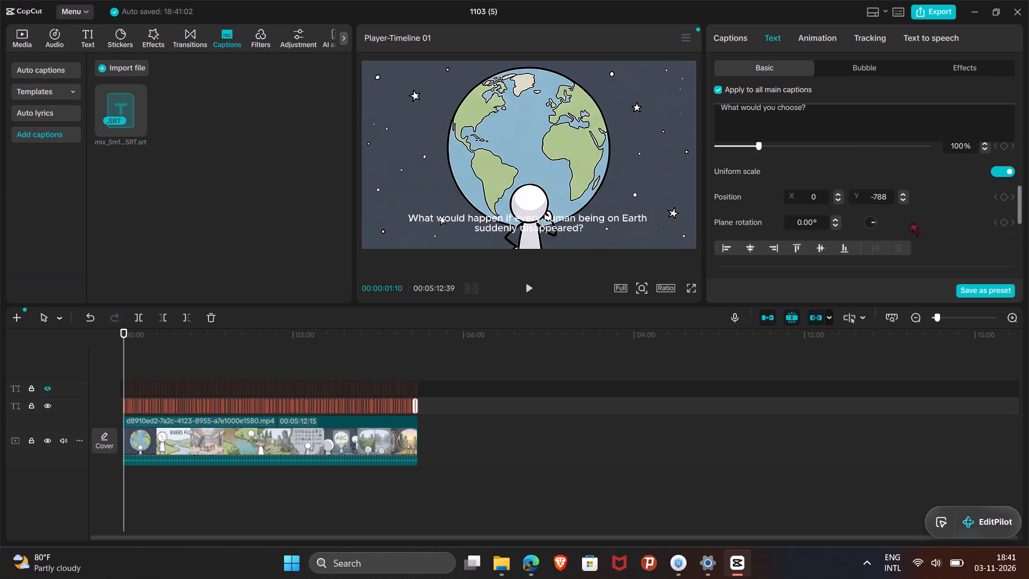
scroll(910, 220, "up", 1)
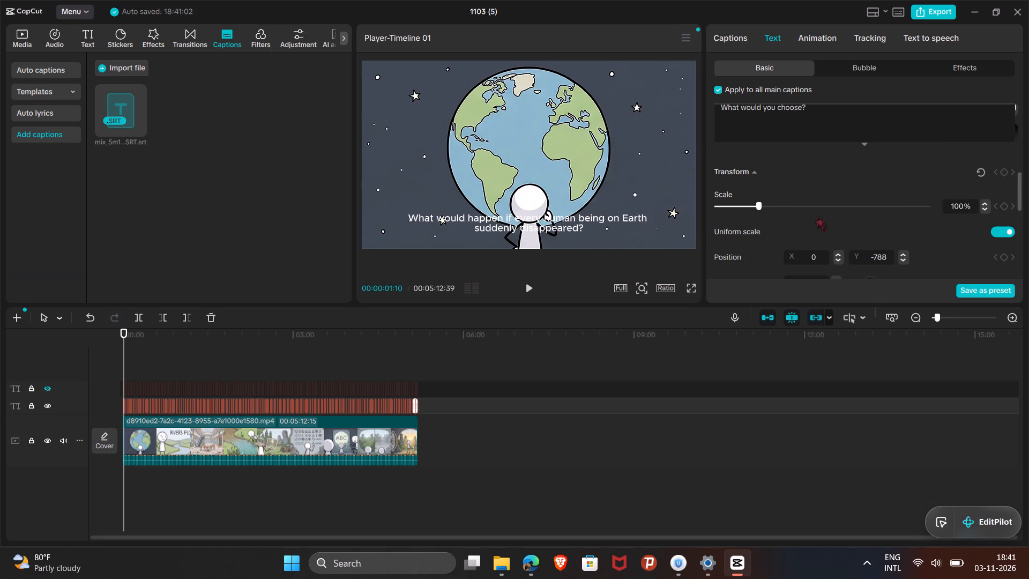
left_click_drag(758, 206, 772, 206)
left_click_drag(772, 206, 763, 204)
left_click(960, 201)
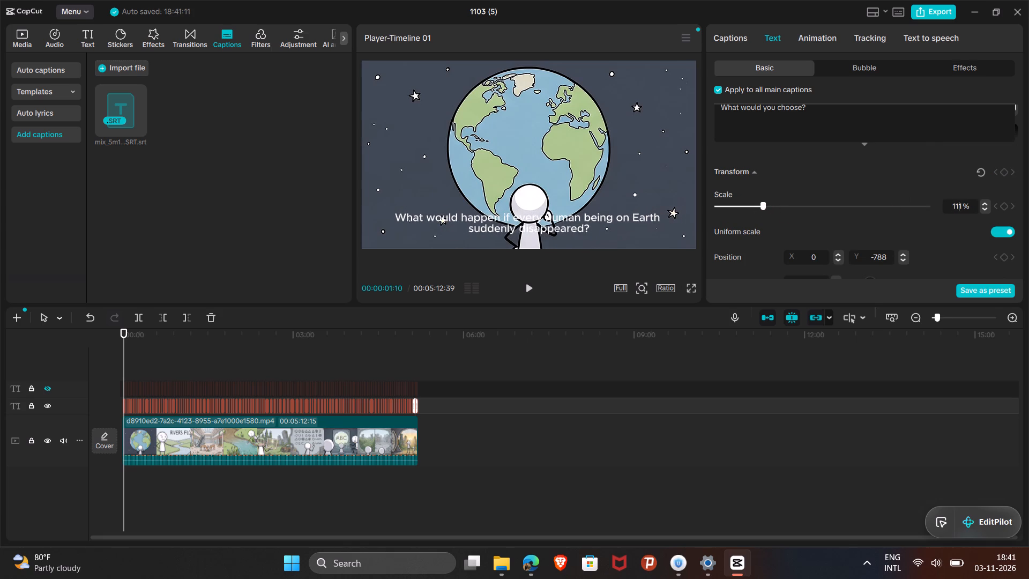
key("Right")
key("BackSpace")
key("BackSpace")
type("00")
Look over the remaining basic text settings for the captions, from transform and blend to background, glow, shadow and curve.
scroll(901, 239, "down", 2)
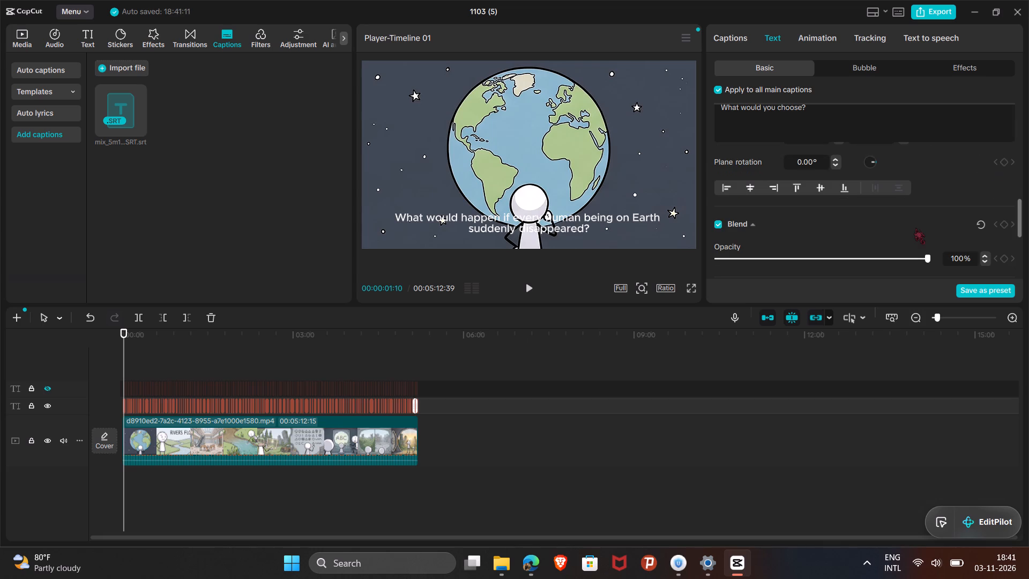
scroll(915, 227, "down", 3)
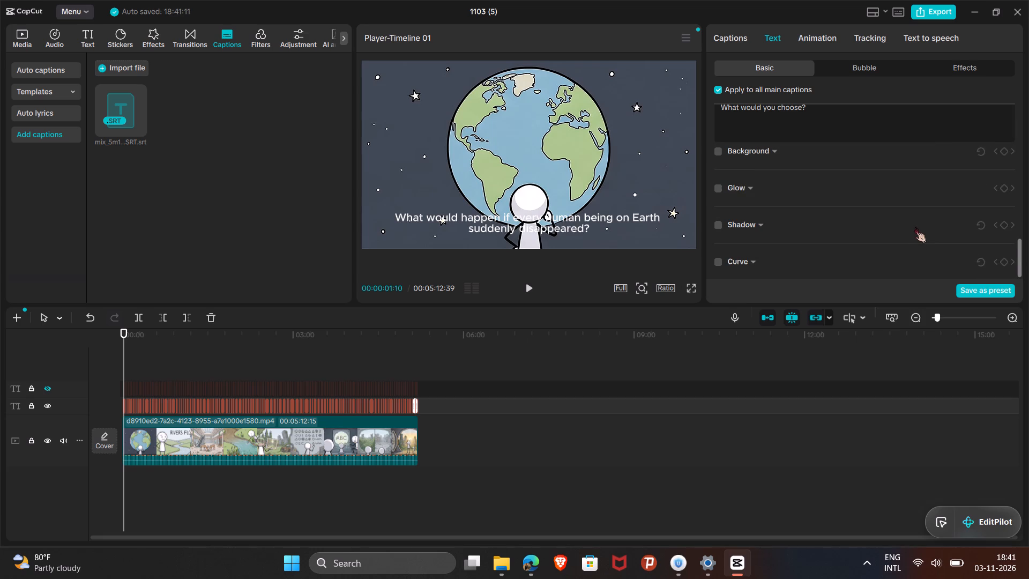
scroll(915, 227, "down", 4)
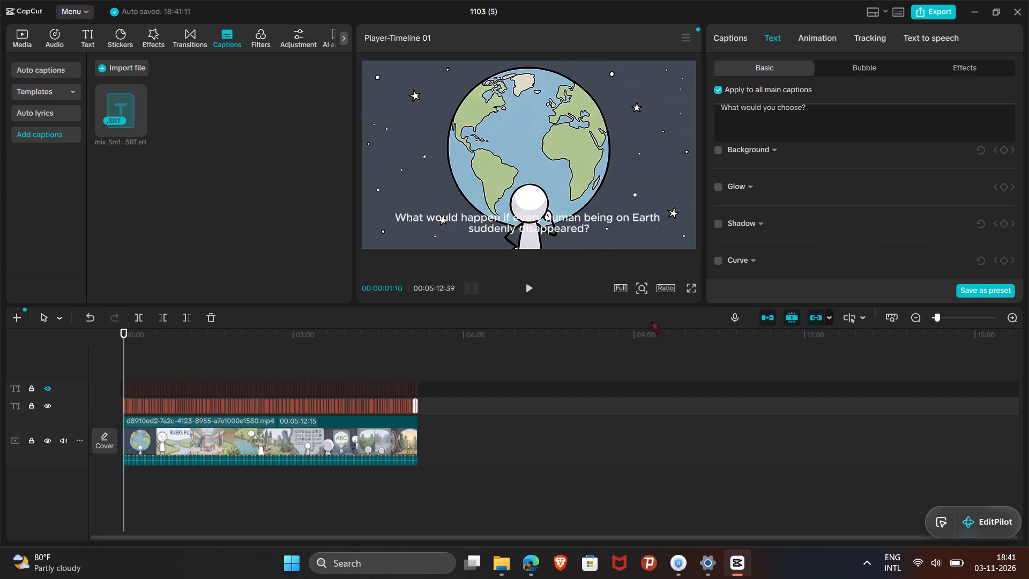
left_click(268, 183)
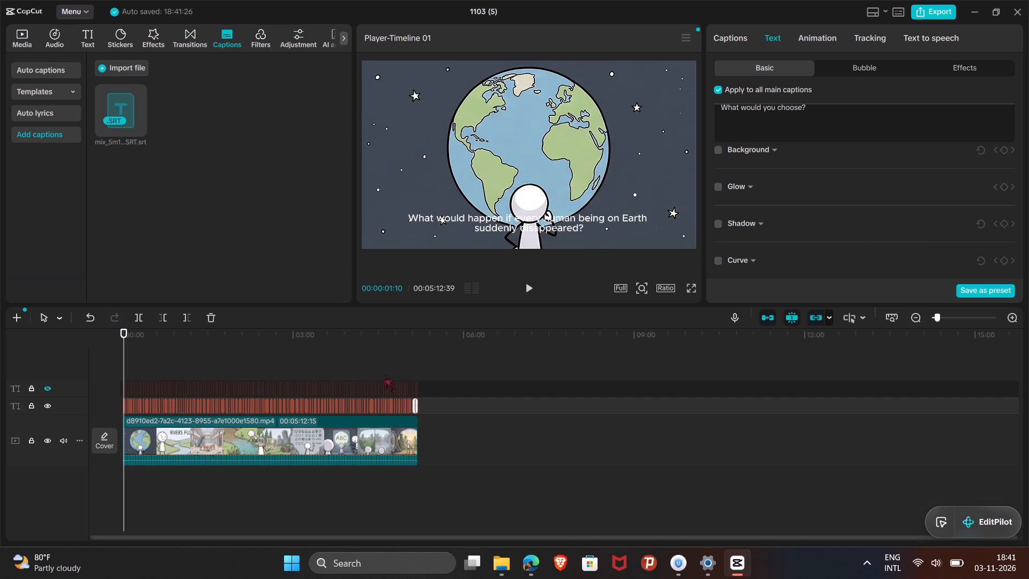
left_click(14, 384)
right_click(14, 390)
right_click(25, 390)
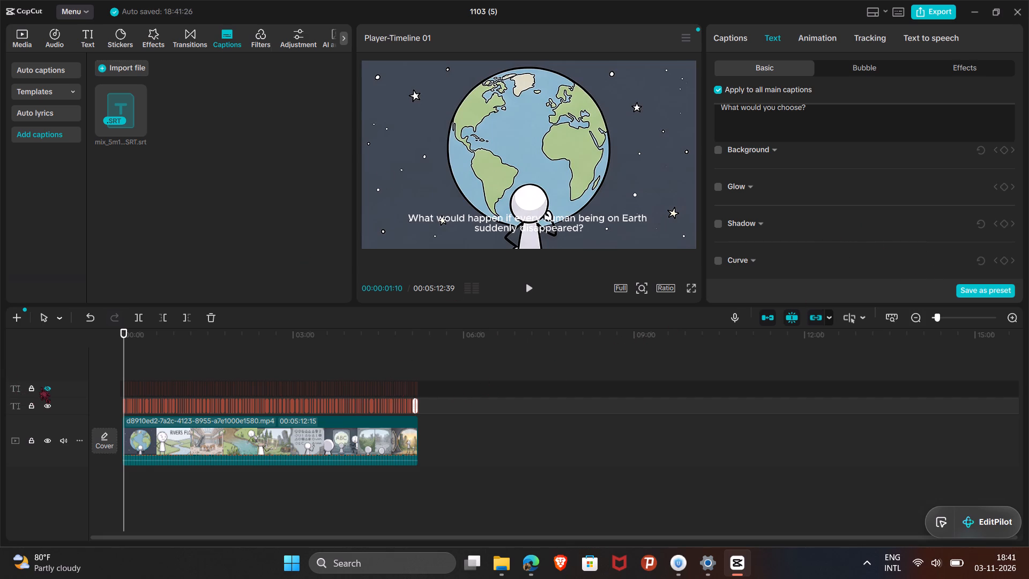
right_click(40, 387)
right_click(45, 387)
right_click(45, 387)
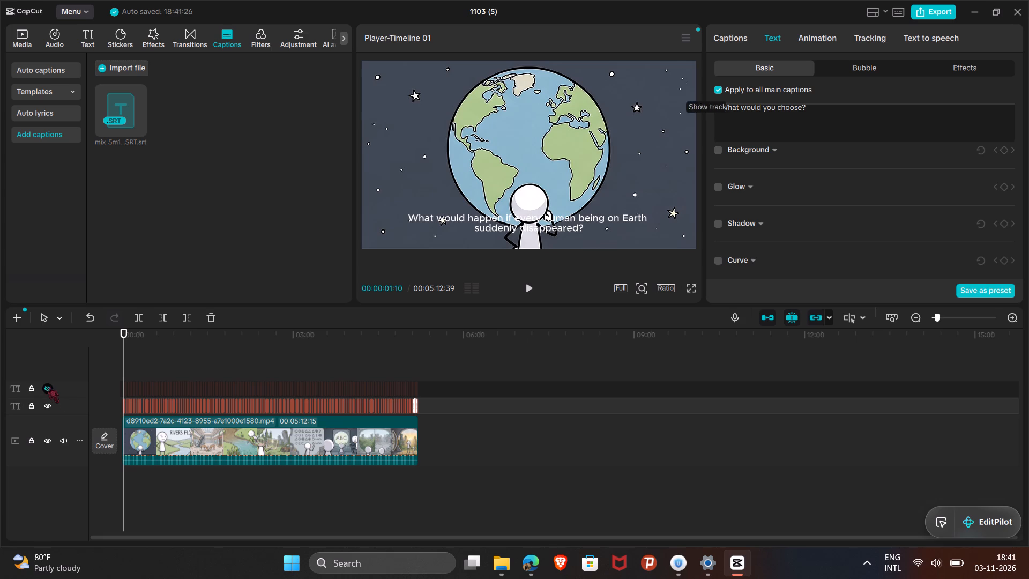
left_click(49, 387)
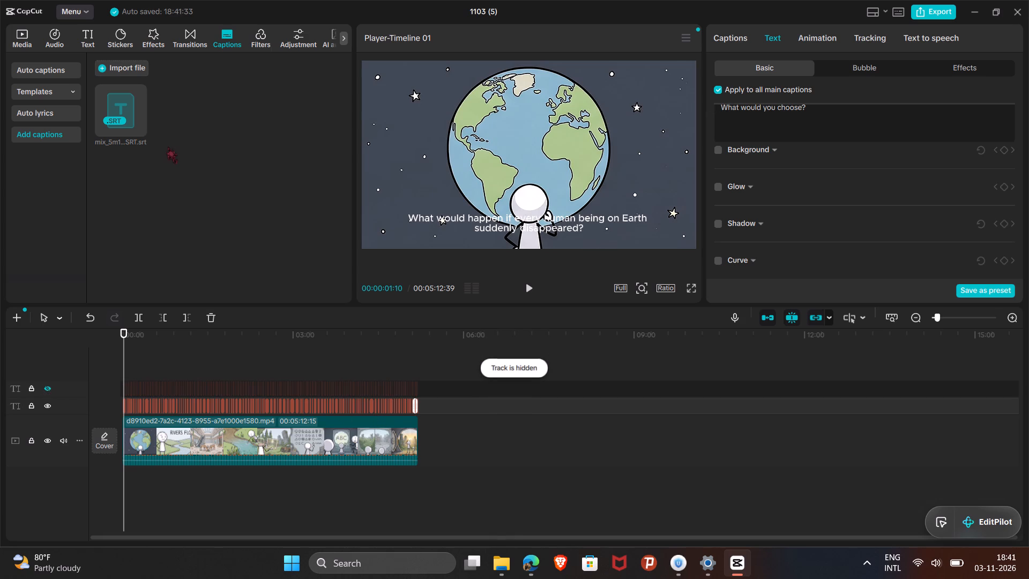
Delete the imported SRT file from the added caption files.
left_click(135, 117)
right_click(135, 117)
left_click(163, 128)
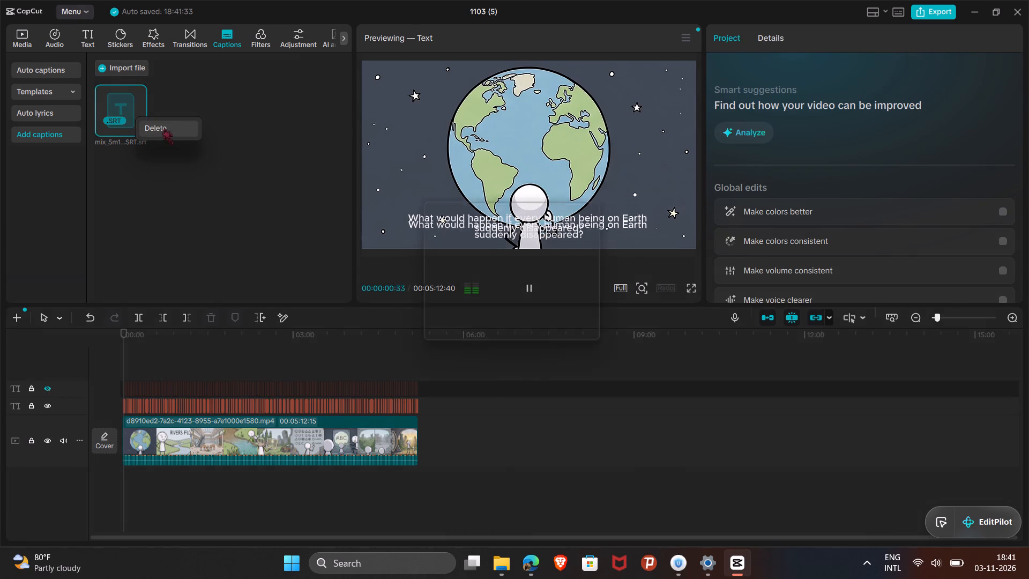
left_click(489, 331)
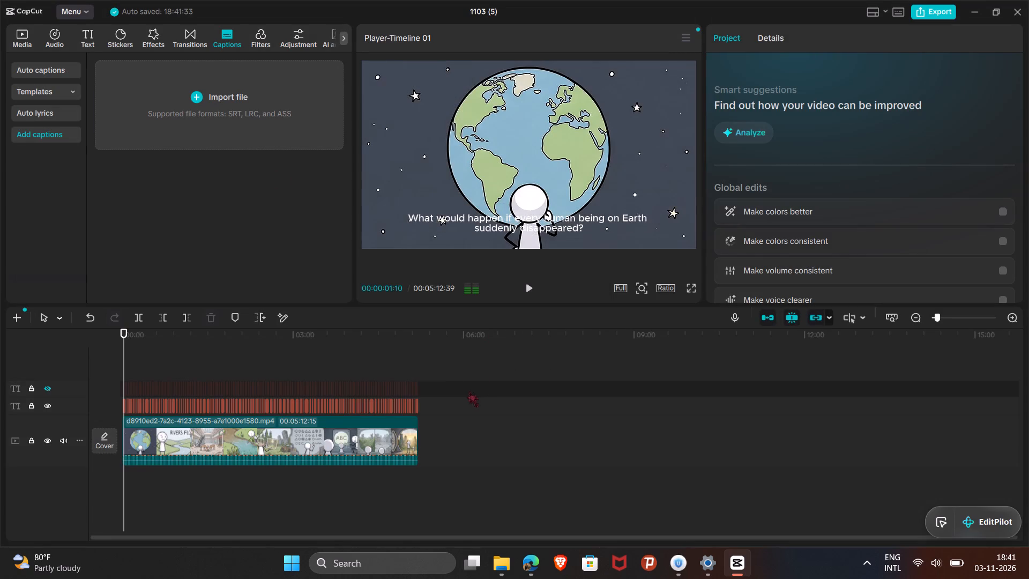
left_click(218, 195)
Undo the caption font, size and scale changes and the placement of the SRT captions on the timeline.
left_click(442, 417)
key("ctrl+z")
key("ctrl+z")
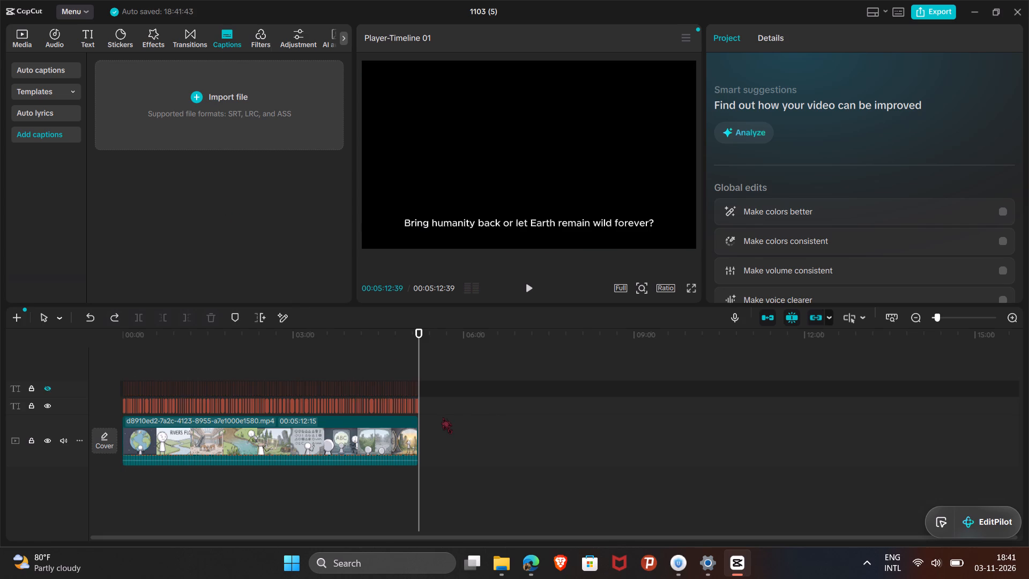
key("ctrl+z")
key("ctrl+z")
key("ctrl+z")
key("ctrl+z")
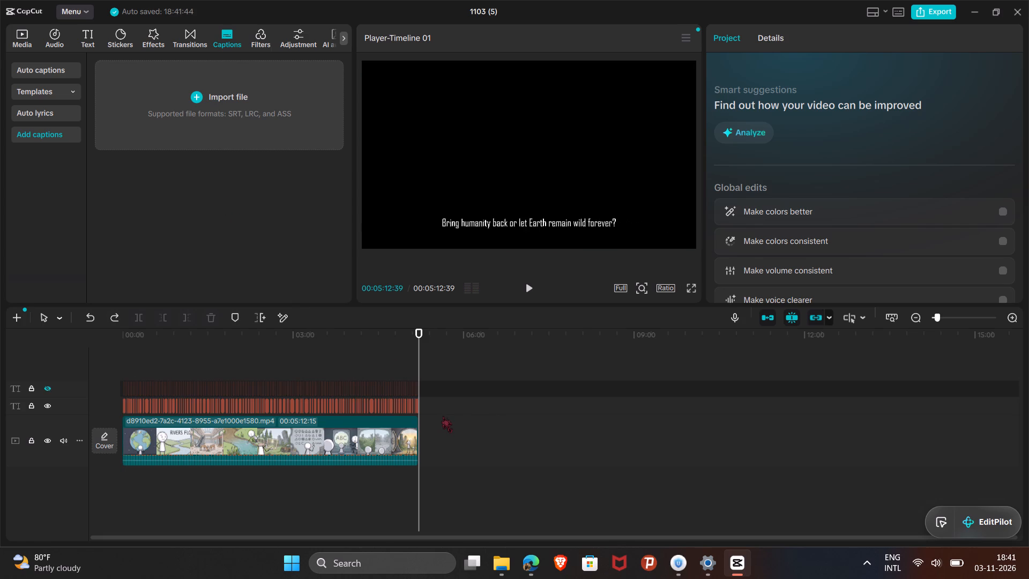
key("ctrl+z")
key("ctrl+z")
key("ctrl+z")
key("ctrl+z")
key("ctrl+z")
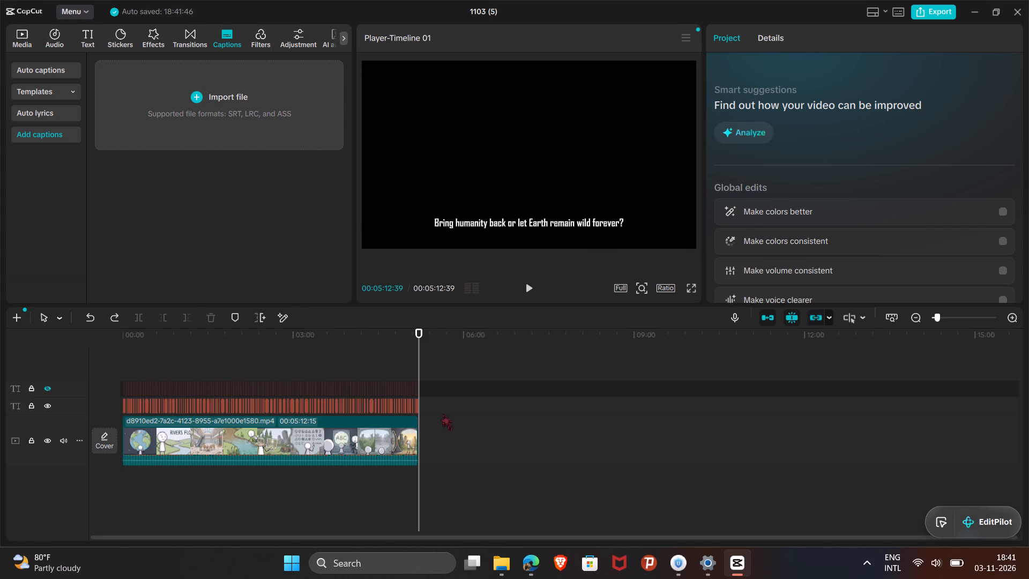
key("ctrl+z")
key("ctrl+z")
key("ctrl+z")
key("ctrl+z")
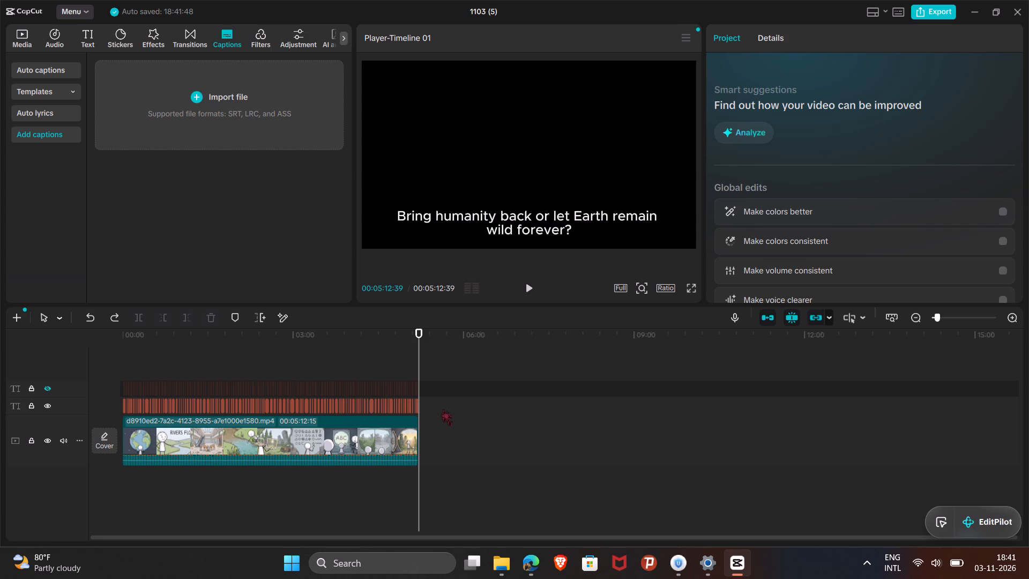
key("ctrl+z")
key("ctrl+z")
key("ctrl+z")
key("ctrl+z")
key("ctrl+z")
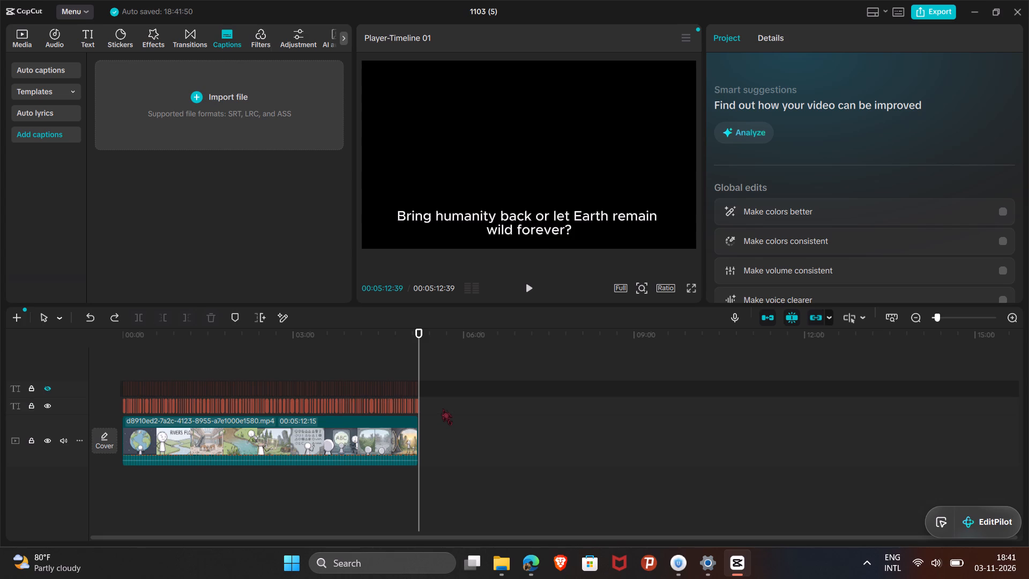
left_click(448, 409)
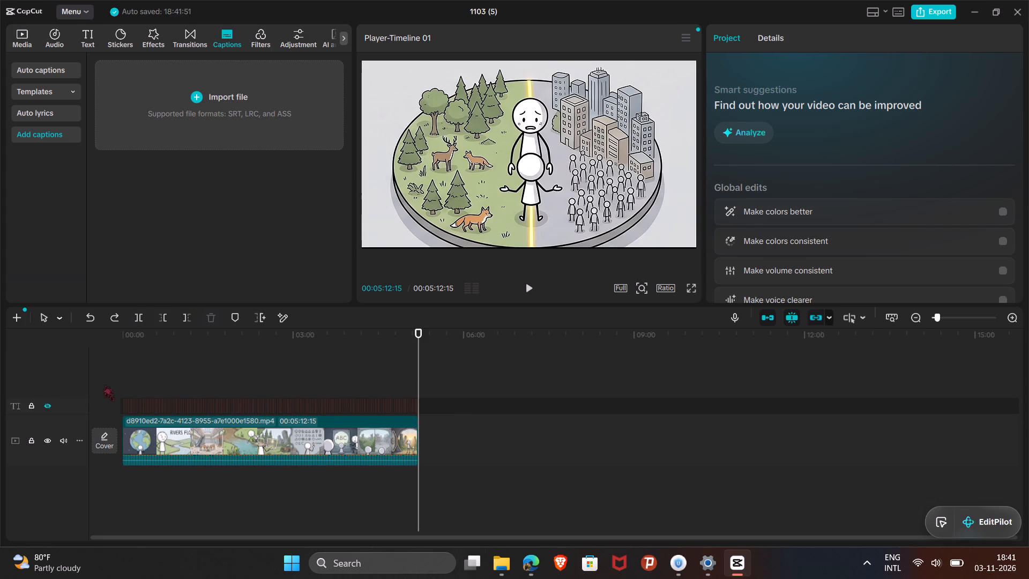
Unhide the remaining caption track above the video.
left_click(47, 406)
Play the opening second or so of the video from the start to check the captions.
left_click(122, 335)
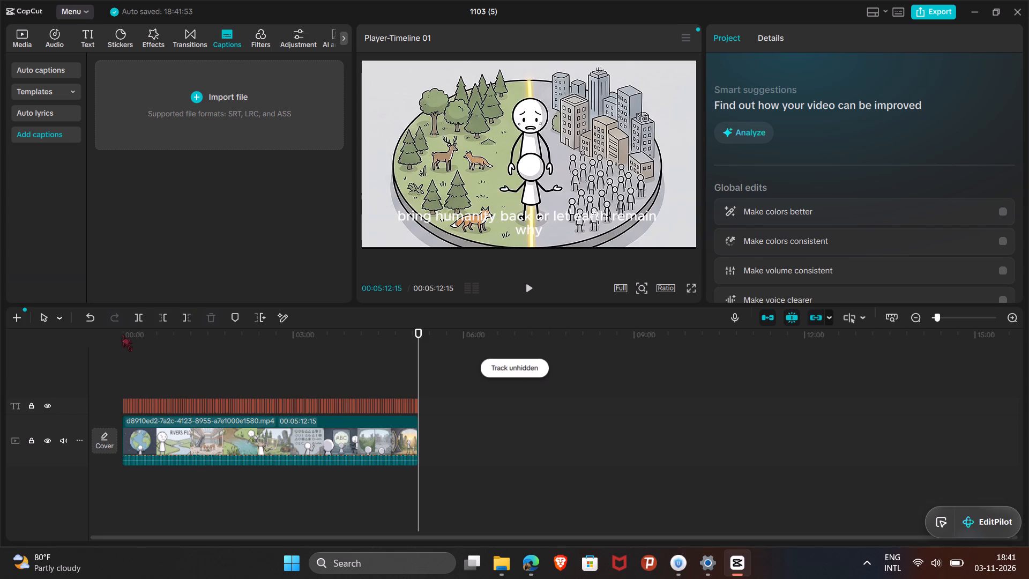
left_click(131, 335)
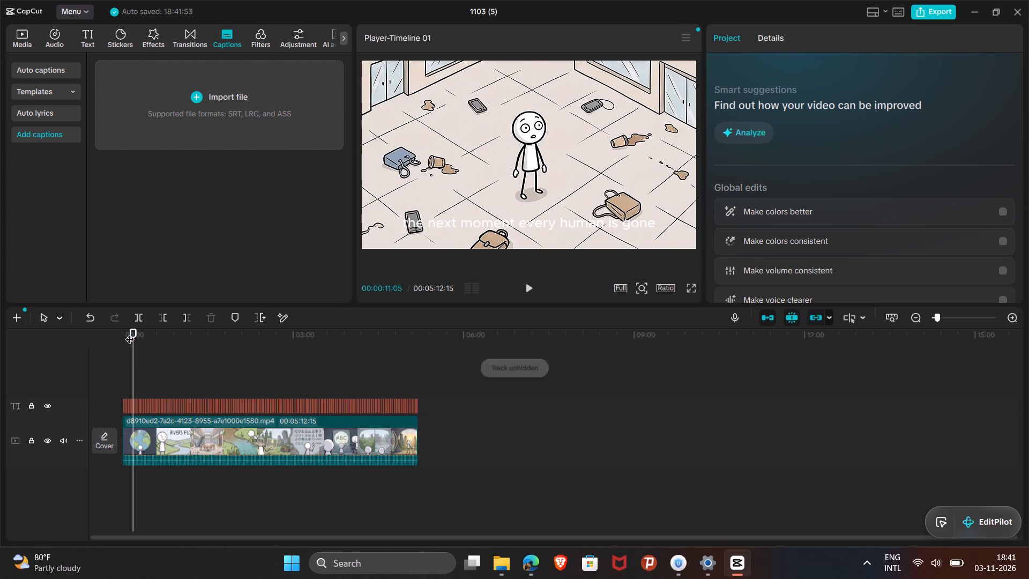
left_click_drag(131, 332, 119, 332)
left_click(523, 287)
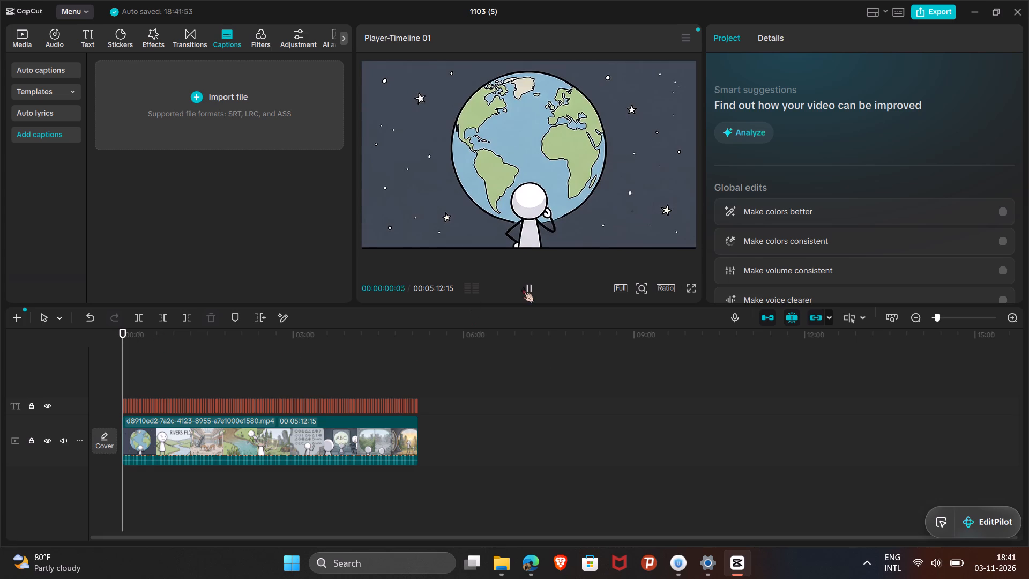
left_click(523, 287)
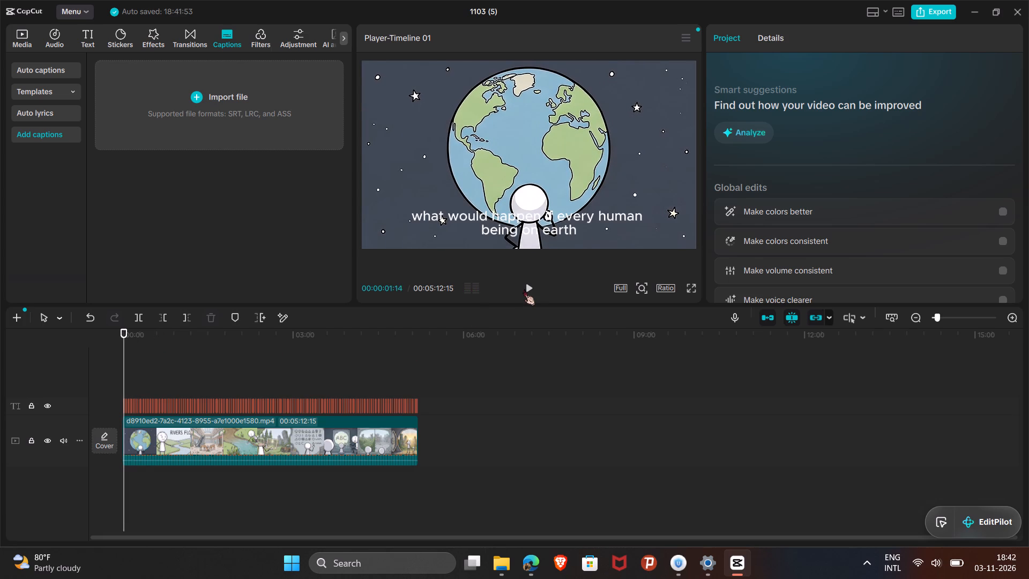
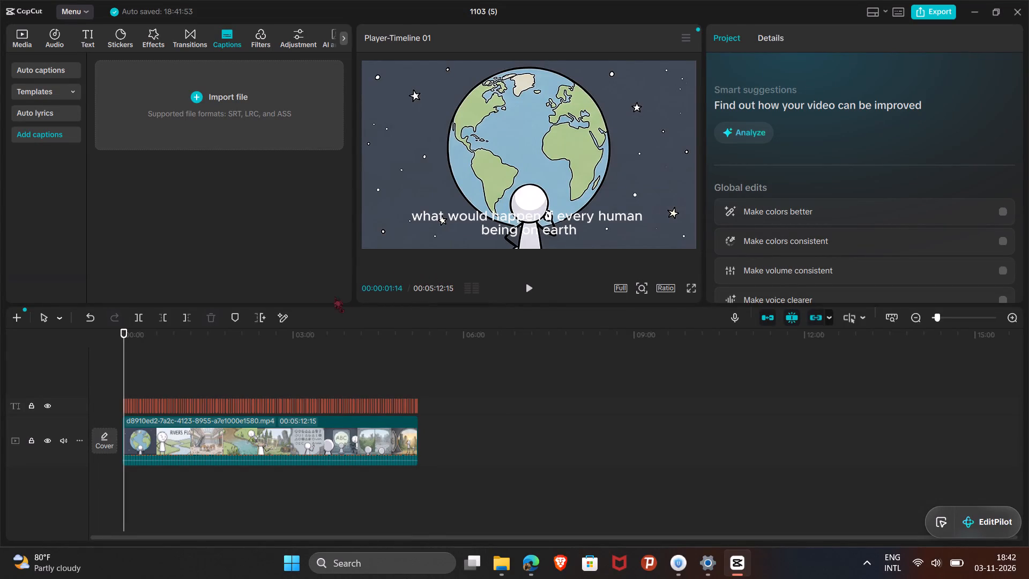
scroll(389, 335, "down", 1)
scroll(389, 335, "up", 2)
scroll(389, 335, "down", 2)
Move the playhead to the start and select the first caption to examine its text and style settings.
left_click(127, 405)
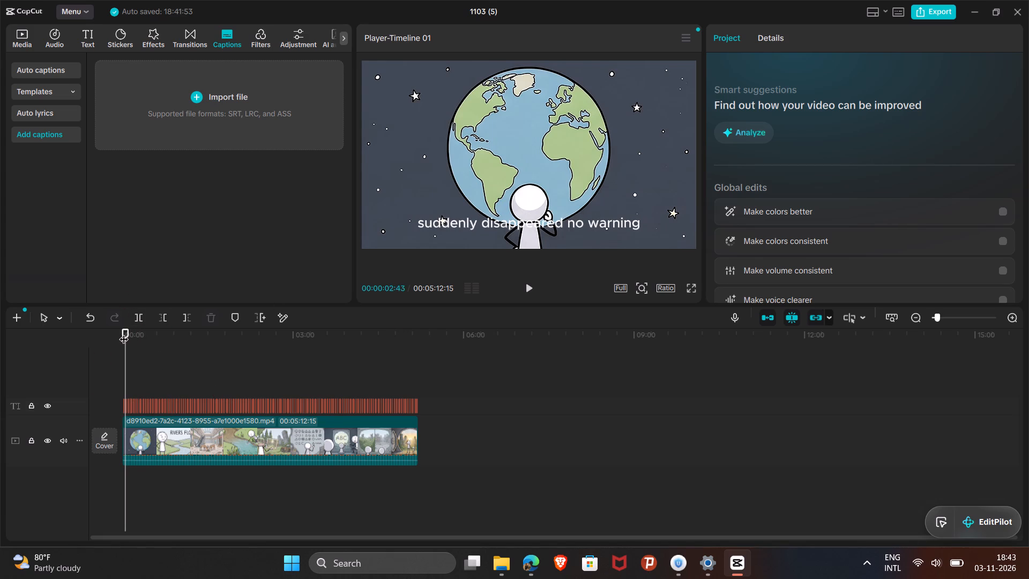
left_click_drag(124, 333, 105, 339)
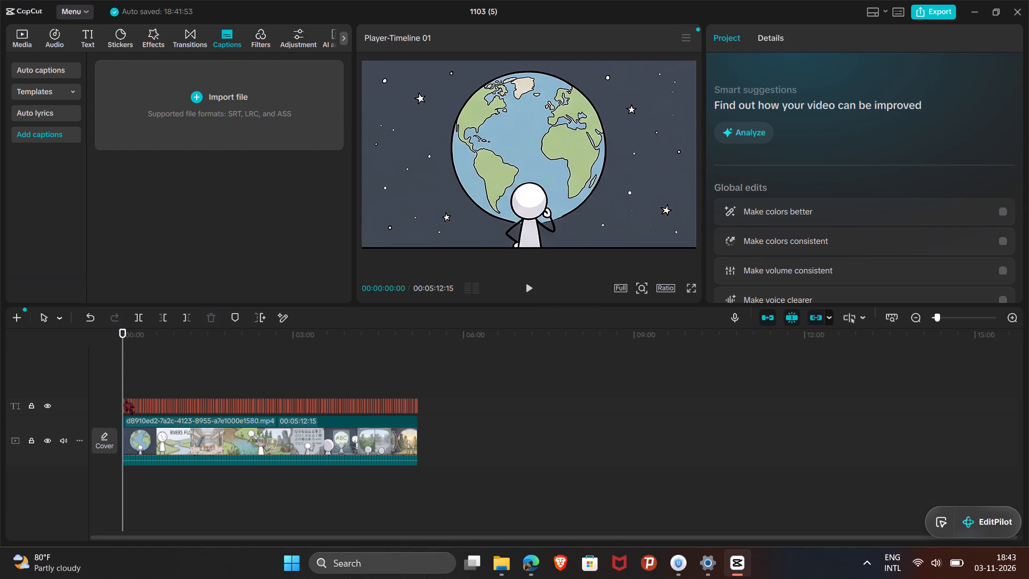
left_click(124, 399)
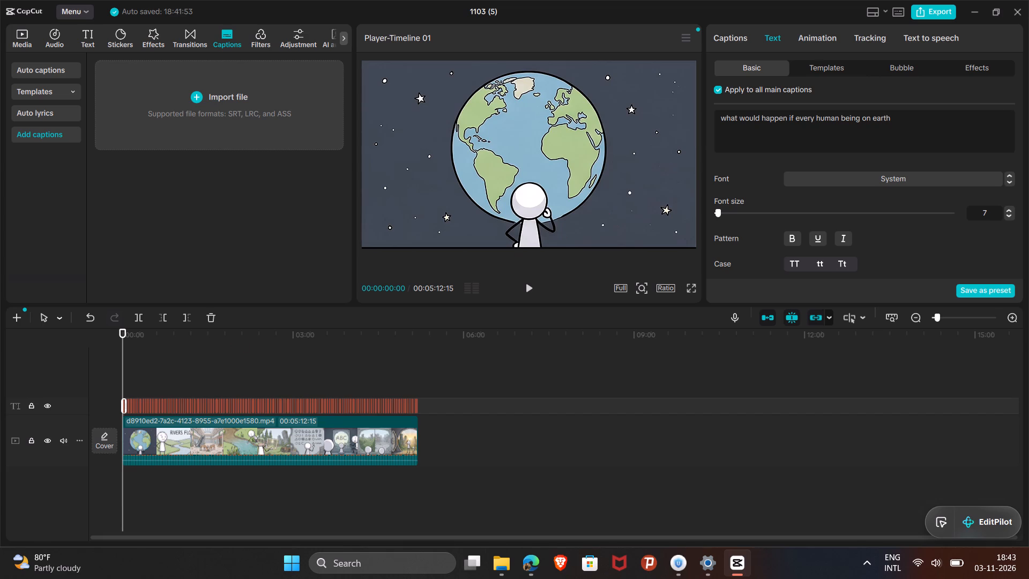
scroll(776, 138, "up", 1)
left_click(863, 138)
right_click(863, 138)
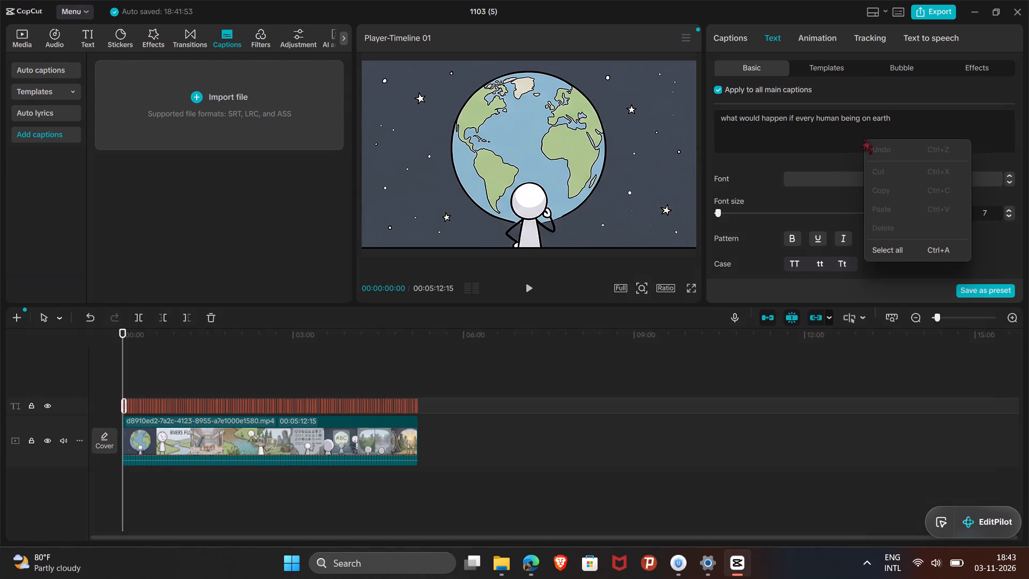
left_click(843, 140)
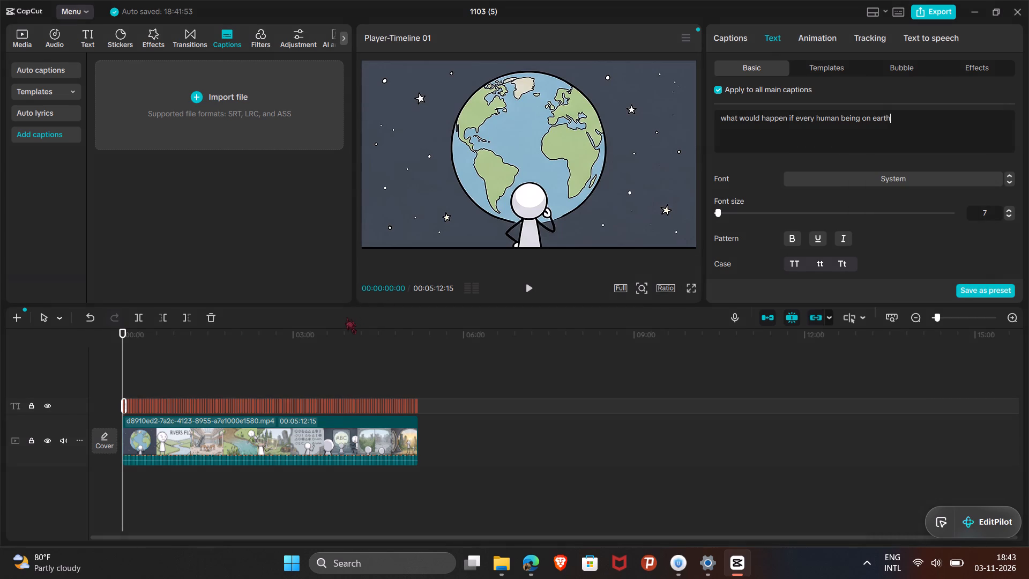
Enlarge the timeline to its maximum scale and examine the caption and video tracks from the end back to the start.
left_click(692, 454)
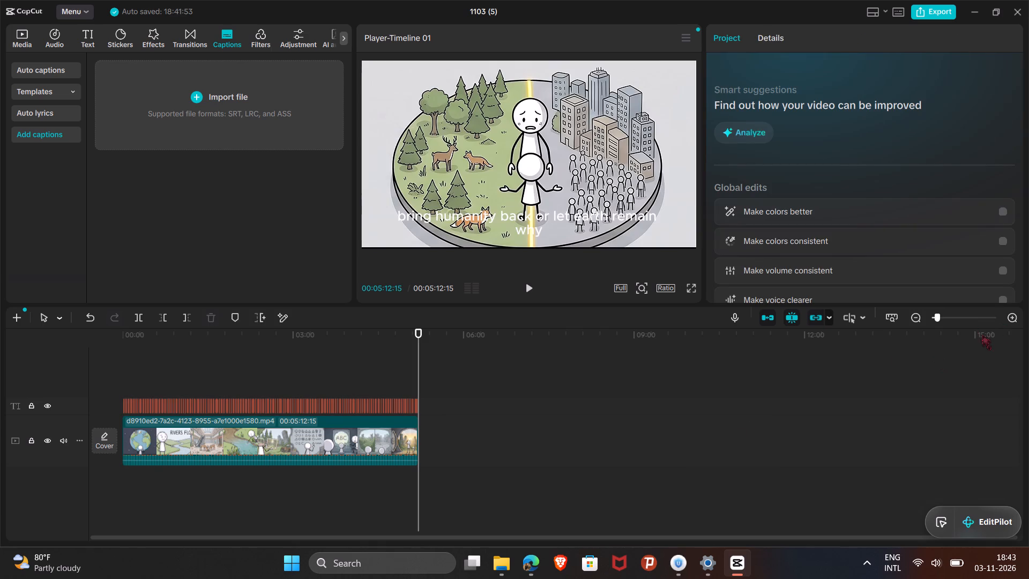
triple_click(1012, 322)
triple_click(1012, 322)
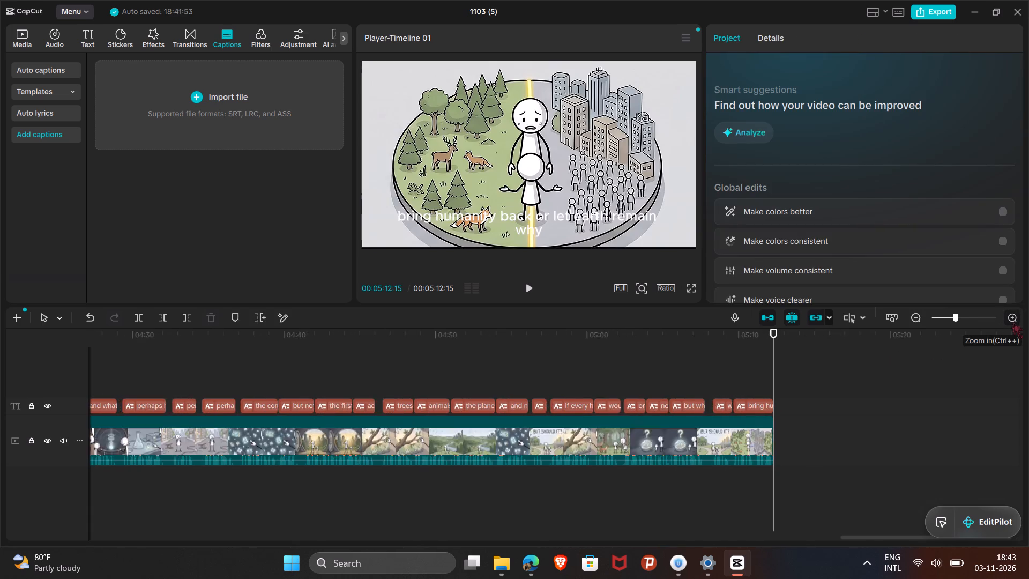
triple_click(1012, 322)
triple_click(1012, 322)
triple_click(1012, 322)
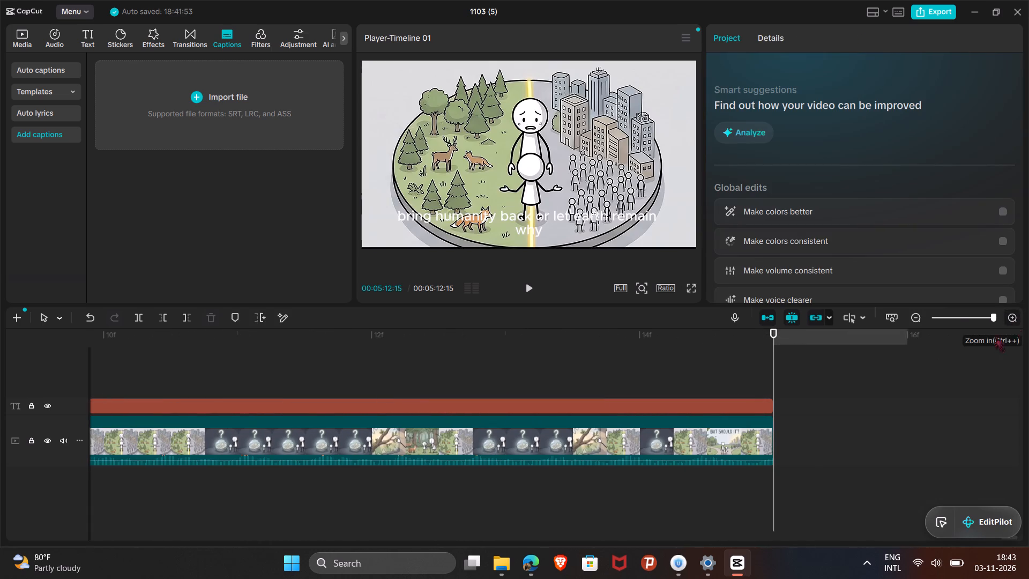
scroll(567, 402, "right", 14)
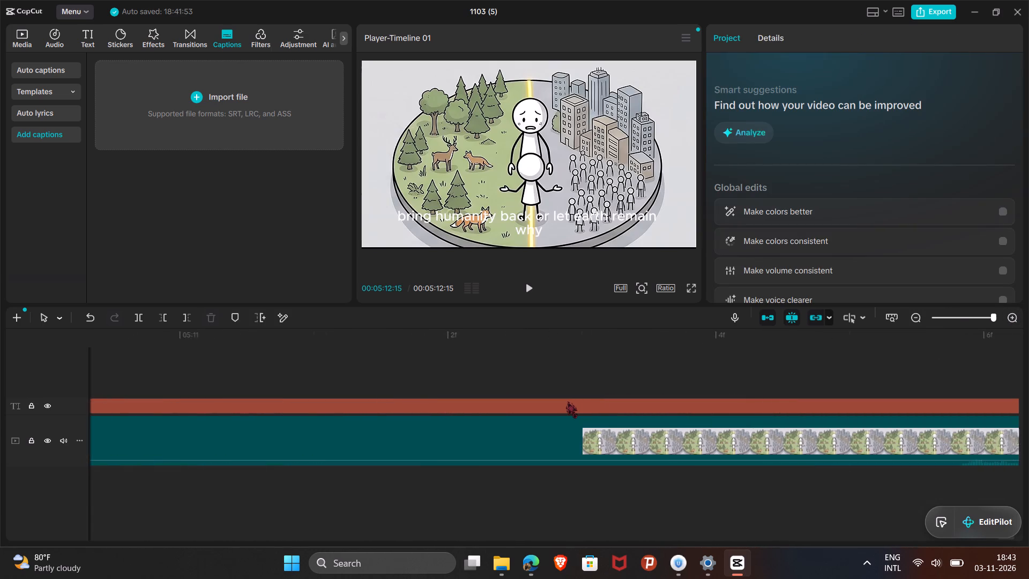
scroll(567, 402, "right", 20)
scroll(567, 402, "right", 14)
scroll(567, 402, "right", 13)
scroll(567, 402, "right", 20)
scroll(567, 402, "right", 20)
scroll(567, 402, "right", 20)
scroll(567, 402, "right", 20)
scroll(567, 402, "right", 20)
scroll(567, 402, "right", 20)
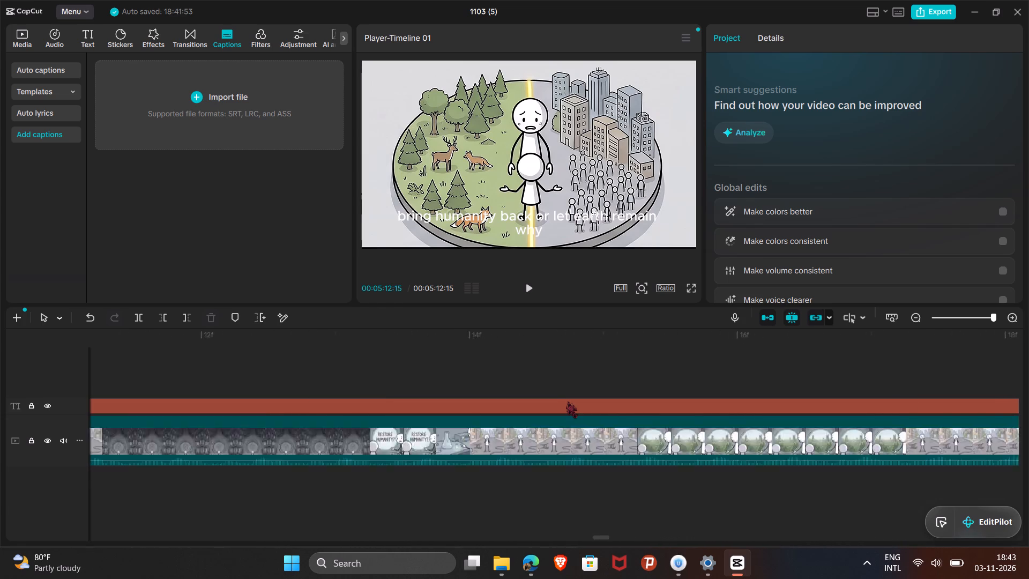
scroll(567, 402, "right", 20)
scroll(567, 402, "right", 20)
scroll(567, 402, "right", 20)
scroll(567, 402, "right", 20)
scroll(567, 402, "right", 5)
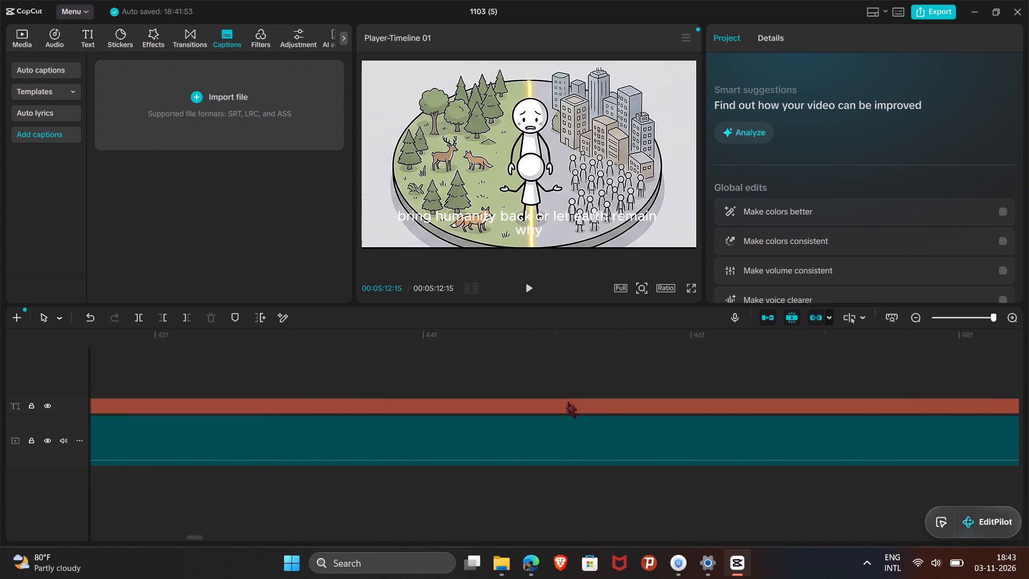
scroll(567, 402, "right", 20)
scroll(567, 402, "right", 11)
scroll(567, 402, "right", 15)
left_click(482, 416)
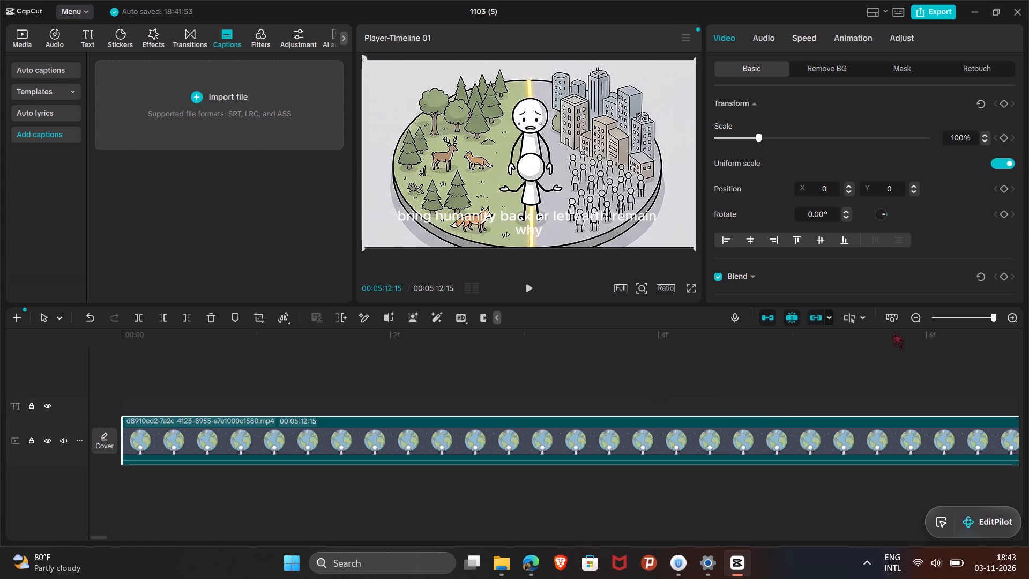
left_click(279, 396)
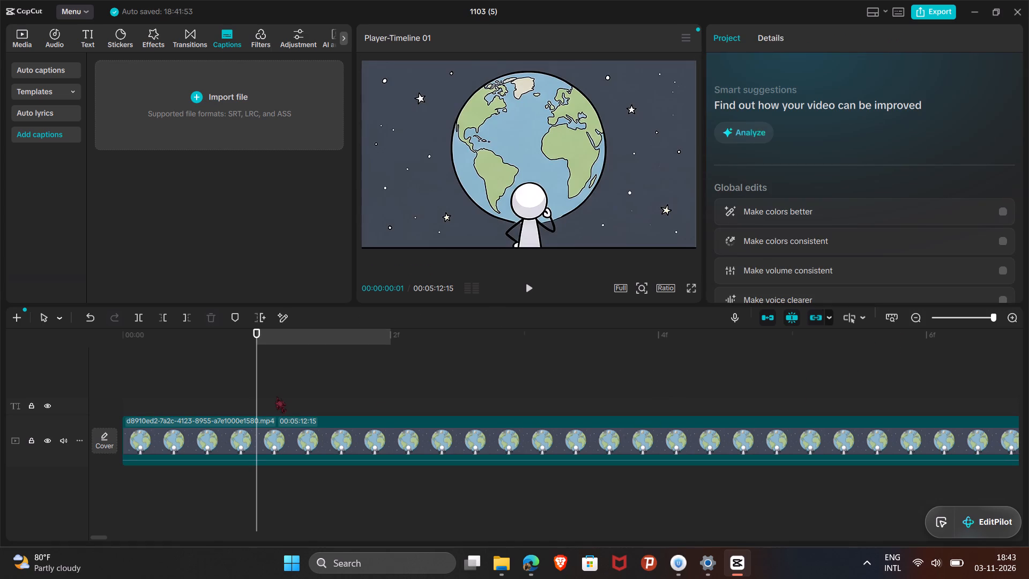
left_click(274, 397)
left_click(241, 399)
left_click(194, 409)
left_click(159, 430)
Reduce the timeline scale until individual caption segments are distinguishable and look over them through to the video's end.
left_click(912, 322)
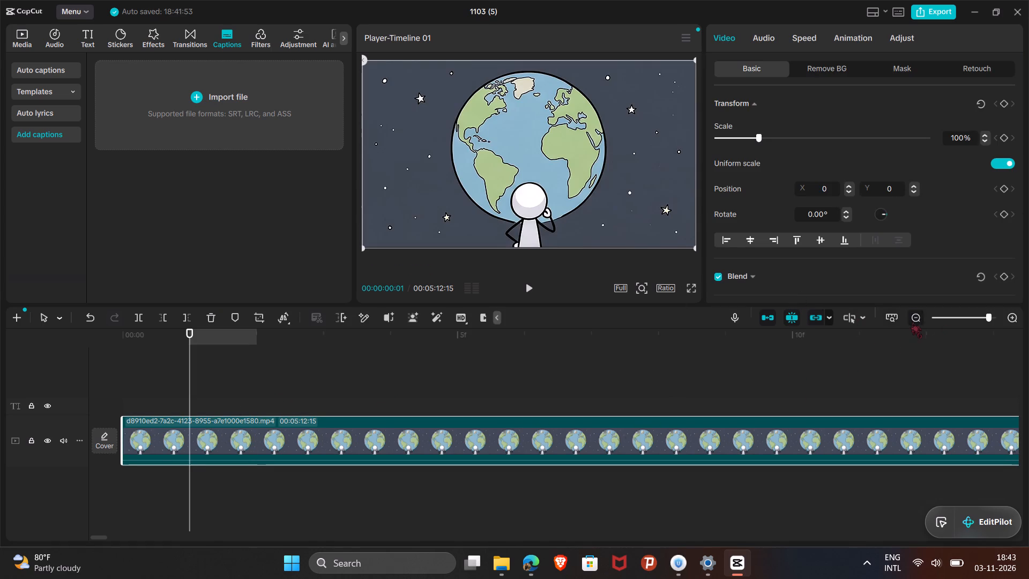
triple_click(912, 322)
left_click(912, 322)
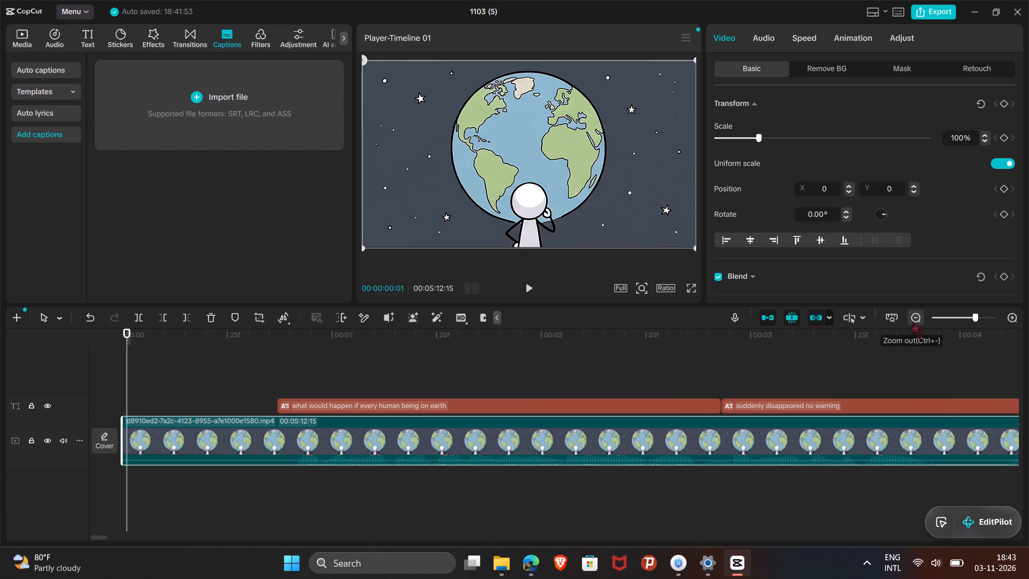
left_click(912, 322)
left_click(912, 322)
left_click(912, 322)
left_click(912, 322)
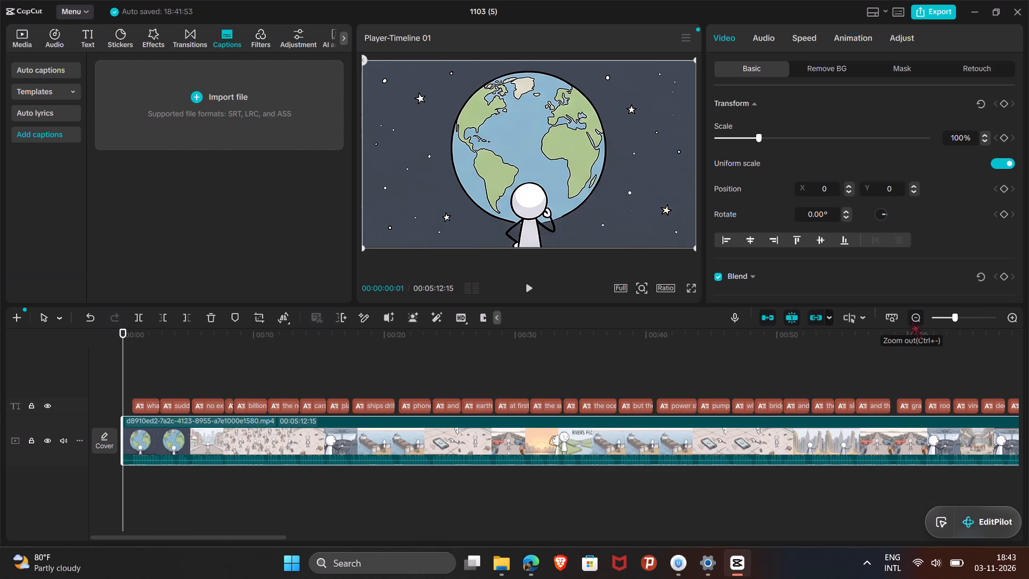
left_click(213, 372)
scroll(472, 376, "left", 20)
scroll(472, 376, "left", 5)
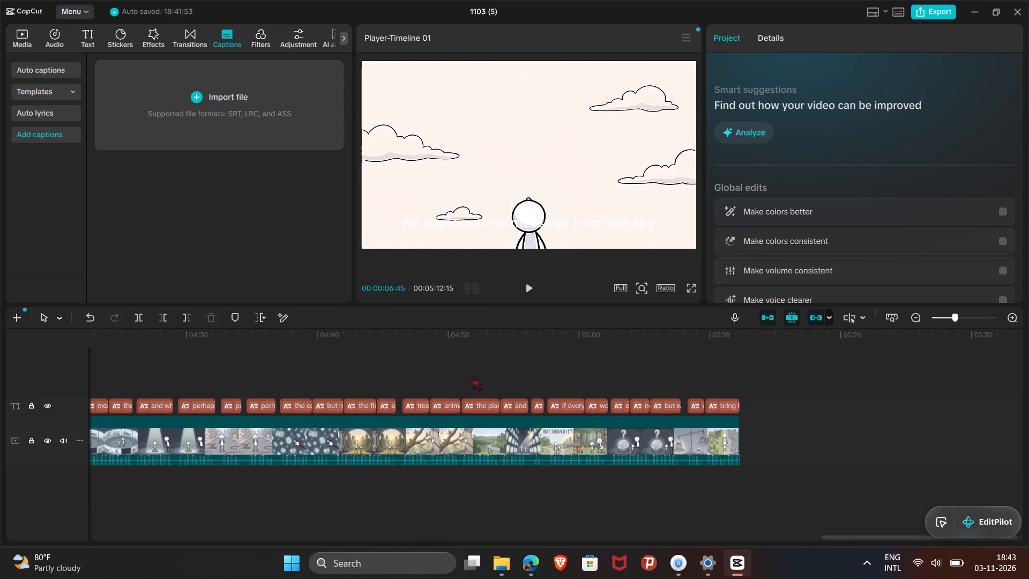
scroll(472, 376, "right", 20)
scroll(472, 376, "right", 2)
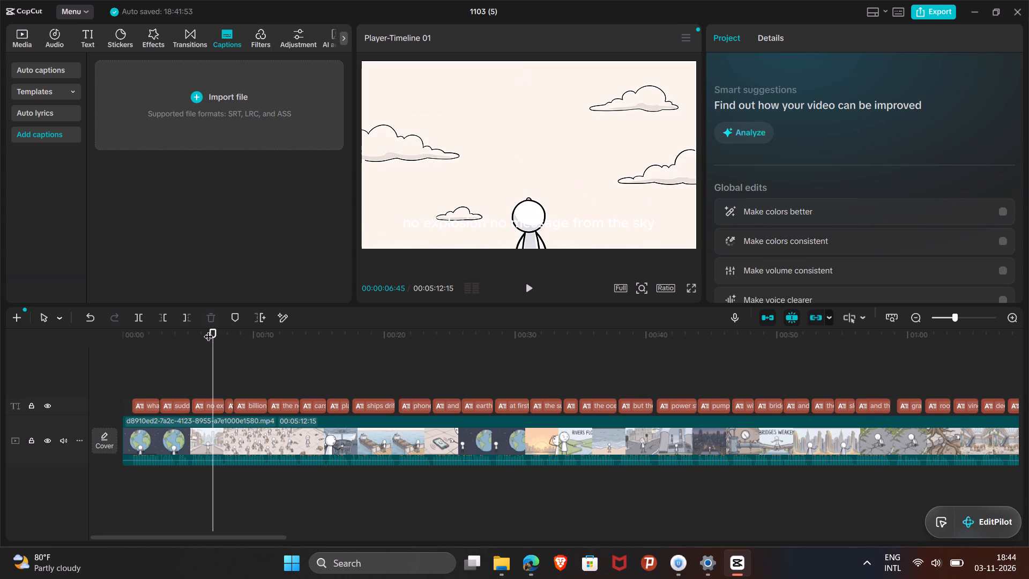
Play the opening second or so of the video from the start to check the first caption.
left_click_drag(208, 330, 99, 344)
left_click(531, 289)
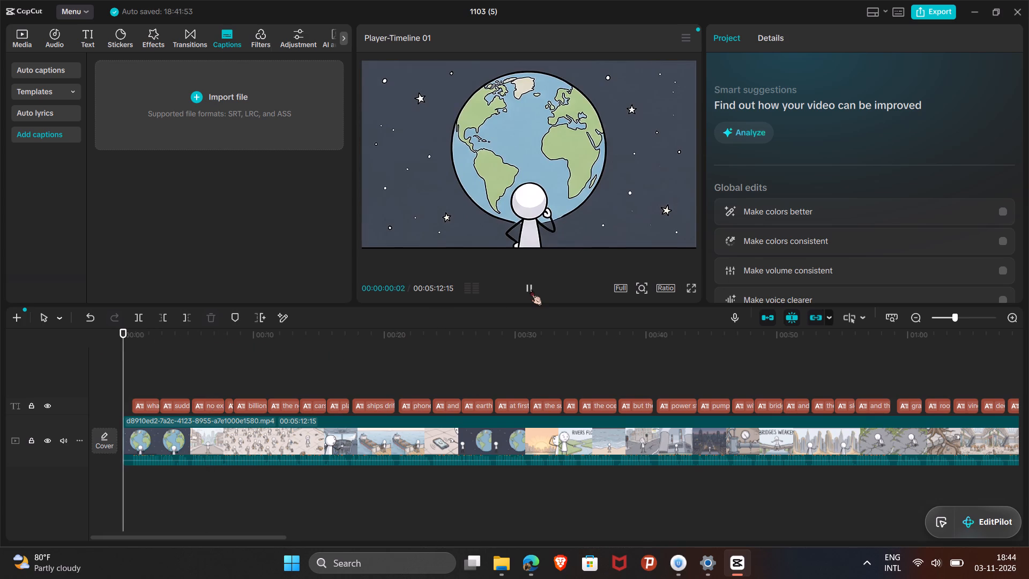
left_click(531, 289)
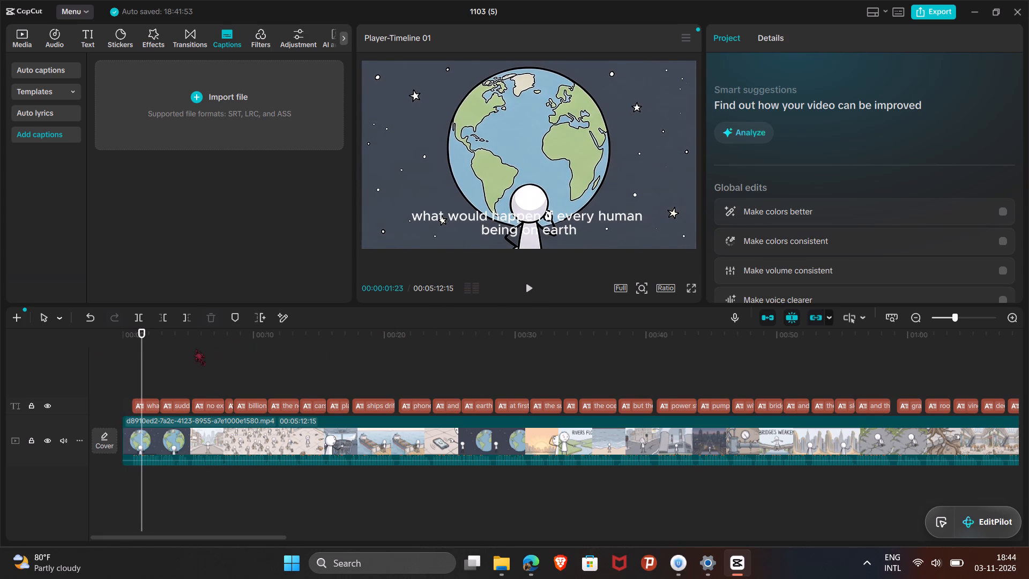
Return the playhead to the start and select the first caption to review its text settings.
left_click_drag(138, 331, 117, 336)
left_click(148, 409)
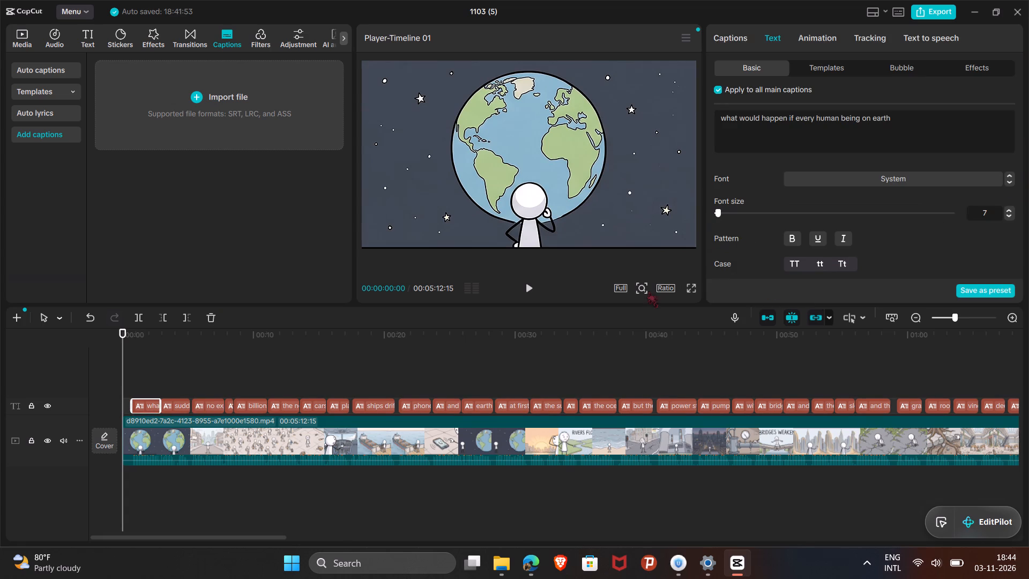
scroll(790, 261, "down", 1)
scroll(790, 261, "up", 2)
Minimize CapCut, search Windows for Quick Share and open it.
left_click(967, 5)
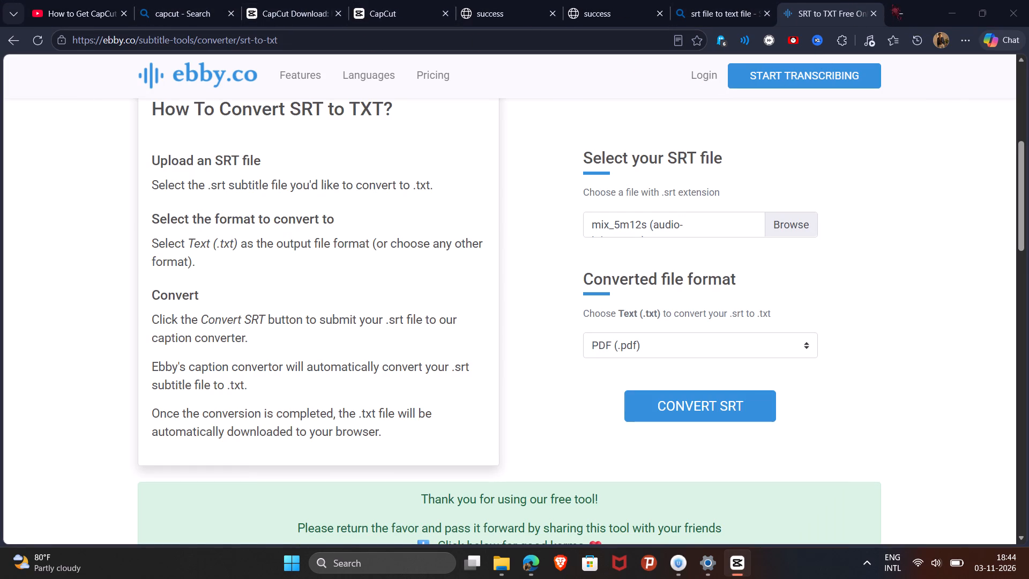
left_click(369, 566)
key("q")
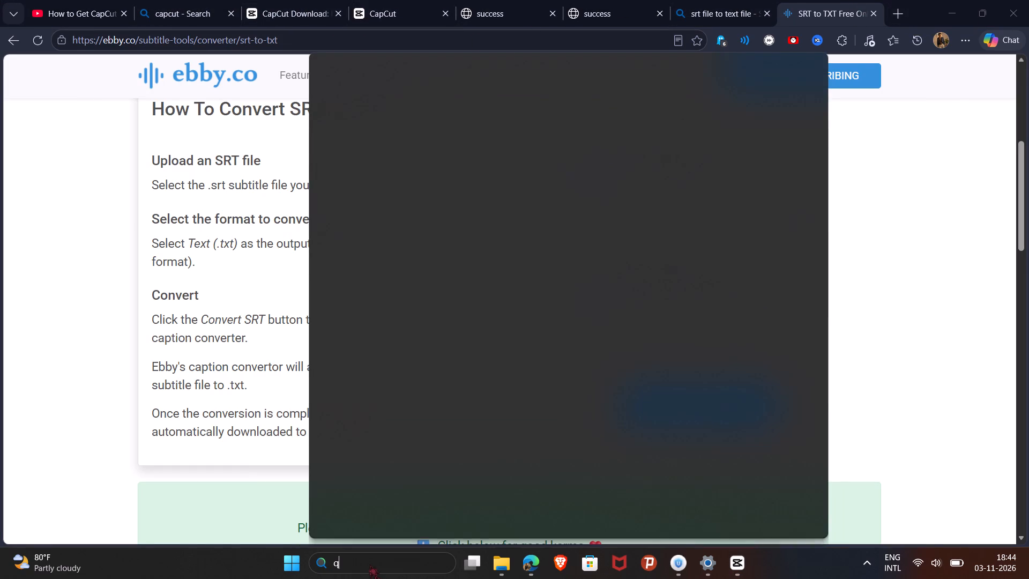
key("u")
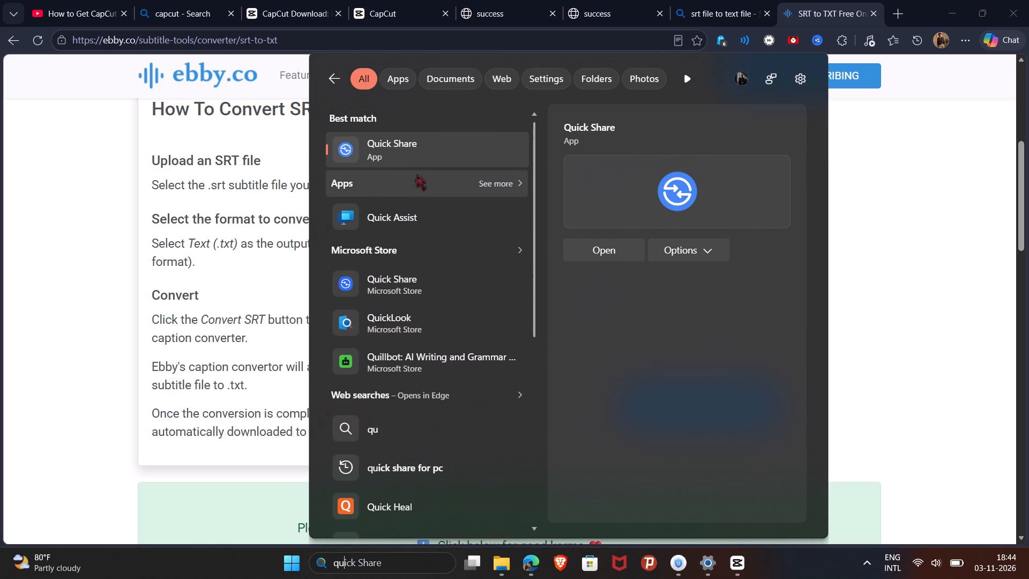
left_click(417, 146)
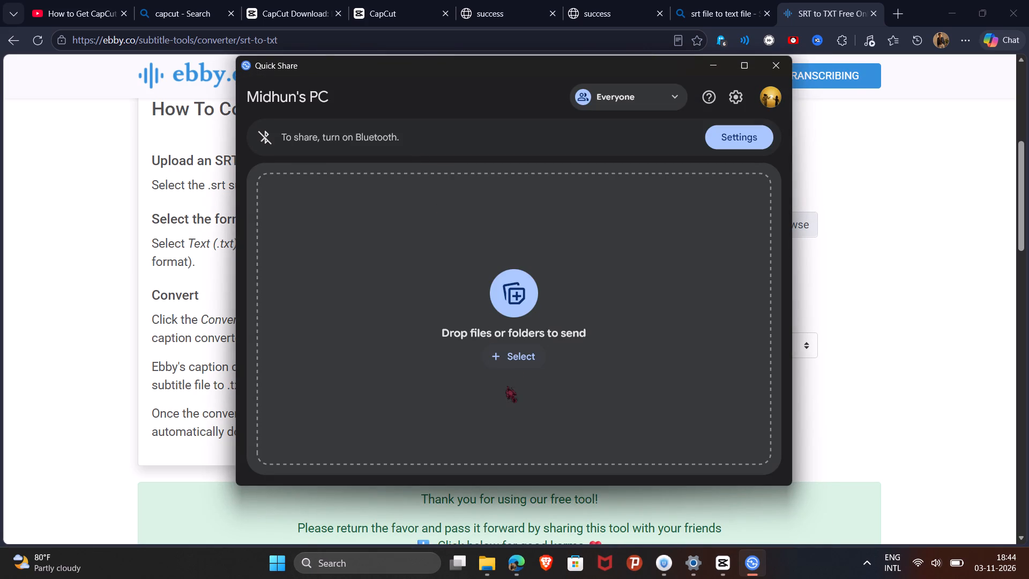
Select a file from the voices folder in Downloads for sharing with Quick Share.
left_click(510, 362)
left_click(494, 364)
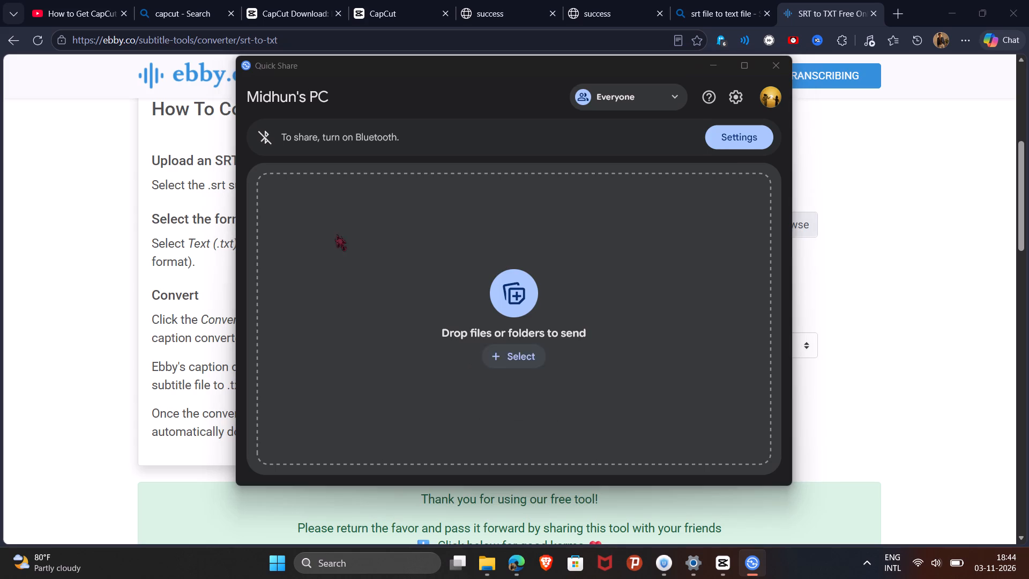
left_click(317, 289)
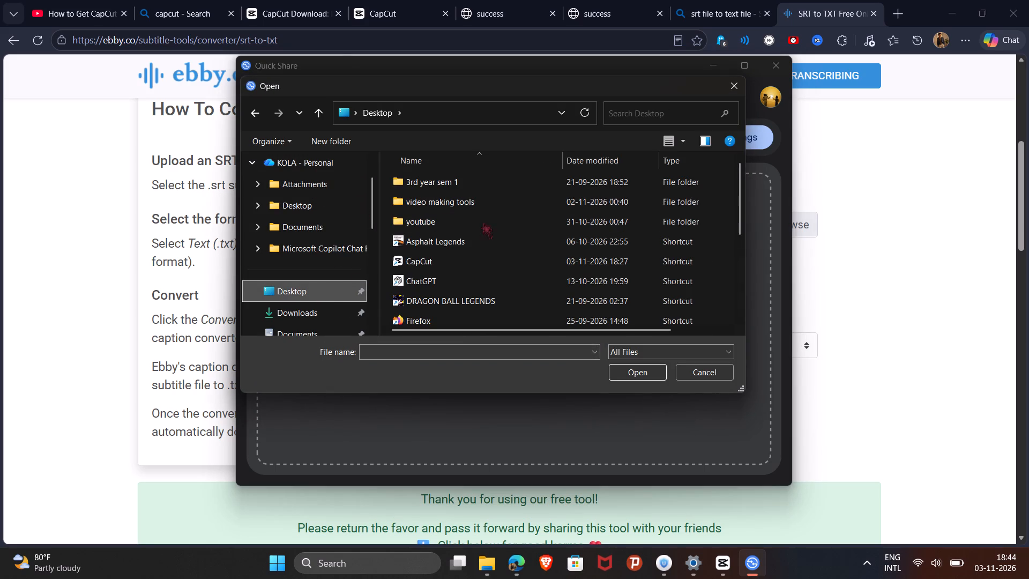
left_click(340, 321)
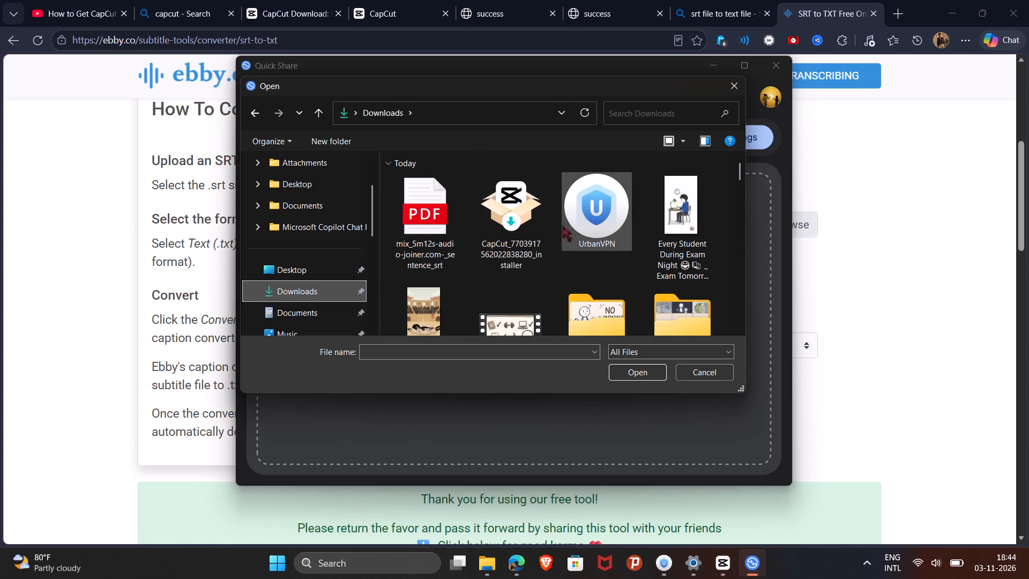
scroll(533, 229, "down", 1)
double_click(580, 251)
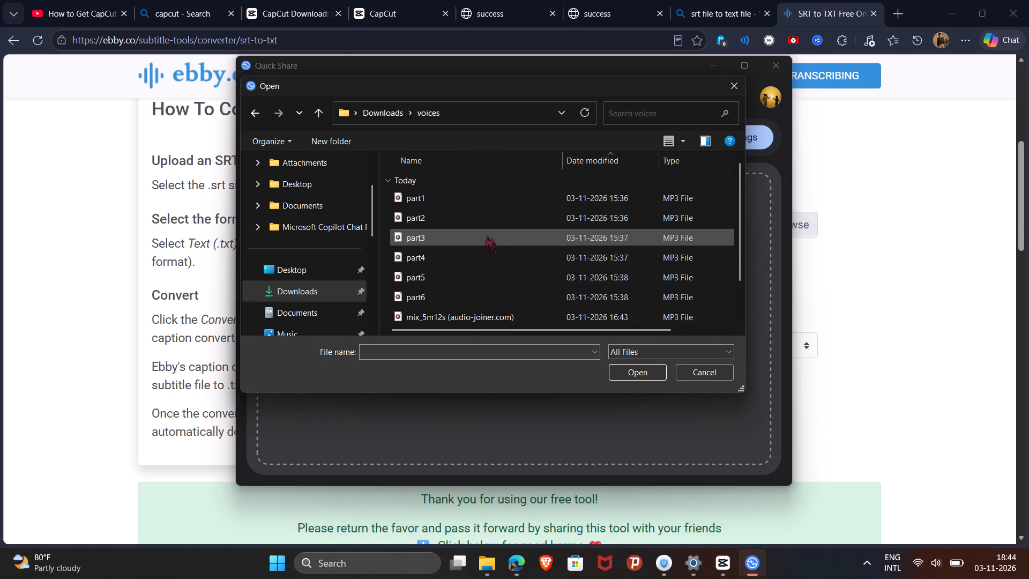
scroll(486, 236, "down", 1)
left_click(464, 291)
left_click(662, 372)
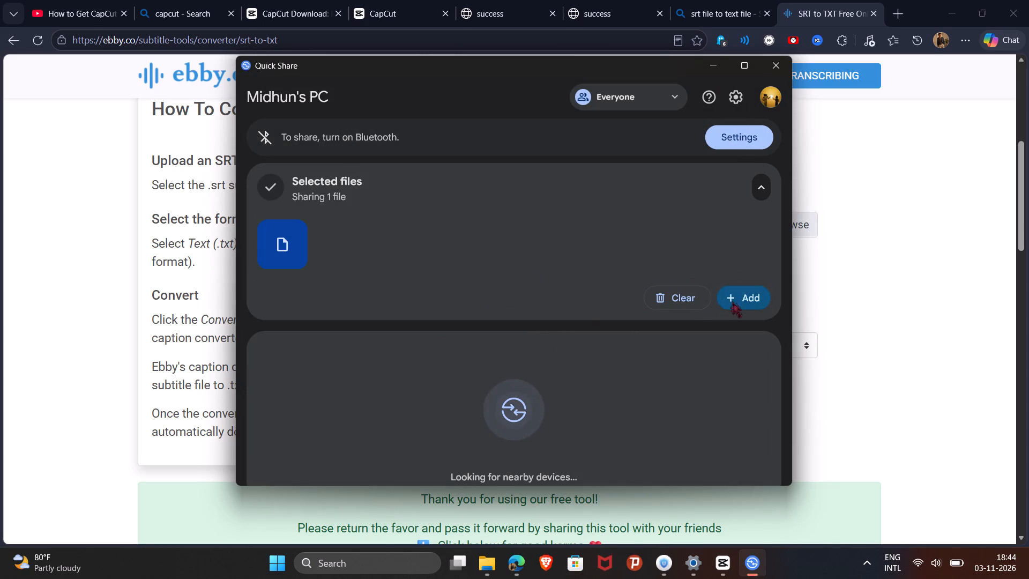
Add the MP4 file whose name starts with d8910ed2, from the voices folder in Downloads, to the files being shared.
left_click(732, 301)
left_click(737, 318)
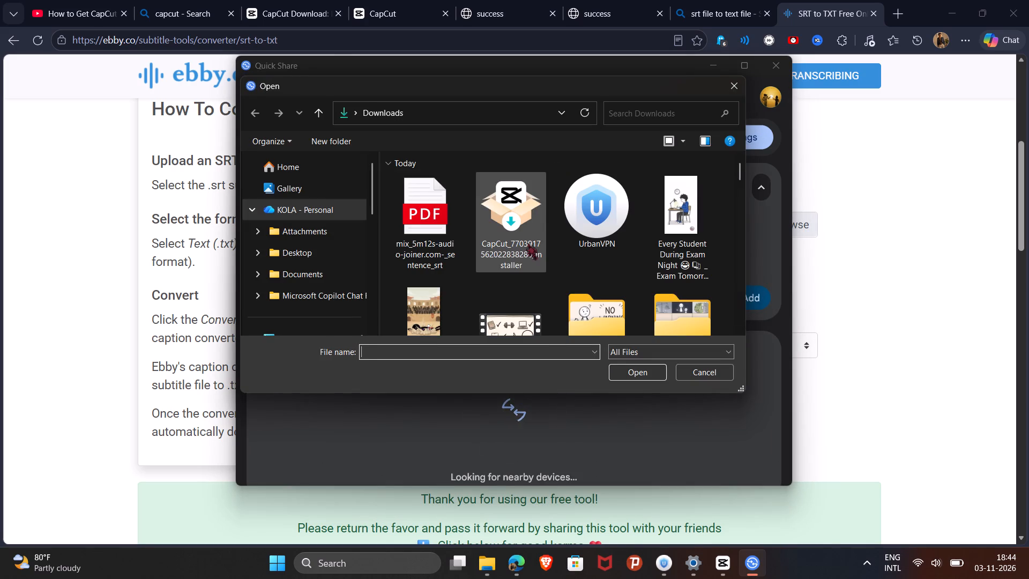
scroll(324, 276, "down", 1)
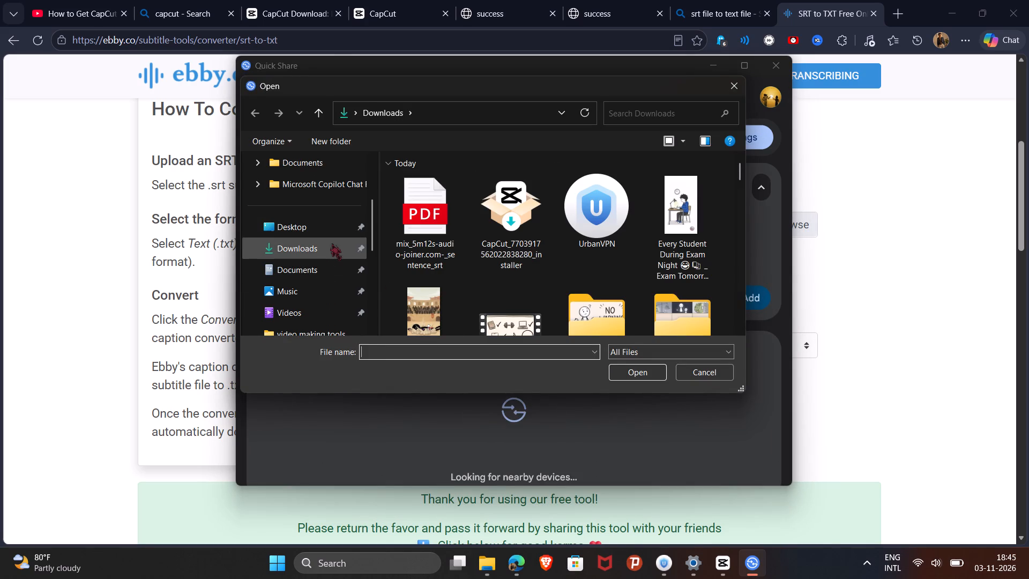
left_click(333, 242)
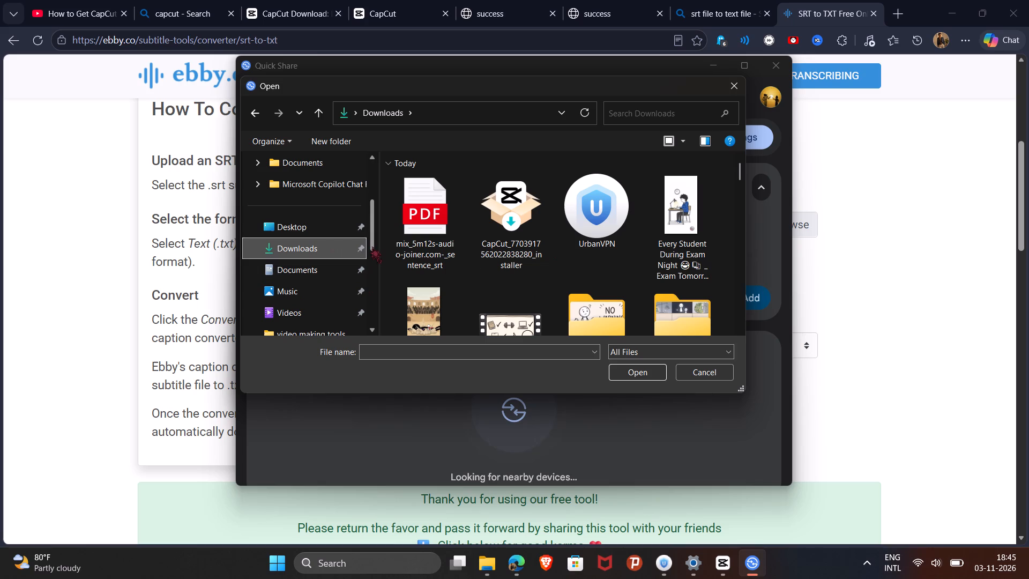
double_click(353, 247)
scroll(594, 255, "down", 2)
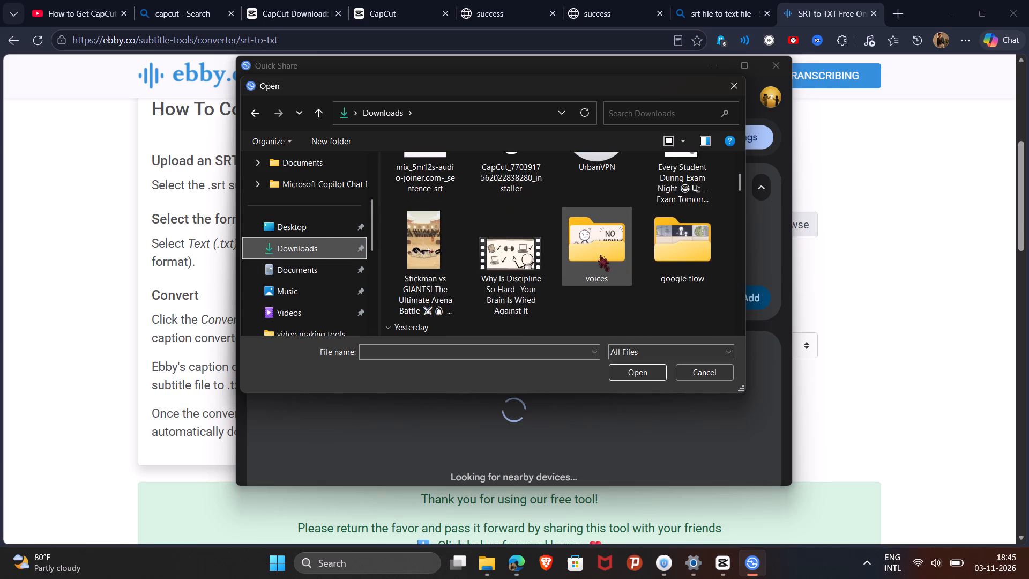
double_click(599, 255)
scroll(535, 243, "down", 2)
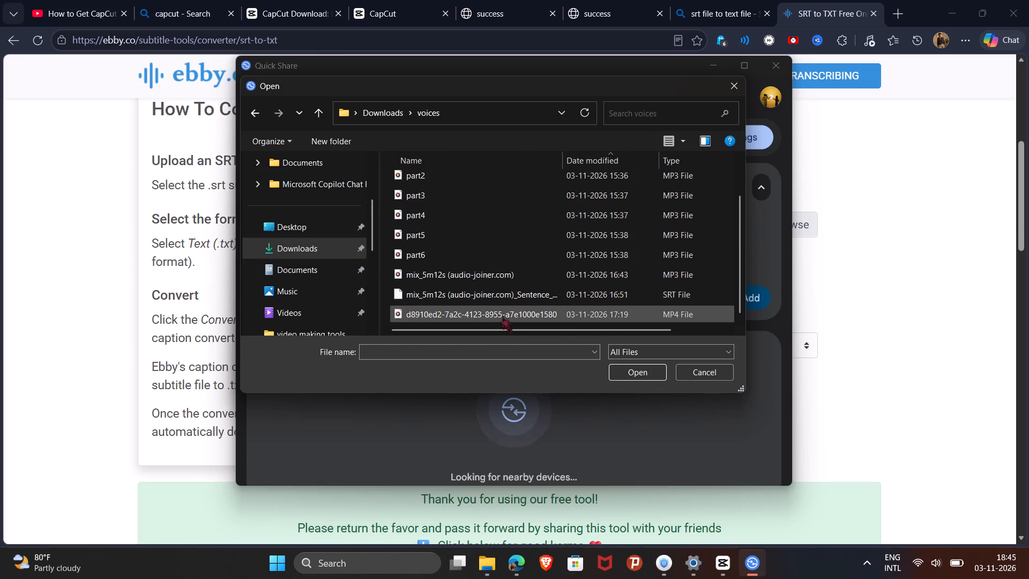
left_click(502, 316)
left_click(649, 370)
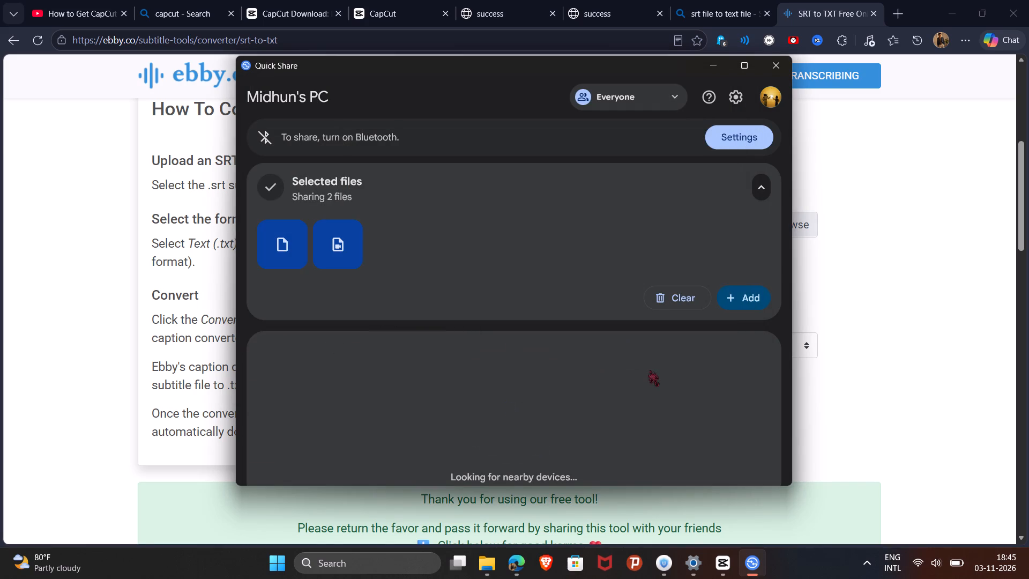
Turn on the PC's Bluetooth so that Quick Share can look for nearby devices.
scroll(585, 348, "down", 3)
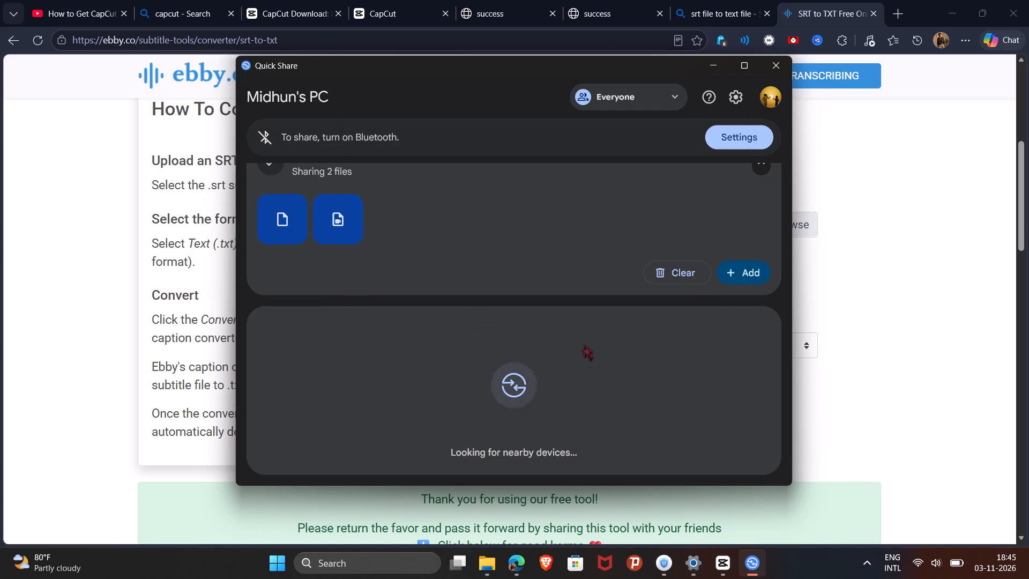
scroll(565, 335, "down", 2)
left_click(922, 554)
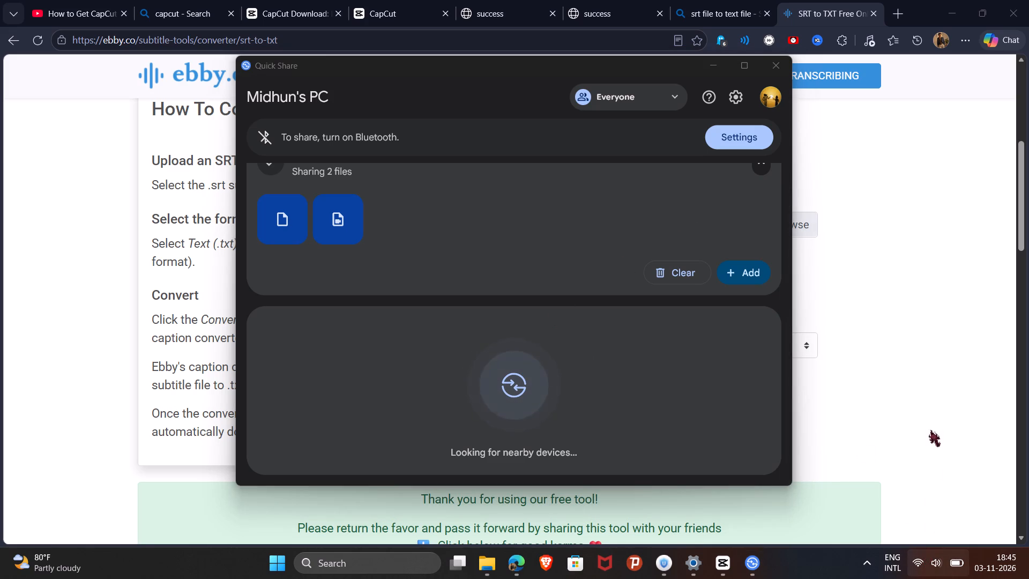
left_click(944, 578)
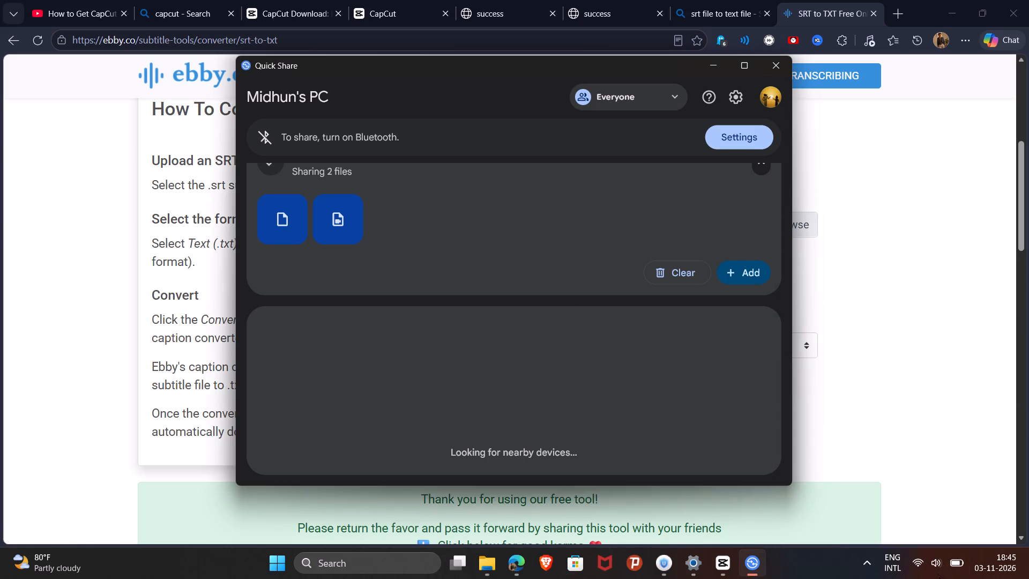
left_click(937, 576)
left_click(883, 311)
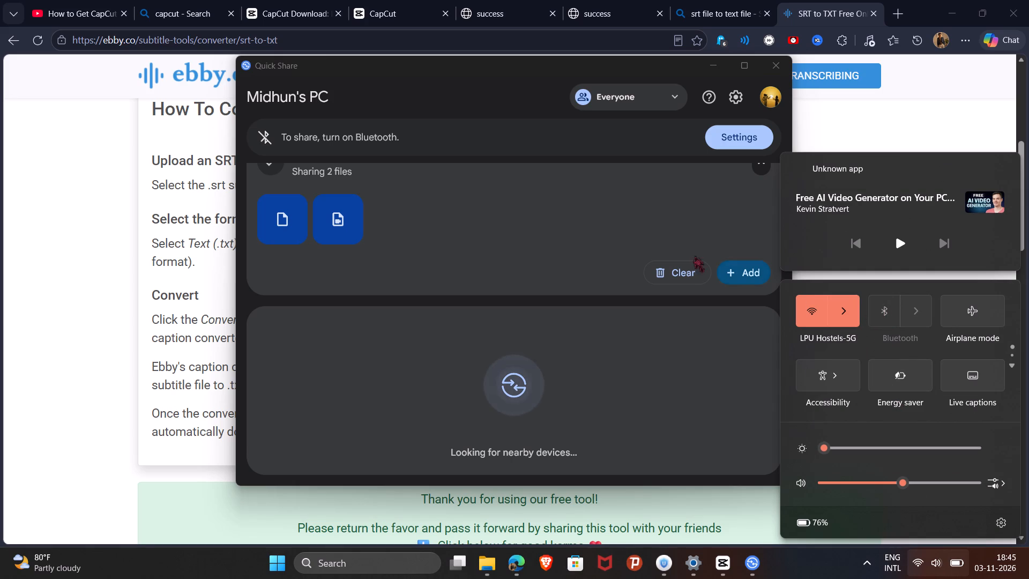
left_click(682, 220)
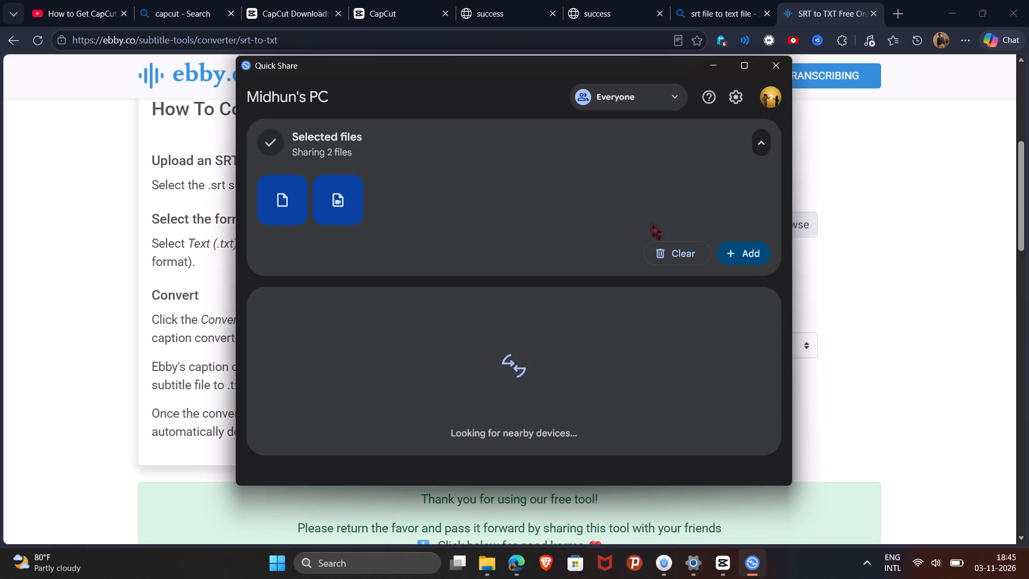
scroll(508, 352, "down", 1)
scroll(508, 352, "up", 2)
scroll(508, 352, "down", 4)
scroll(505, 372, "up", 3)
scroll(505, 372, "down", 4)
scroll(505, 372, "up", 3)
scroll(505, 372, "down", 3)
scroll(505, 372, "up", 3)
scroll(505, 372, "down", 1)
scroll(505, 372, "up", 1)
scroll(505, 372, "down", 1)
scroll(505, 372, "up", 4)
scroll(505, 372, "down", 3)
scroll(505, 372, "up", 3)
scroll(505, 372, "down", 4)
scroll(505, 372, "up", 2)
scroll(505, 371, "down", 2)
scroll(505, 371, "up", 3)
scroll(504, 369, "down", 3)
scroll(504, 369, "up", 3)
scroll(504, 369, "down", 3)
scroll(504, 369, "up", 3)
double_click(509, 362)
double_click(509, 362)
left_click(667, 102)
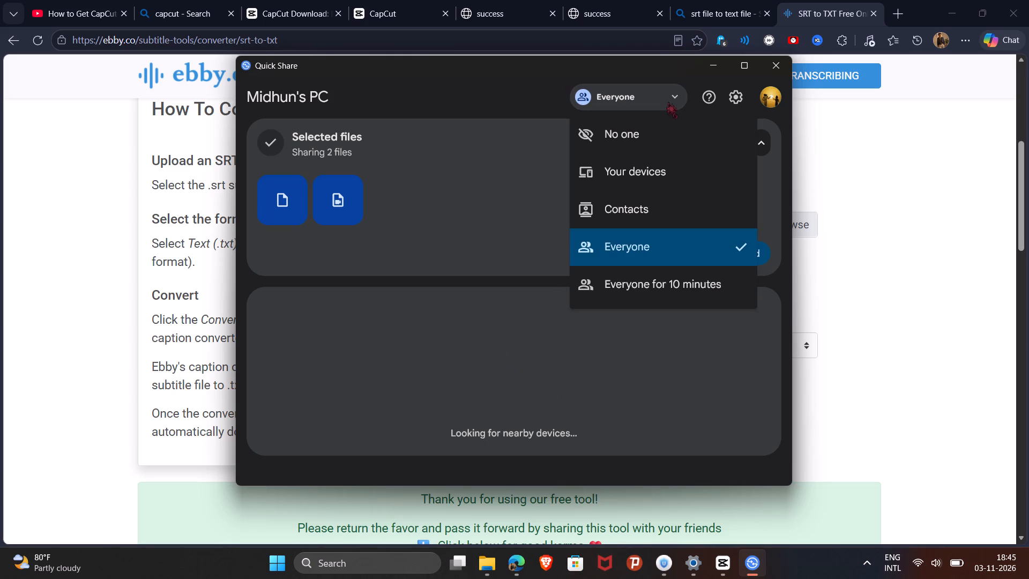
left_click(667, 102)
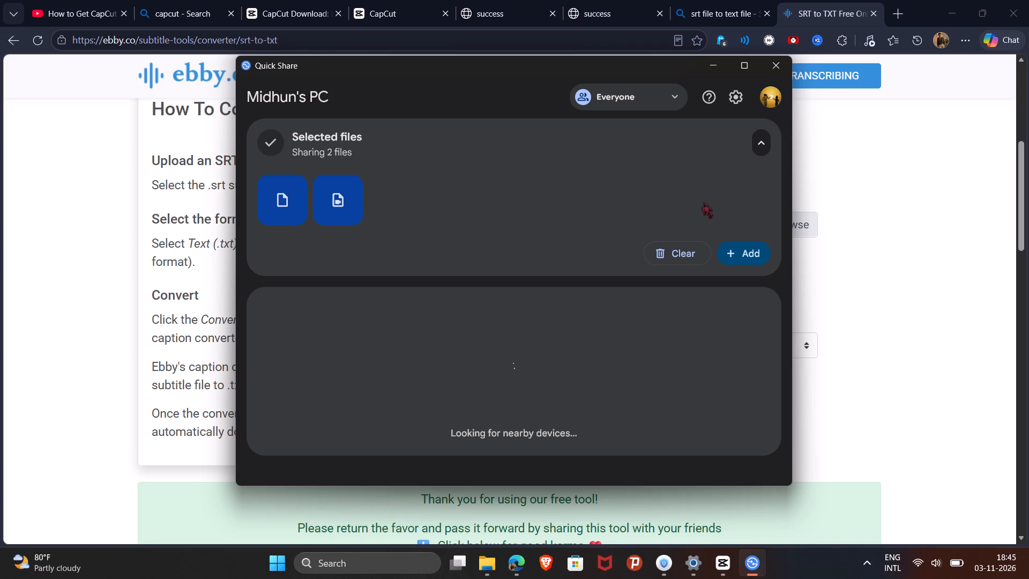
Clear all selected files from the Quick Share selection.
left_click(682, 273)
left_click(679, 256)
Select the mix_5m12s Sentence SRT file and the d8910ed2 MP4 file together from the Downloads voices folder for sharing.
left_click(519, 332)
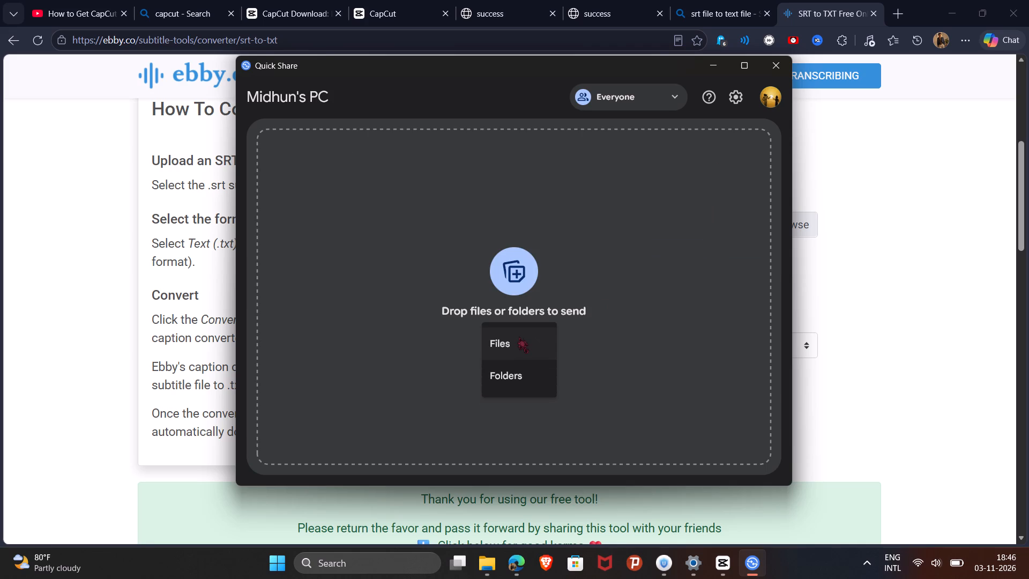
left_click(518, 337)
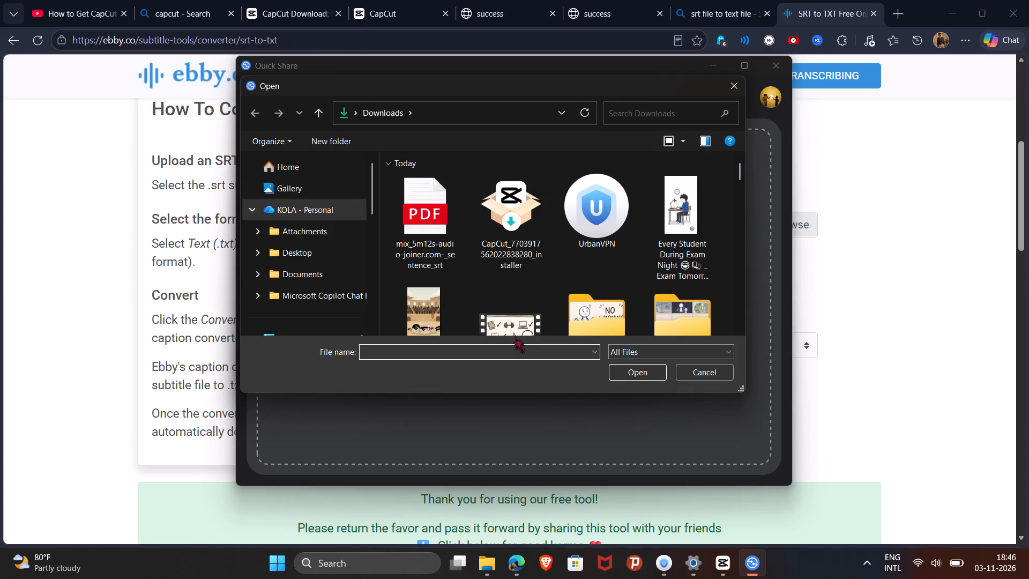
scroll(573, 278, "down", 1)
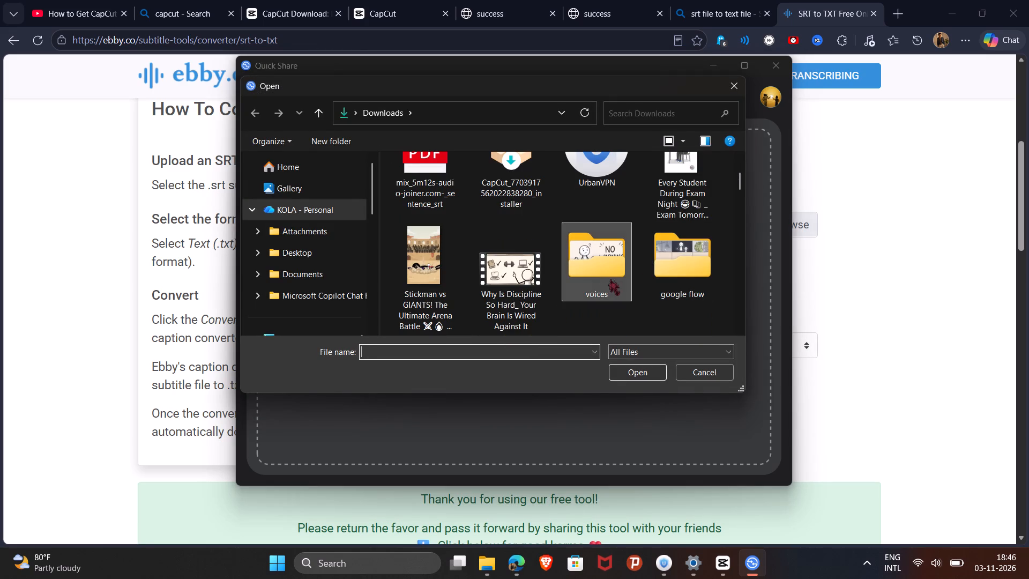
double_click(609, 279)
scroll(576, 276, "down", 3)
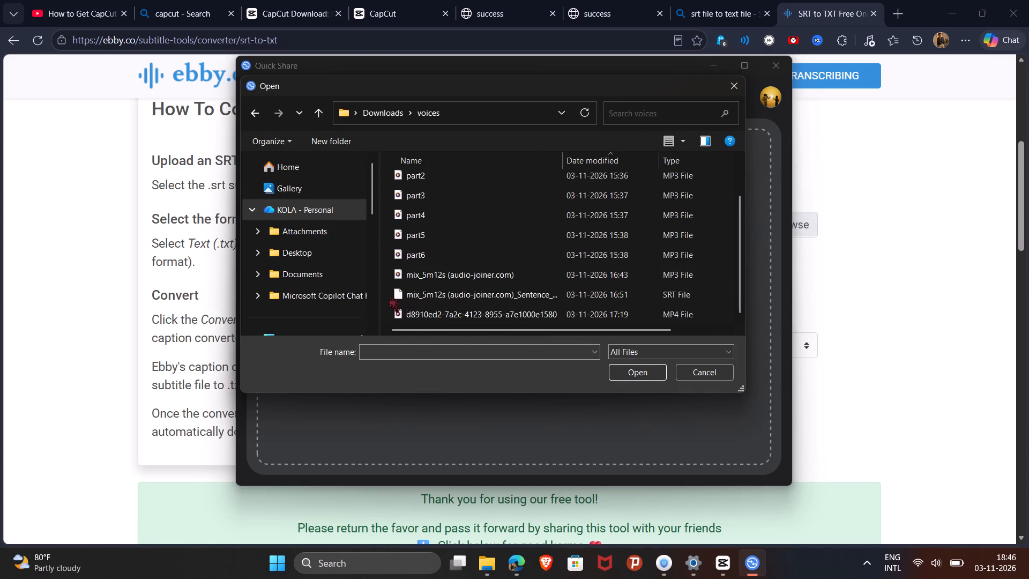
left_click_drag(389, 296, 413, 315)
left_click(620, 383)
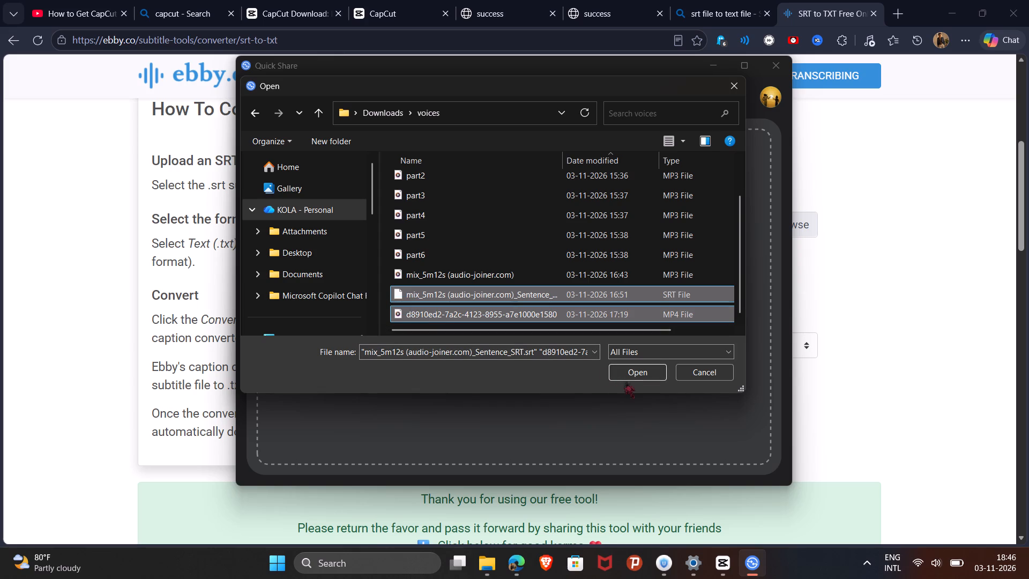
left_click(628, 379)
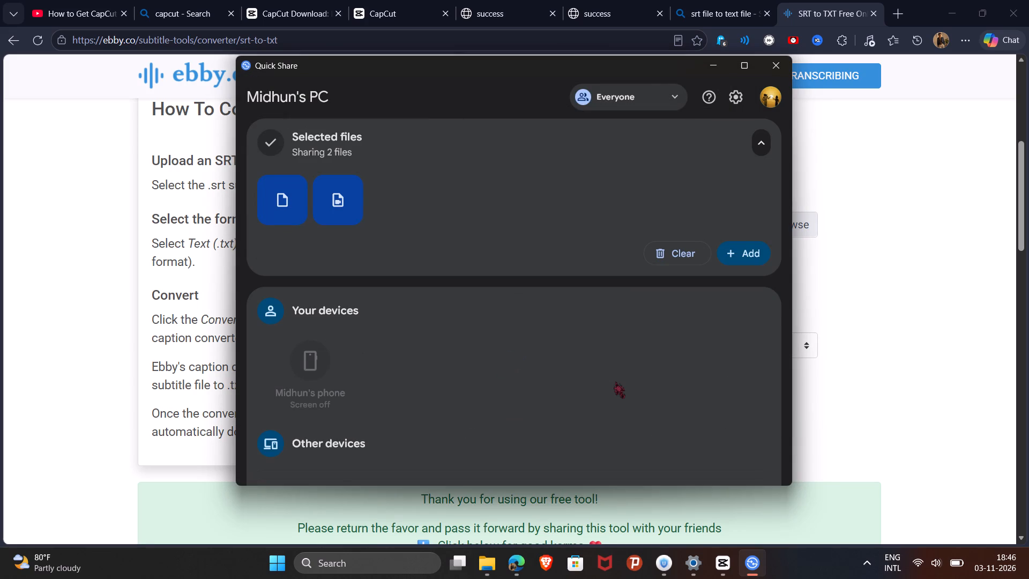
Send the two selected files to the phone listed under Your devices, and minimize Quick Share during the transfer.
left_click(320, 381)
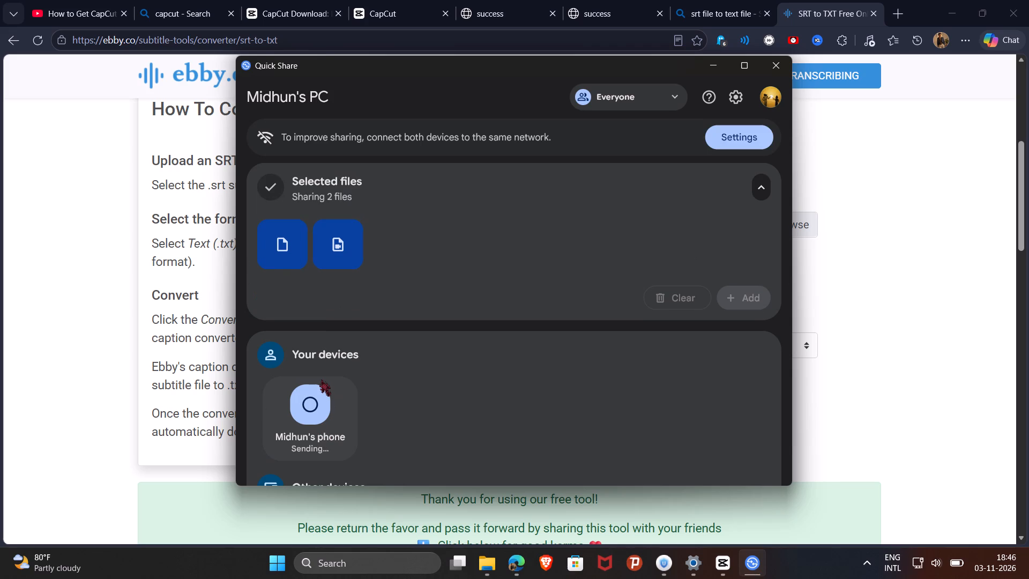
scroll(426, 370, "down", 1)
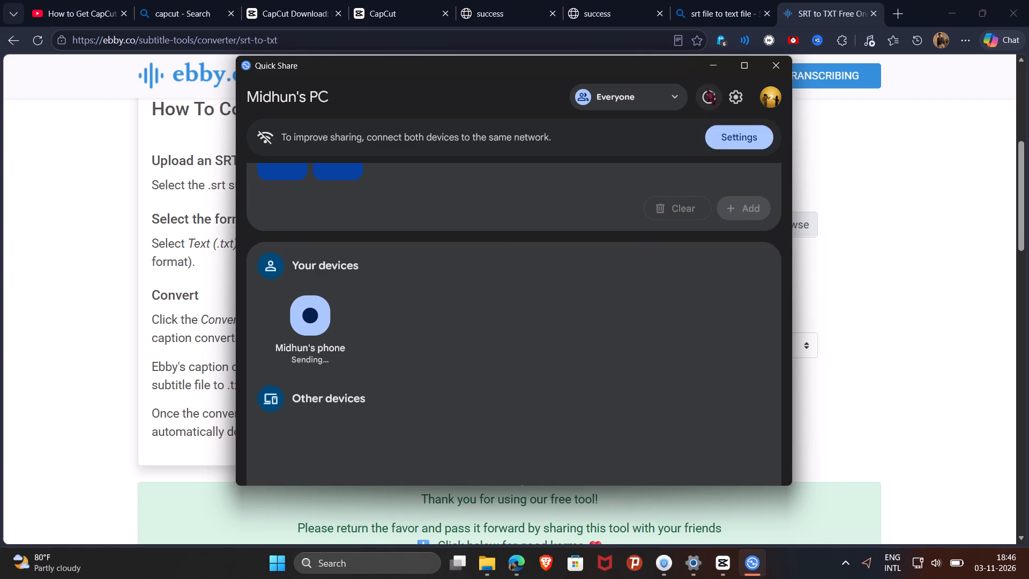
left_click(706, 69)
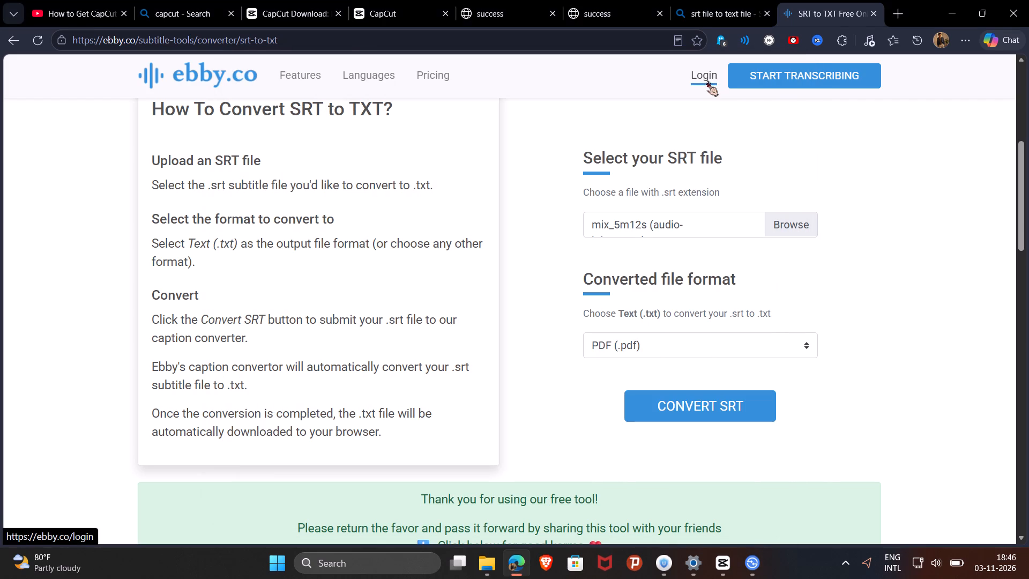
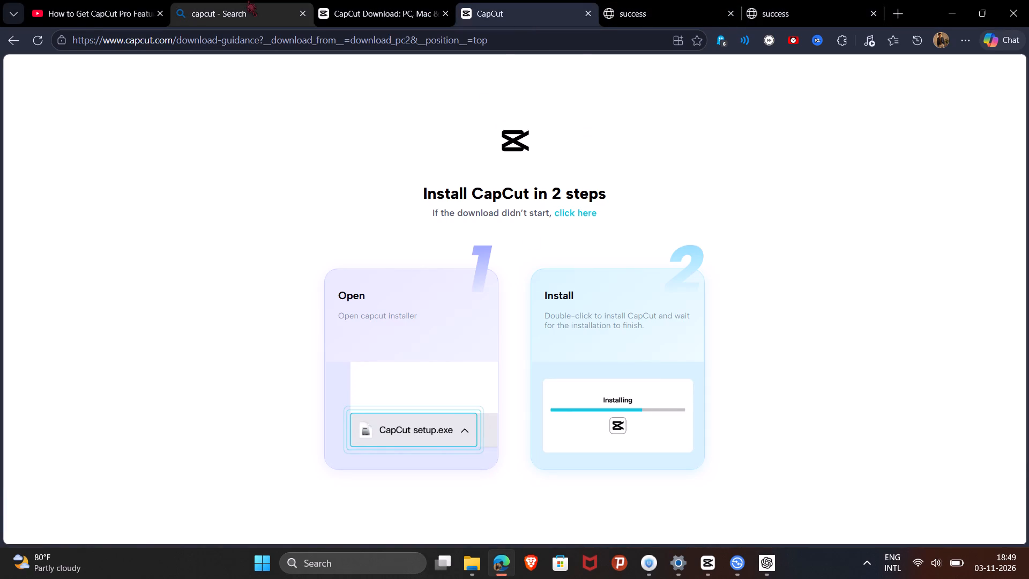
Switch to CapCut and add the first trending like-and-subscribe sticker near the start of the timeline, above the captions.
left_click(697, 555)
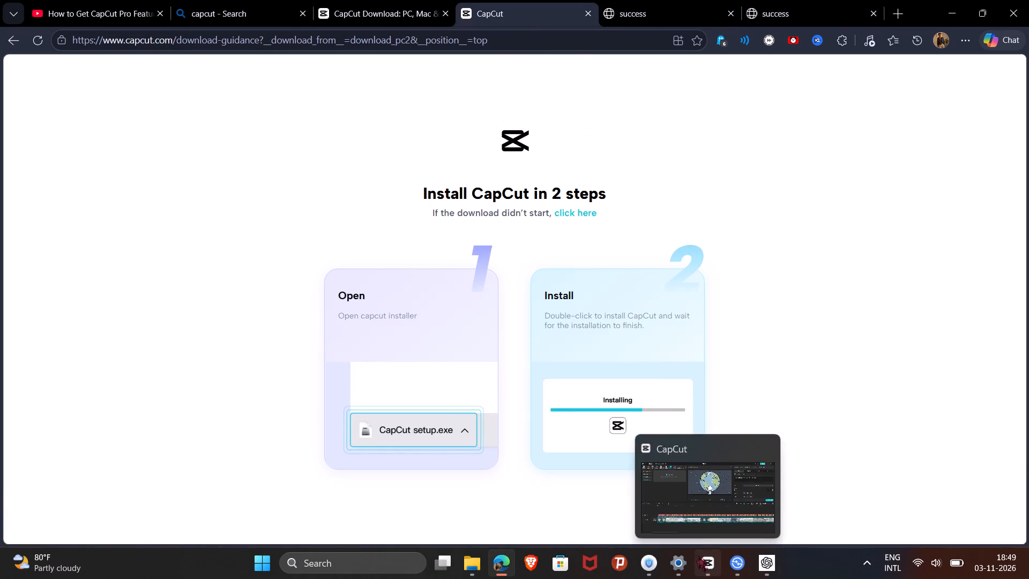
left_click(120, 32)
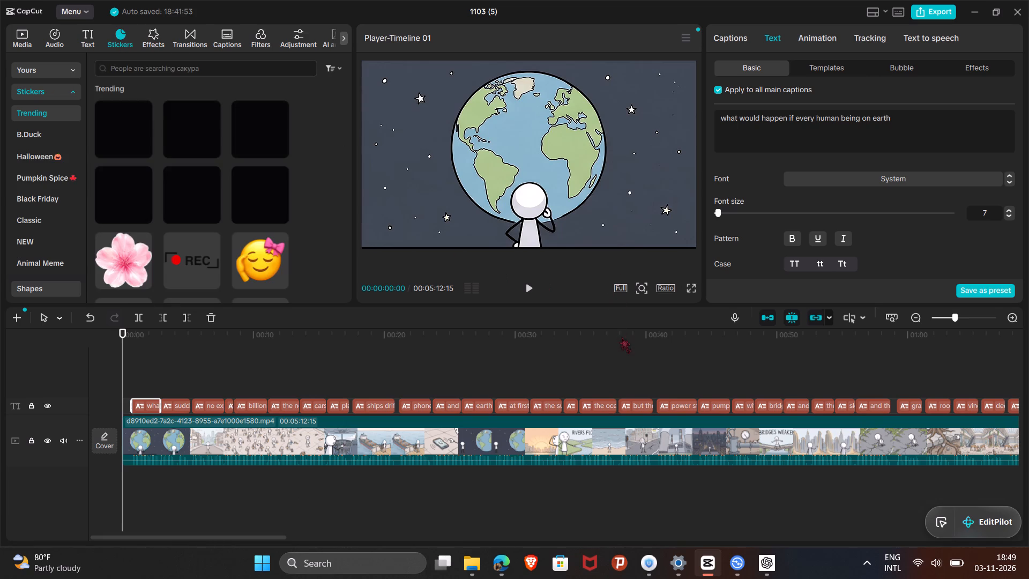
left_click(101, 125)
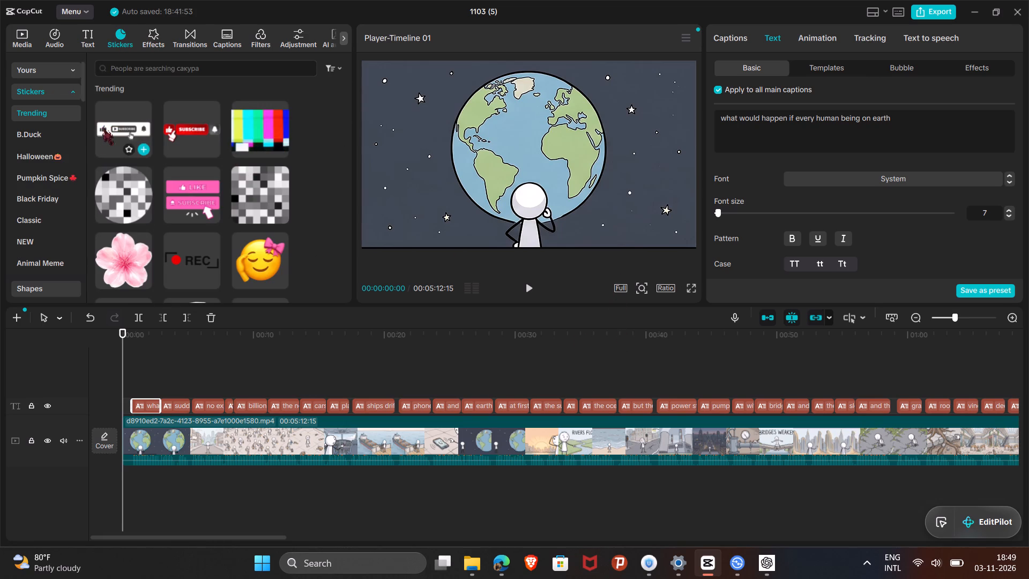
left_click_drag(129, 122, 150, 373)
Move the playhead to 00:01:46:42 and add another copy of the first trending subscribe sticker there, above the captions.
scroll(481, 405, "left", 3)
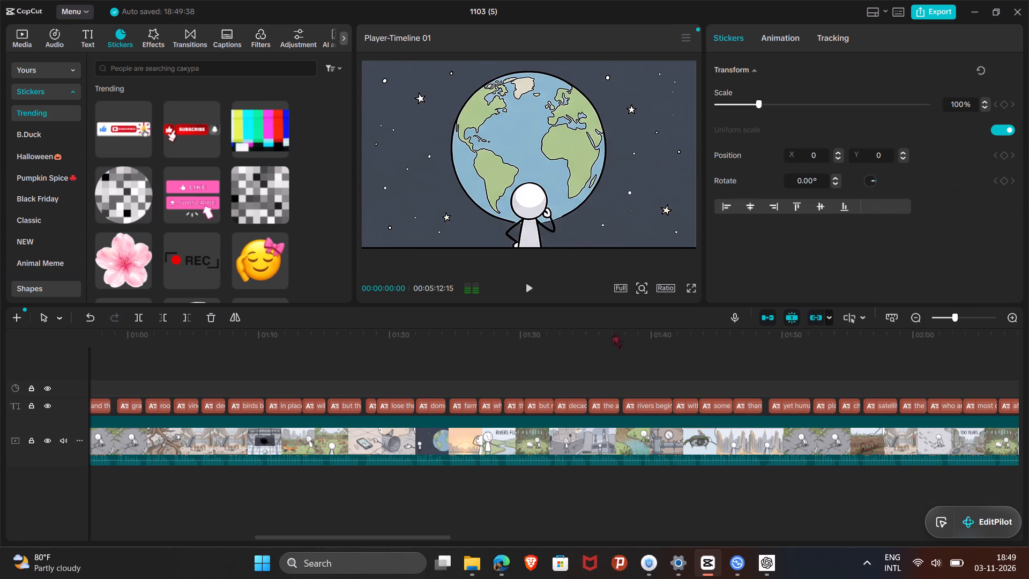
left_click(612, 332)
left_click(663, 332)
scroll(692, 332, "left", 4)
left_click(741, 328)
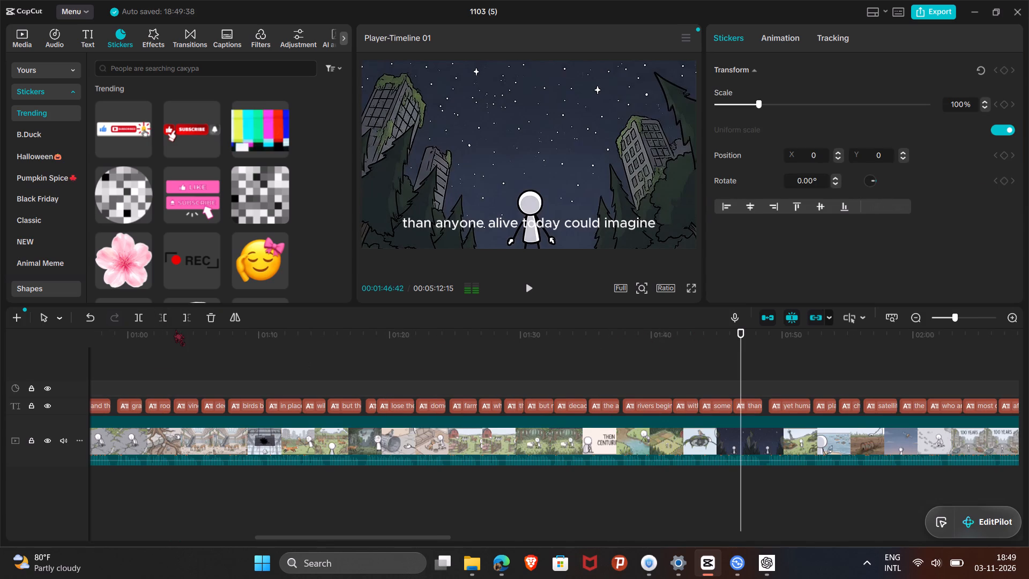
scroll(175, 330, "right", 5)
left_click_drag(103, 119, 107, 121)
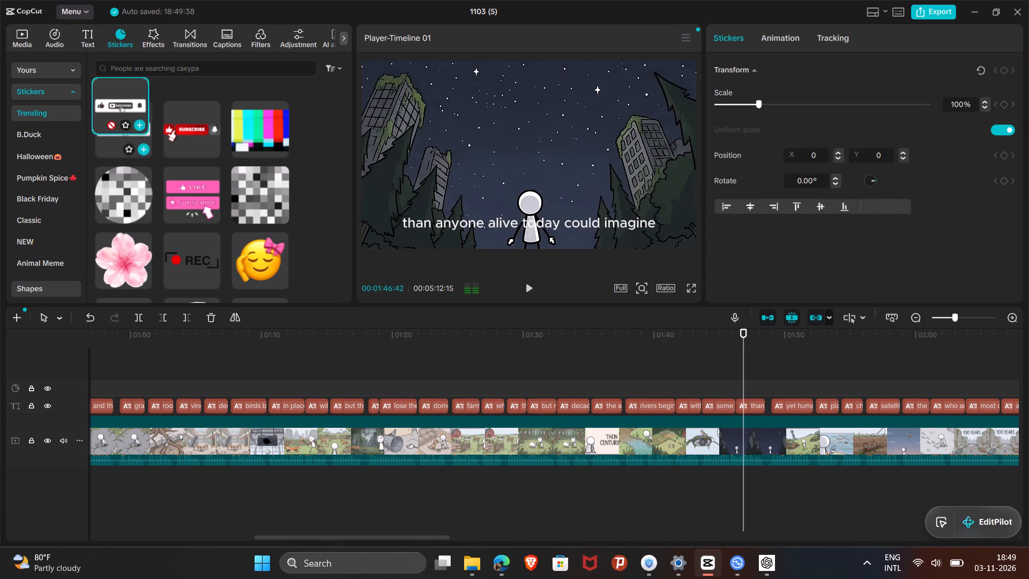
left_click_drag(107, 121, 718, 368)
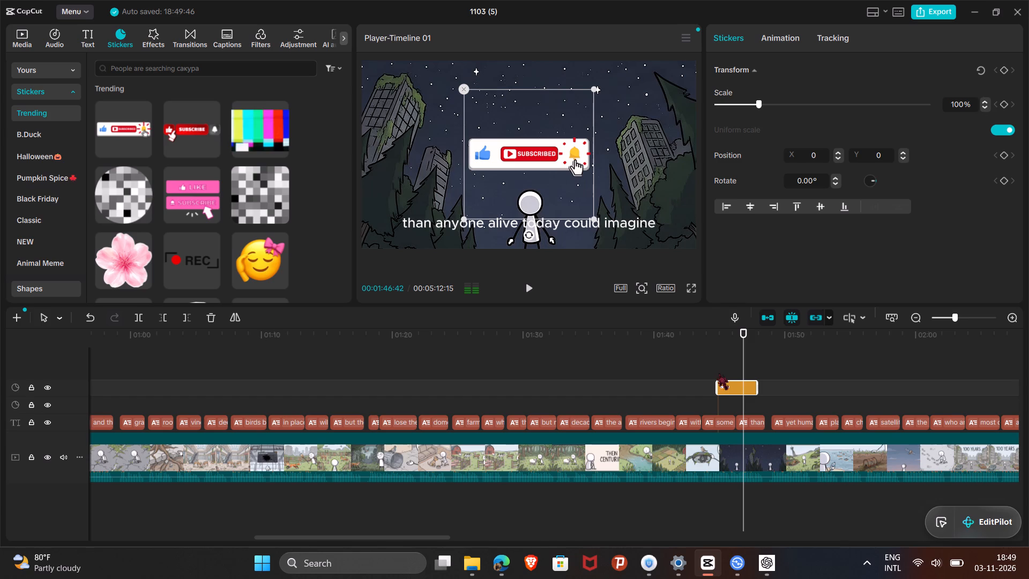
Lower the new subscribe sticker in the preview to Y -333 and shrink it to 44% scale.
left_click(516, 152)
left_click_drag(518, 159, 520, 237)
left_click_drag(528, 197, 526, 150)
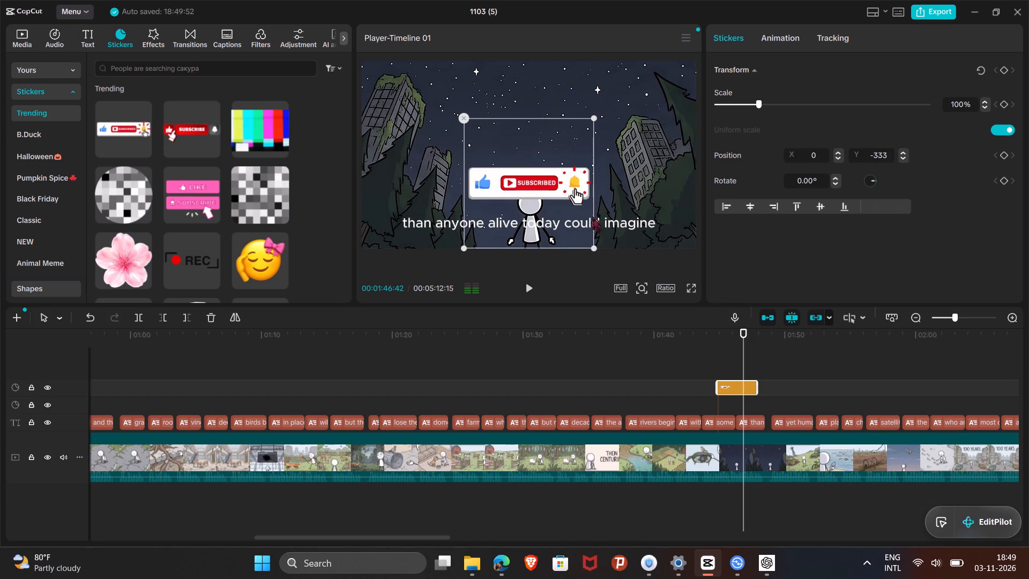
left_click_drag(591, 244, 543, 196)
left_click(577, 210)
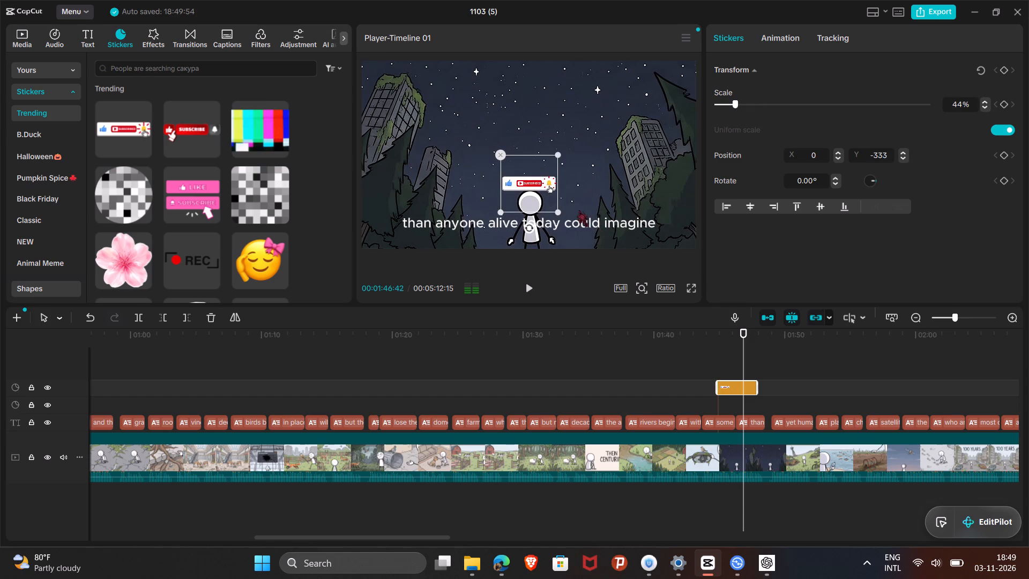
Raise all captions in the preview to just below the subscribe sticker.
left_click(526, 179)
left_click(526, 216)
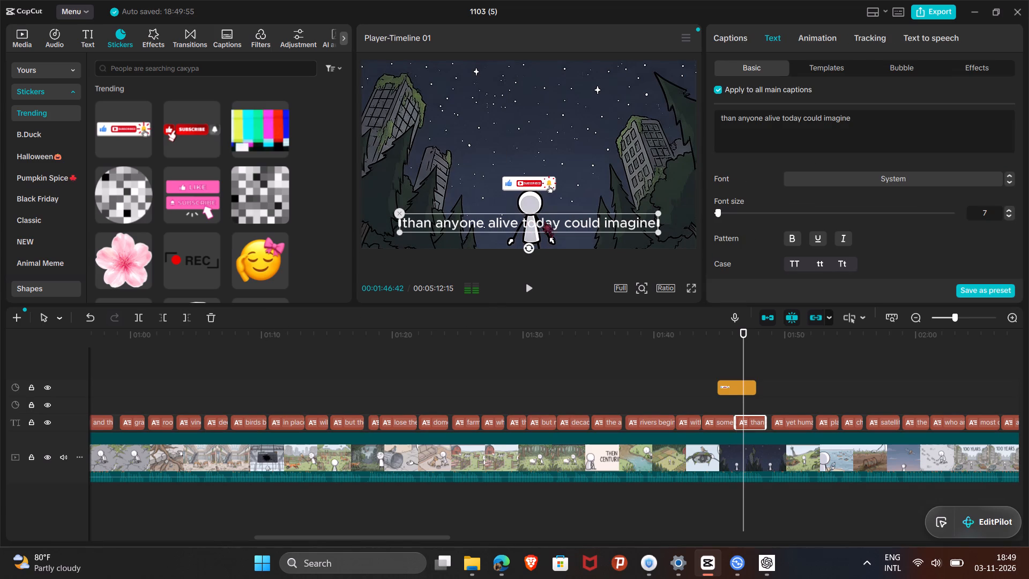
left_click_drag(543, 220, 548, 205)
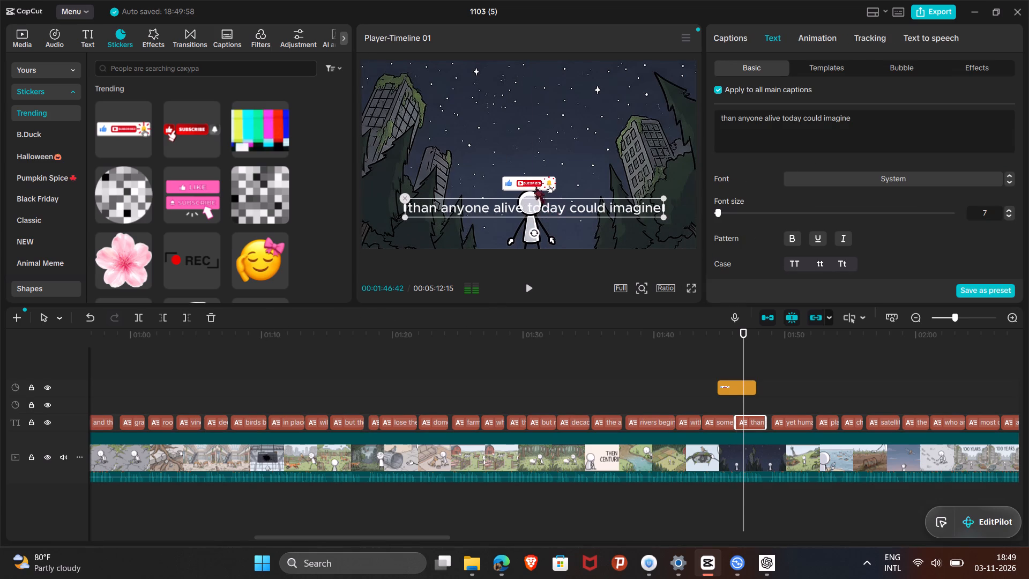
Move the subscribe sticker below the captions near the bottom of the frame and play the section back from 00:01:40:10.
left_click(535, 186)
left_click_drag(535, 186, 535, 216)
left_click(523, 182)
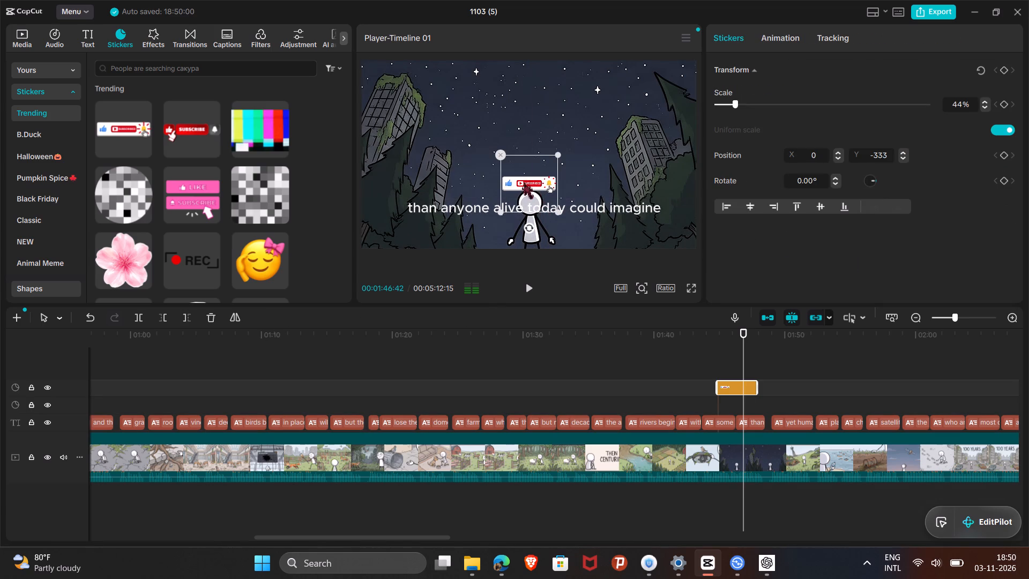
left_click(577, 170)
left_click(534, 179)
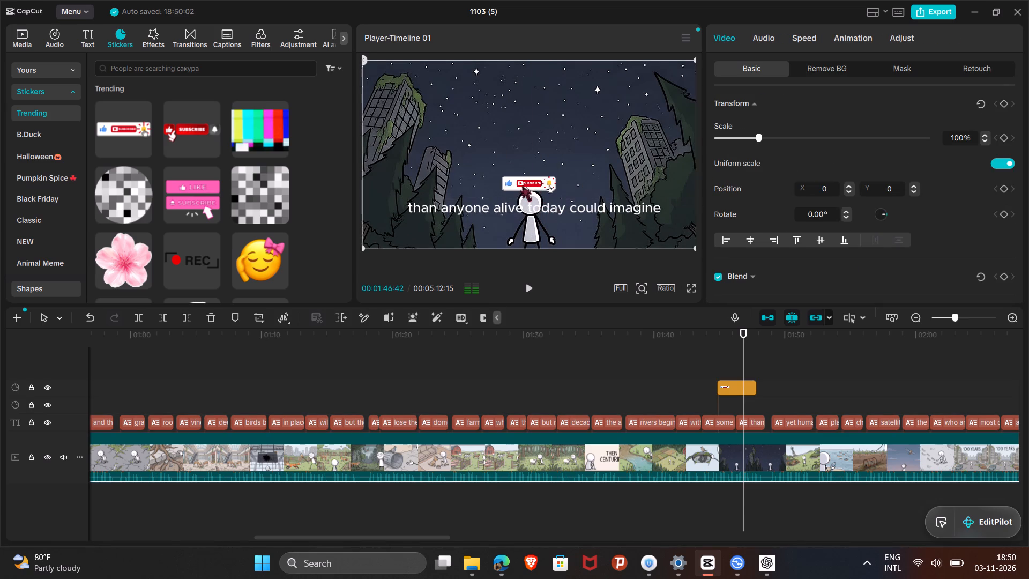
left_click(521, 185)
left_click(529, 185)
left_click_drag(512, 183, 512, 210)
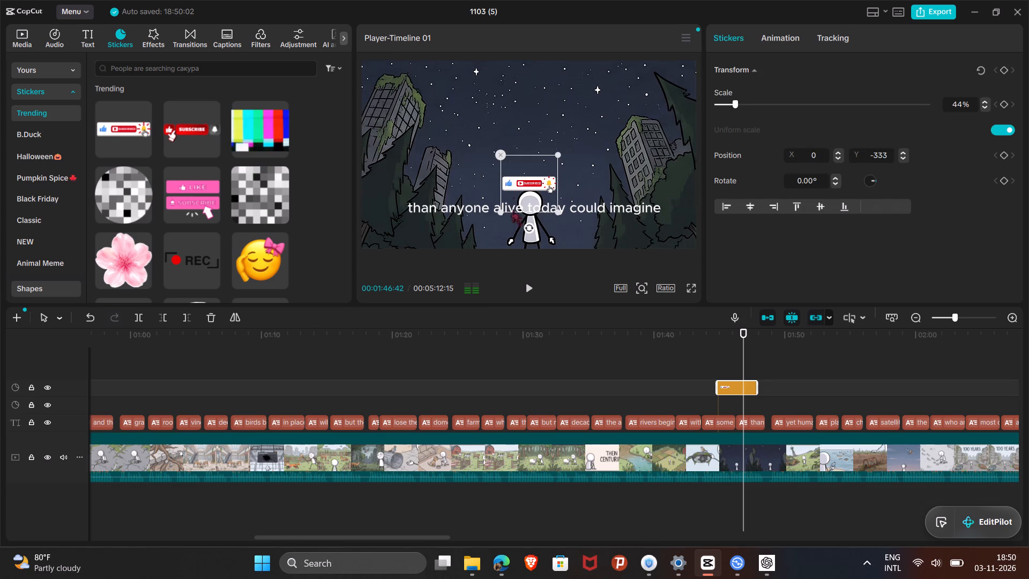
left_click_drag(512, 210, 512, 240)
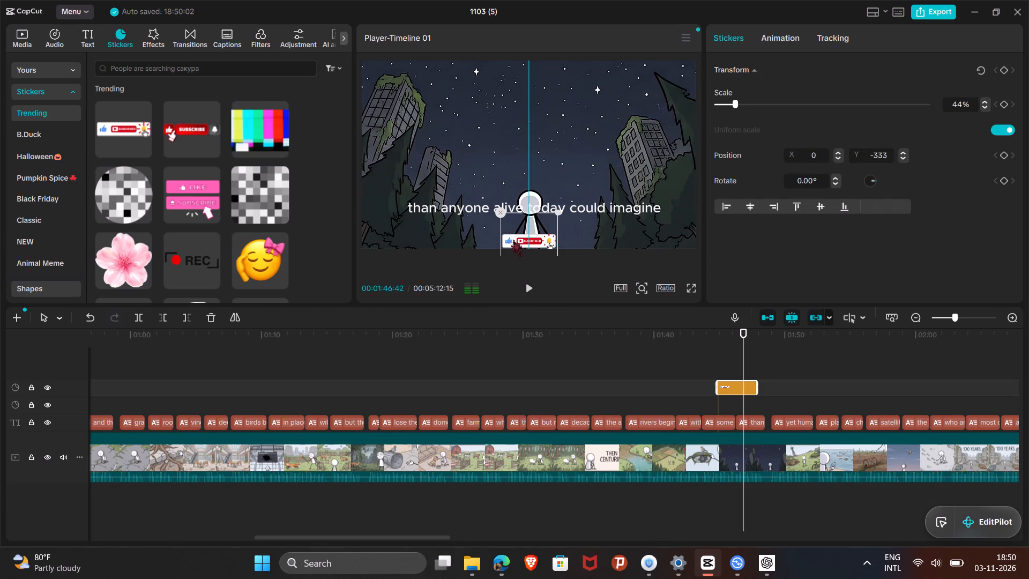
left_click_drag(512, 240, 516, 232)
left_click(468, 143)
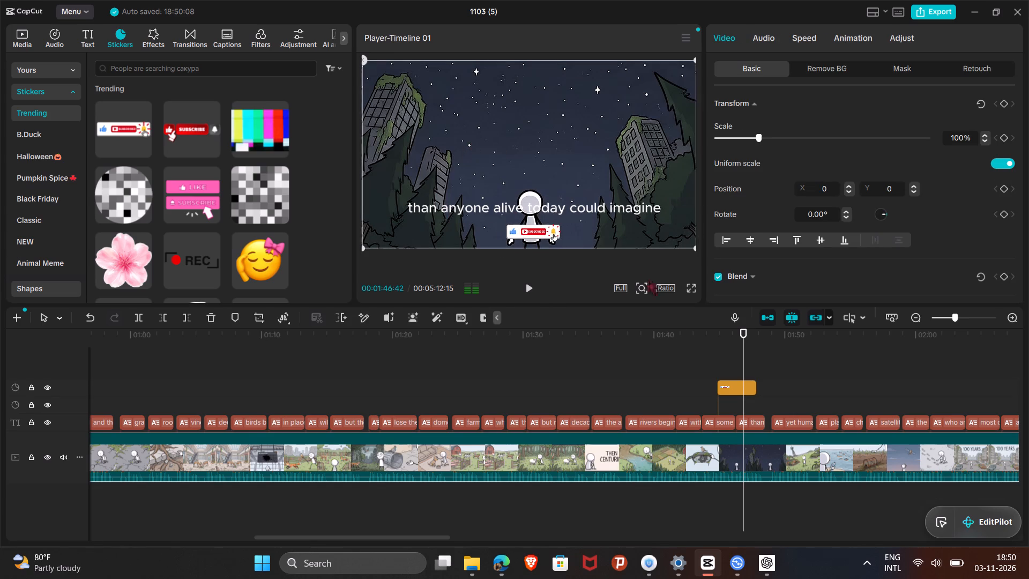
left_click(657, 332)
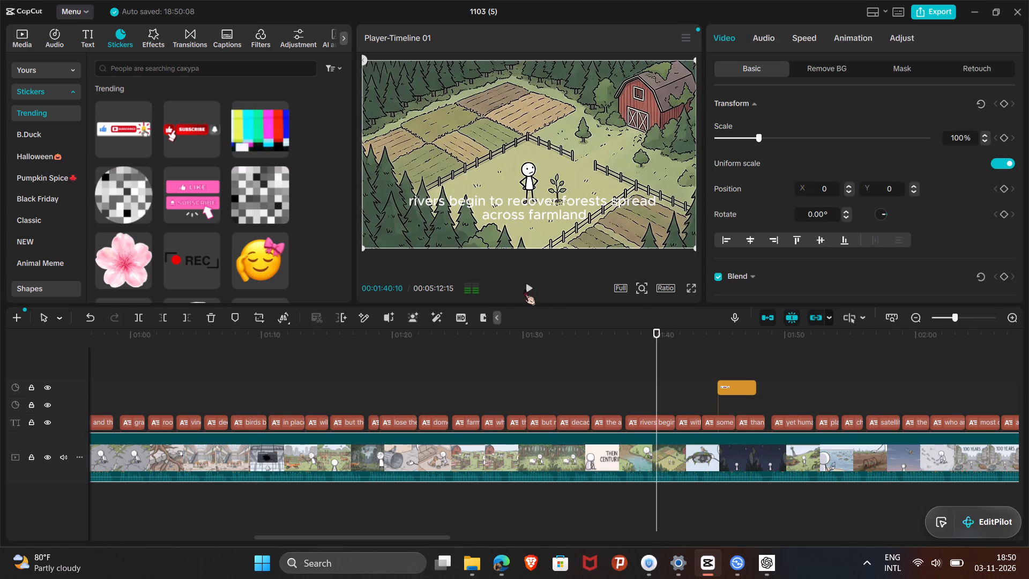
left_click(524, 291)
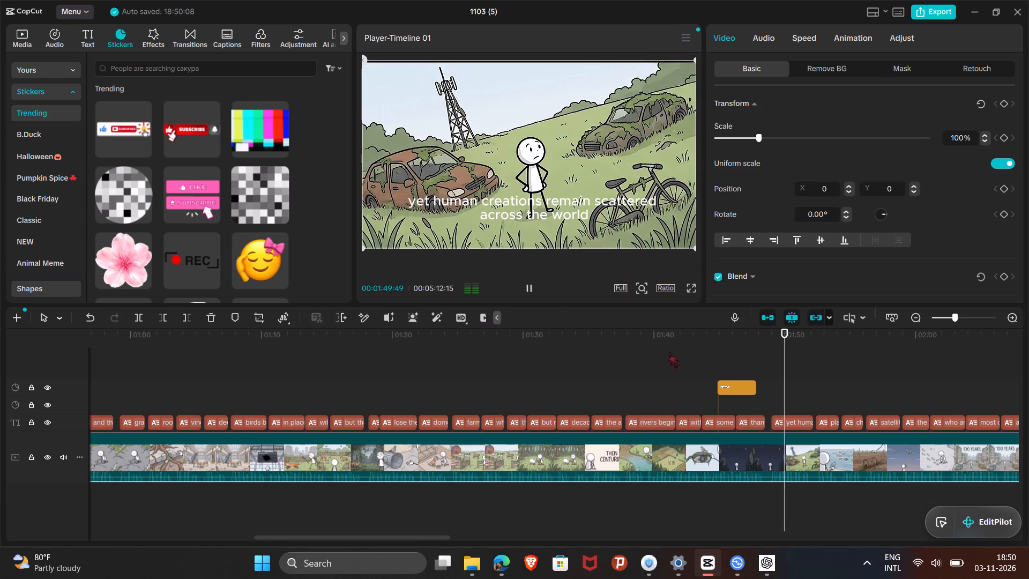
left_click_drag(815, 330, 769, 329)
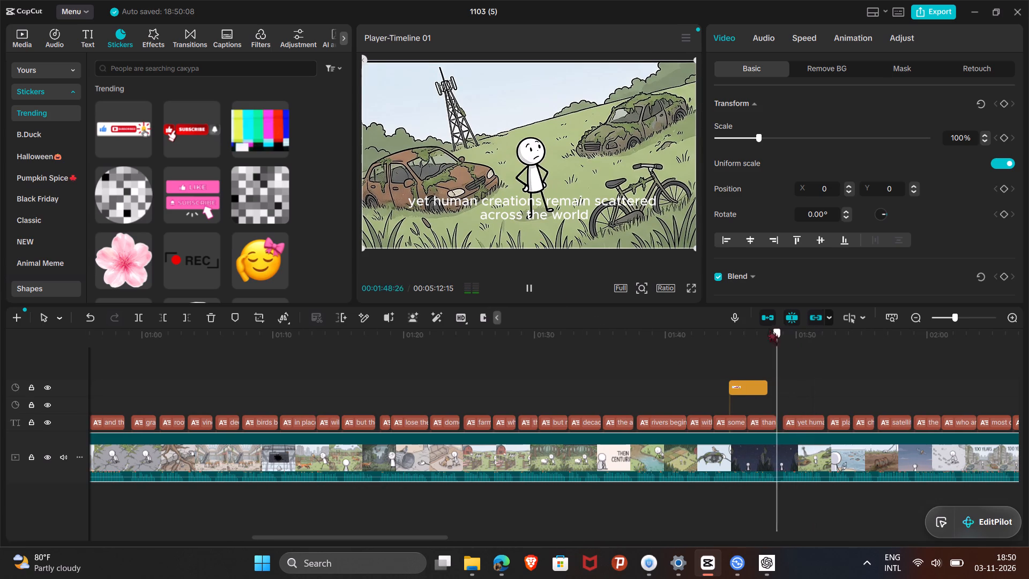
left_click_drag(769, 329, 732, 332)
At 00:01:25:32, lower all captions to near the bottom edge of the video frame.
left_click(478, 332)
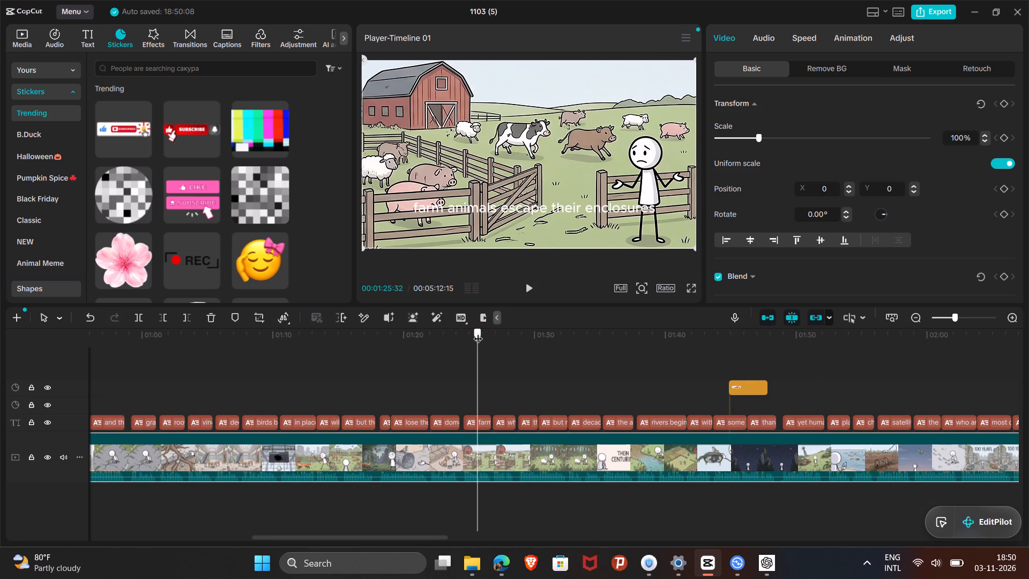
left_click(549, 211)
left_click(535, 210)
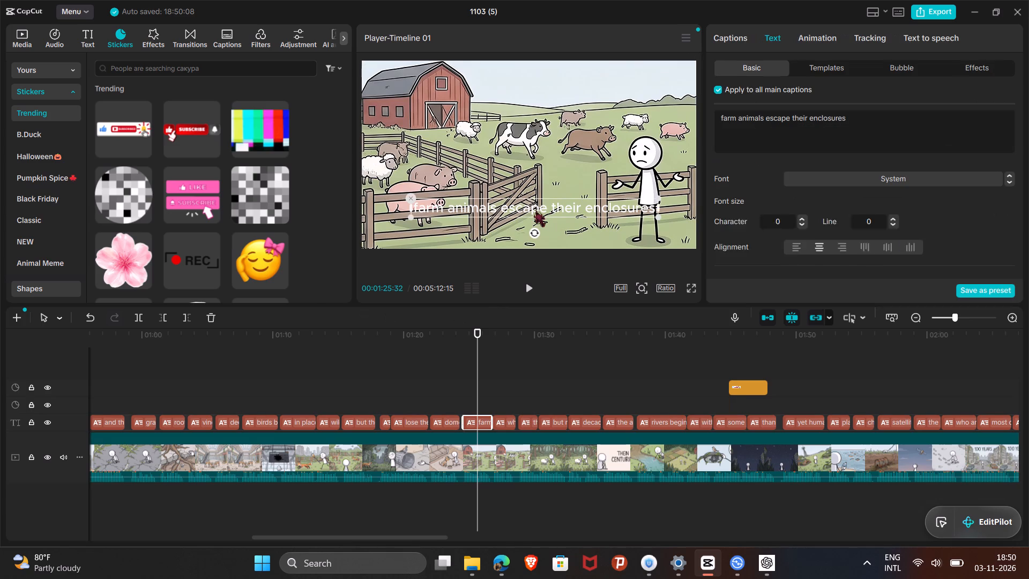
left_click_drag(535, 210, 540, 236)
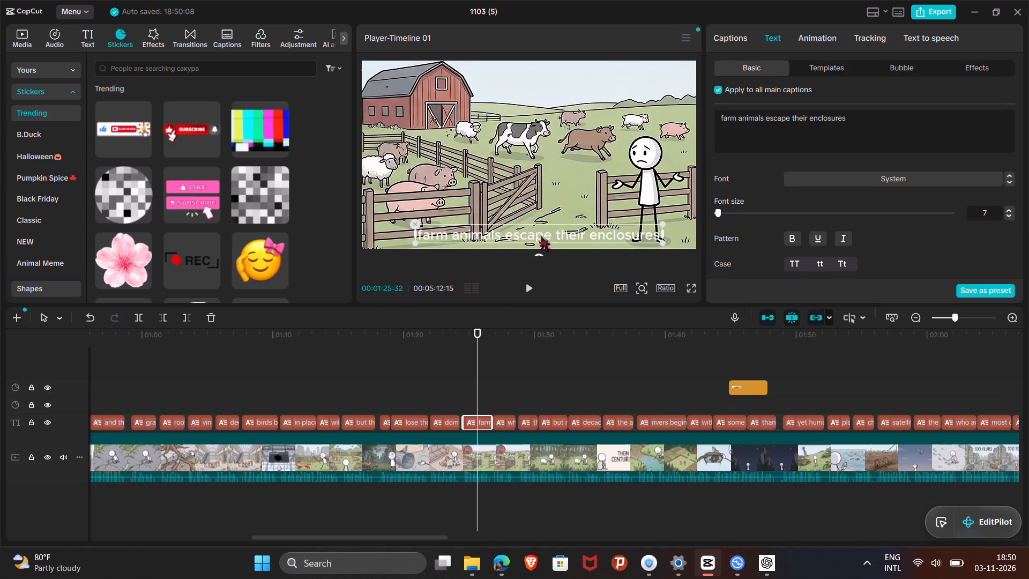
left_click_drag(540, 236, 541, 233)
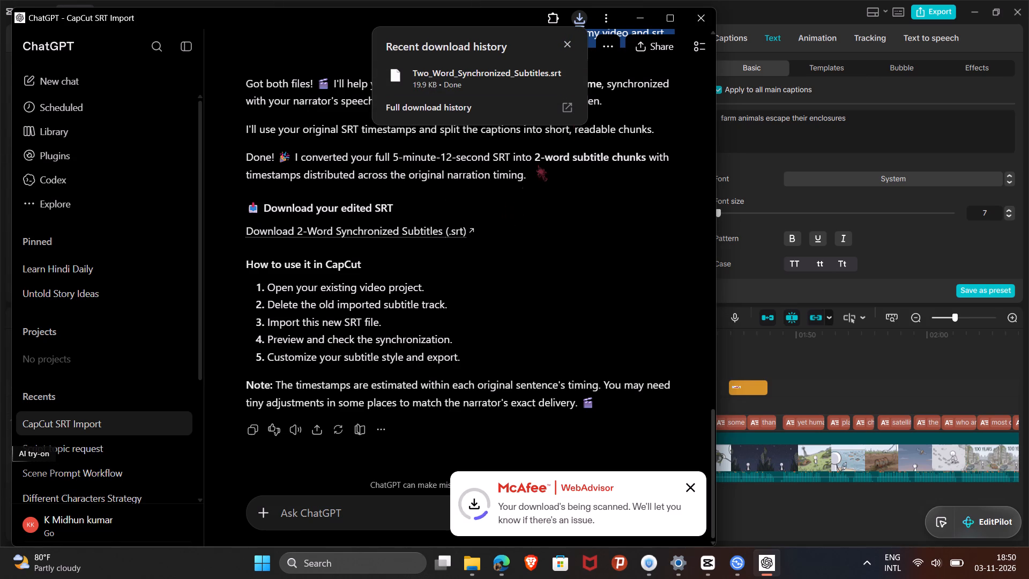
left_click(647, 16)
In the CapCut timeline, delete the first two captions, "suddenly disappeared no warning" and "what would happen if every human being on earth".
scroll(652, 346, "down", 1, "ctrl")
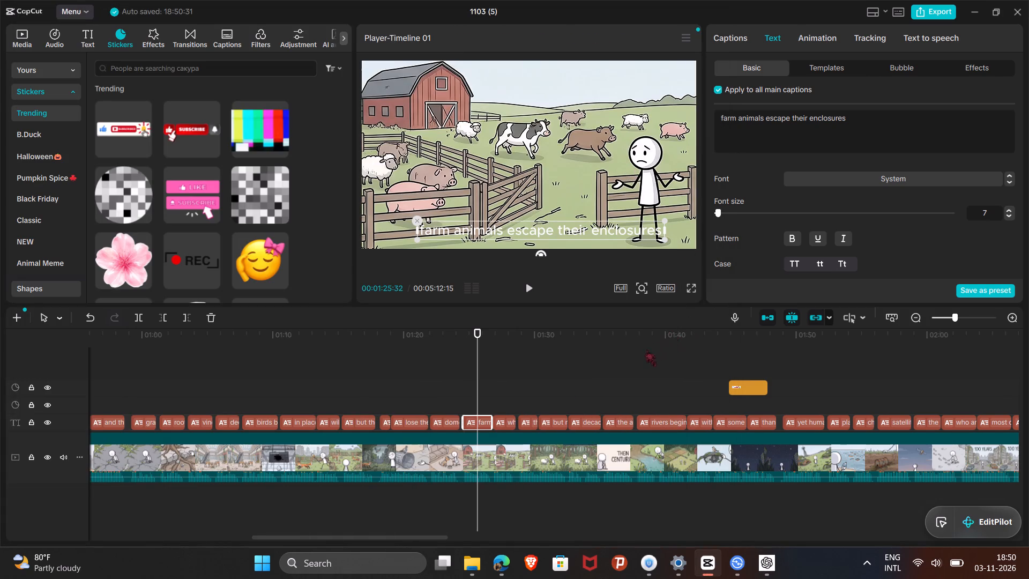
scroll(646, 350, "down", 4, "ctrl")
scroll(481, 387, "down", 5, "ctrl")
scroll(867, 416, "down", 5, "ctrl")
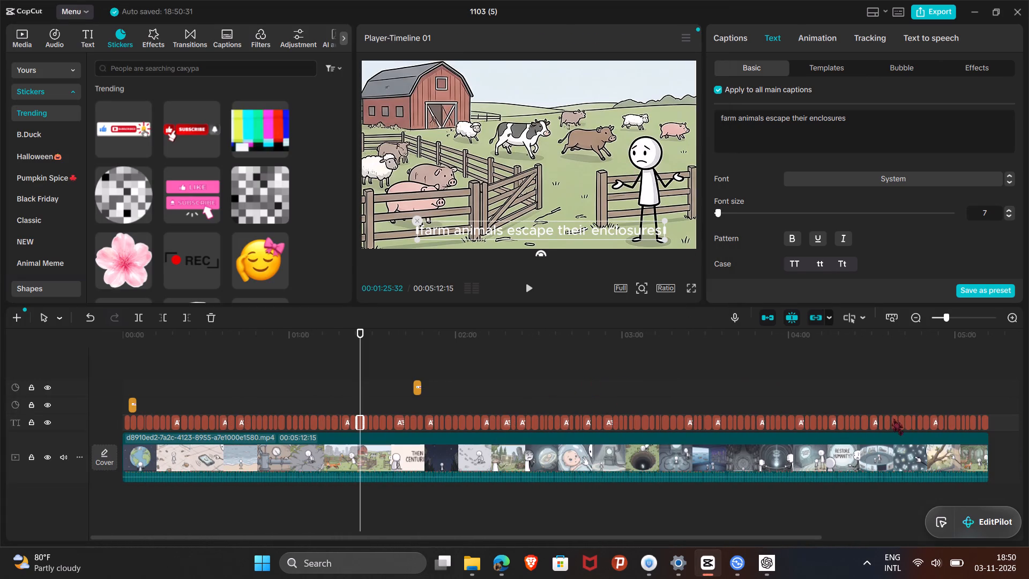
scroll(549, 406, "up", 1, "ctrl")
scroll(655, 376, "right", 1, "ctrl")
scroll(652, 376, "up", 1, "ctrl")
scroll(650, 376, "right", 1, "ctrl")
scroll(644, 376, "up", 1, "ctrl")
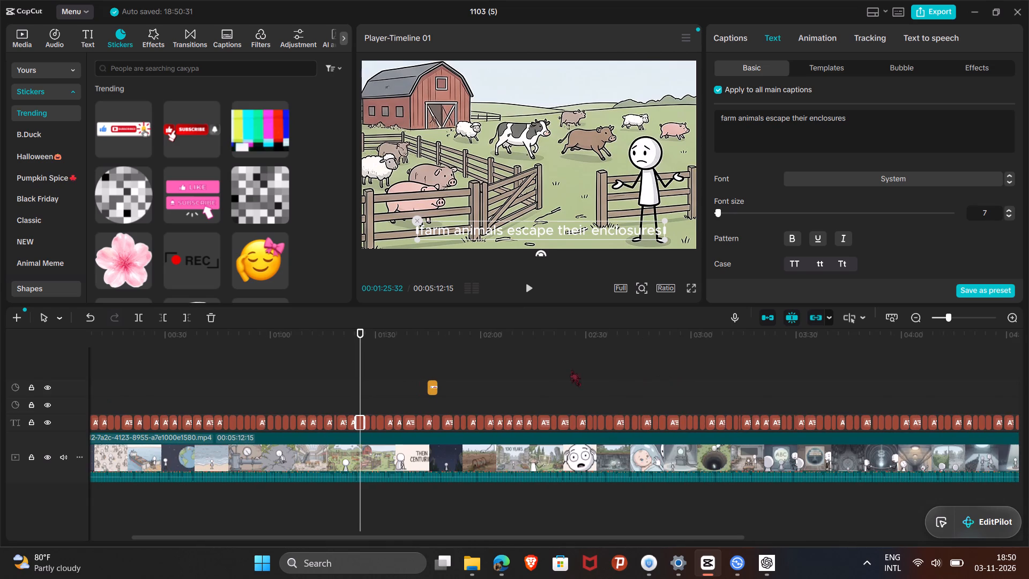
left_click(289, 421)
scroll(336, 415, "right", 1)
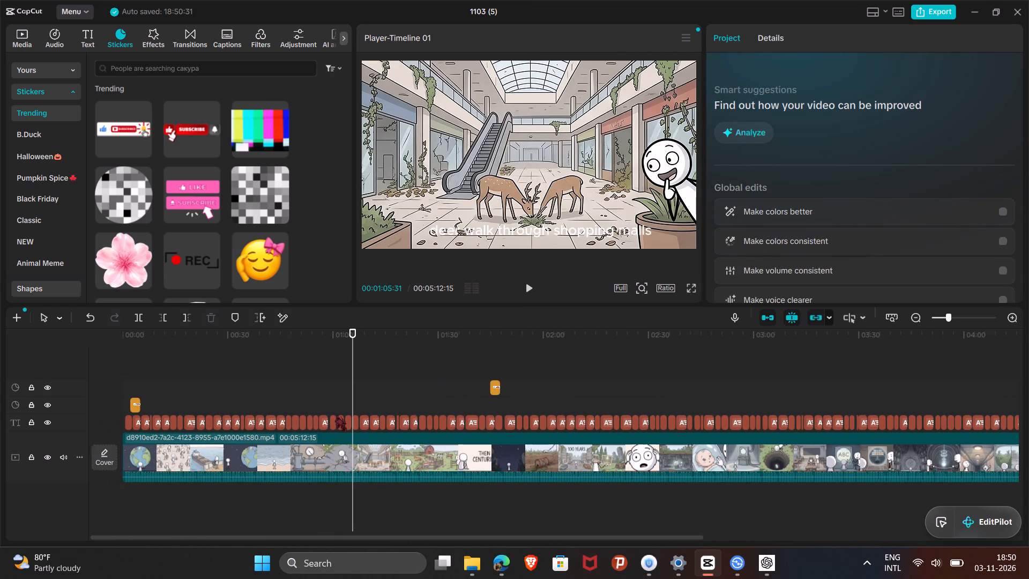
scroll(336, 415, "right", 2)
left_click(135, 420)
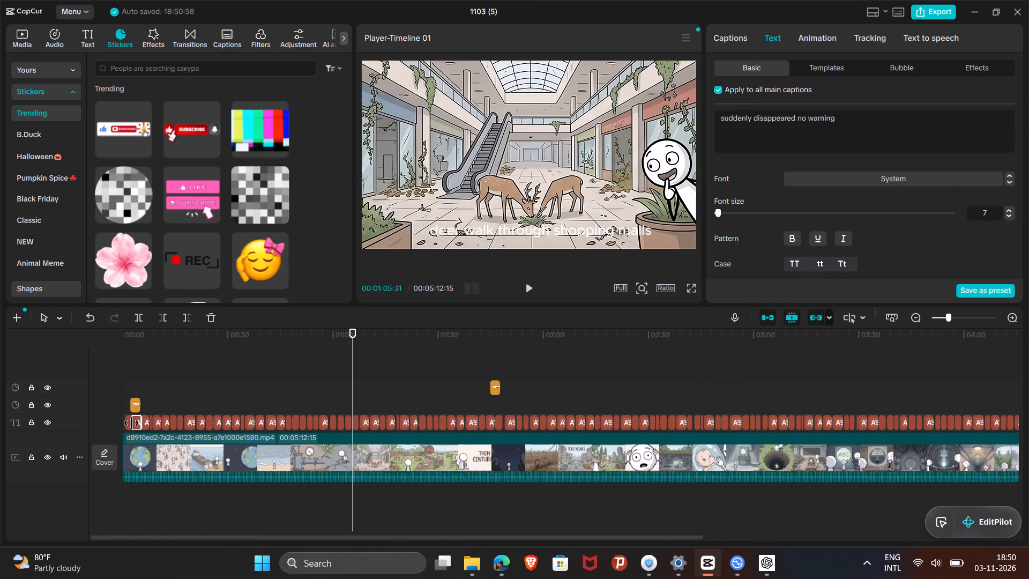
key("Delete")
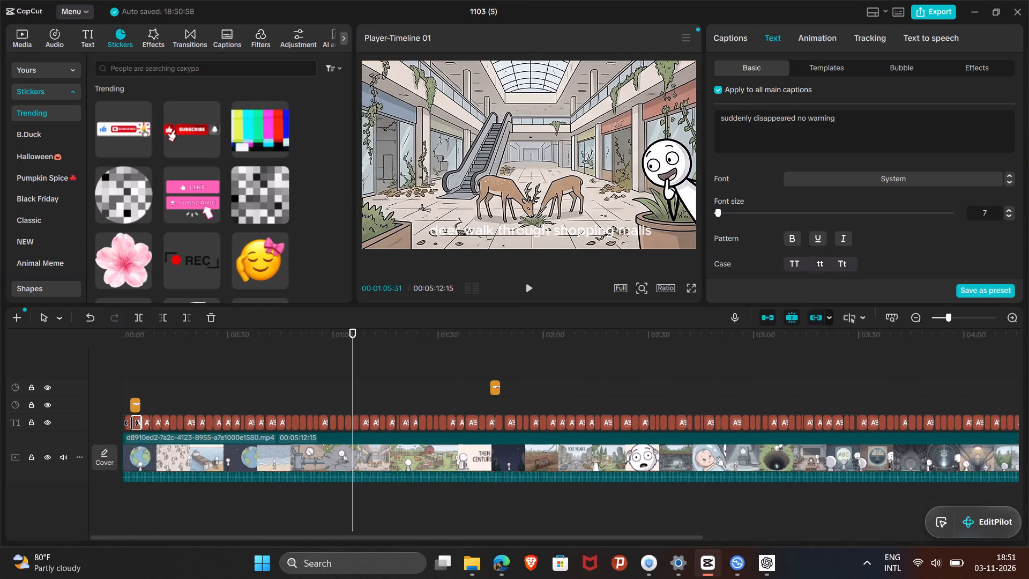
left_click(128, 422)
key("Delete")
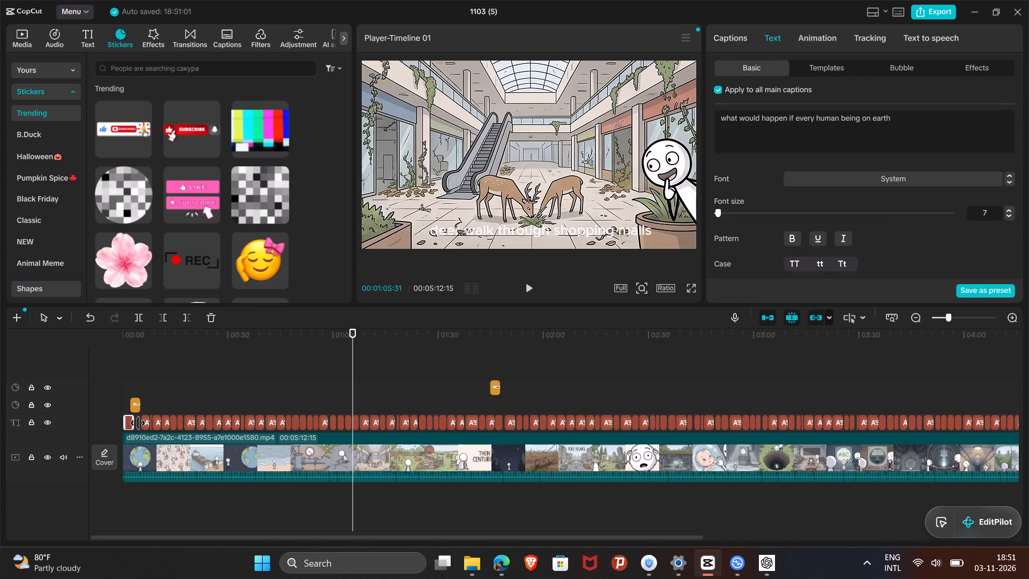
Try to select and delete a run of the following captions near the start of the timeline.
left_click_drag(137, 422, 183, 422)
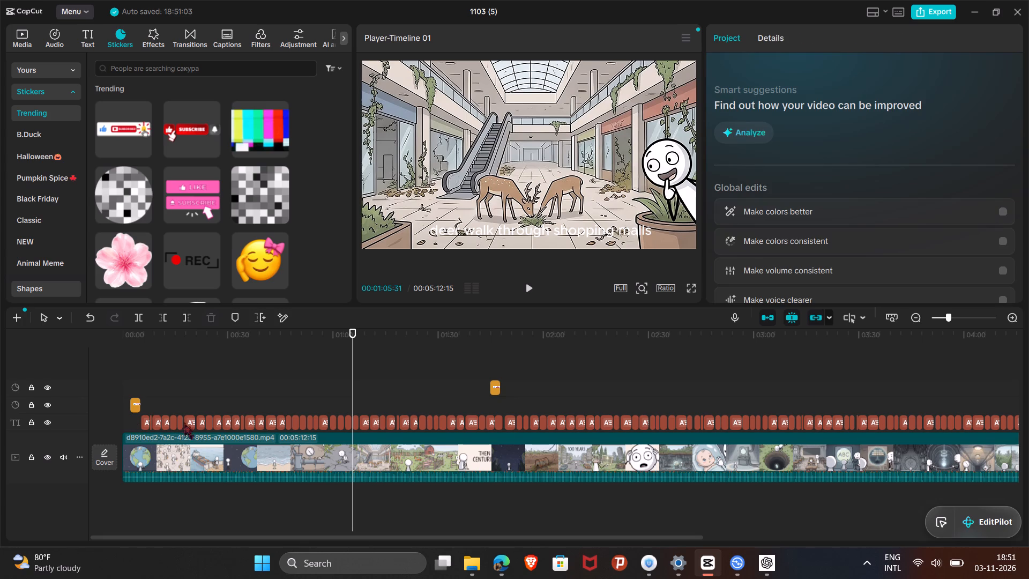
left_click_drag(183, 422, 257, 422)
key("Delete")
Delete the subscribe sticker at the start of the timeline, around 00:00:03:43.
left_click(136, 421)
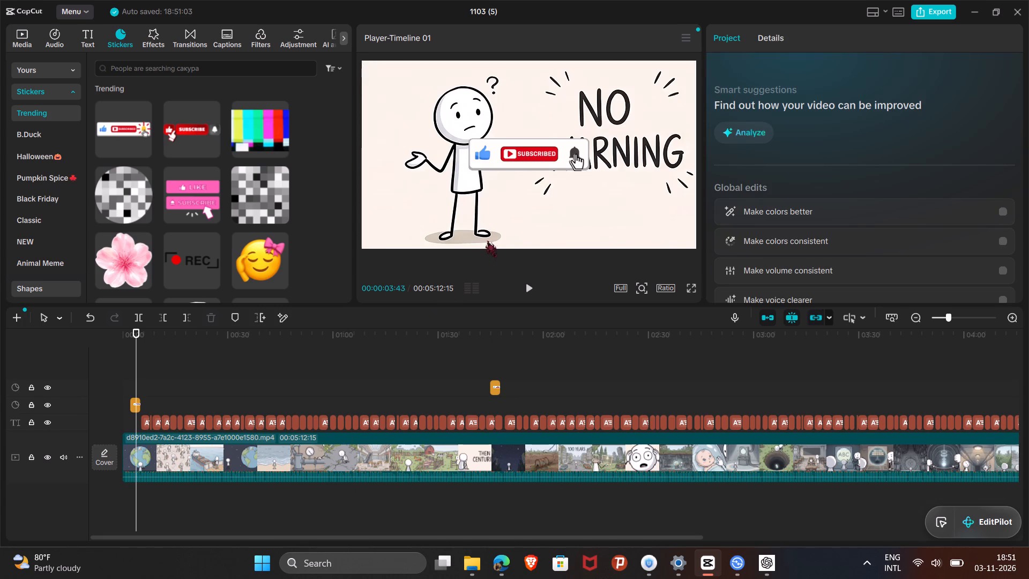
left_click(532, 161)
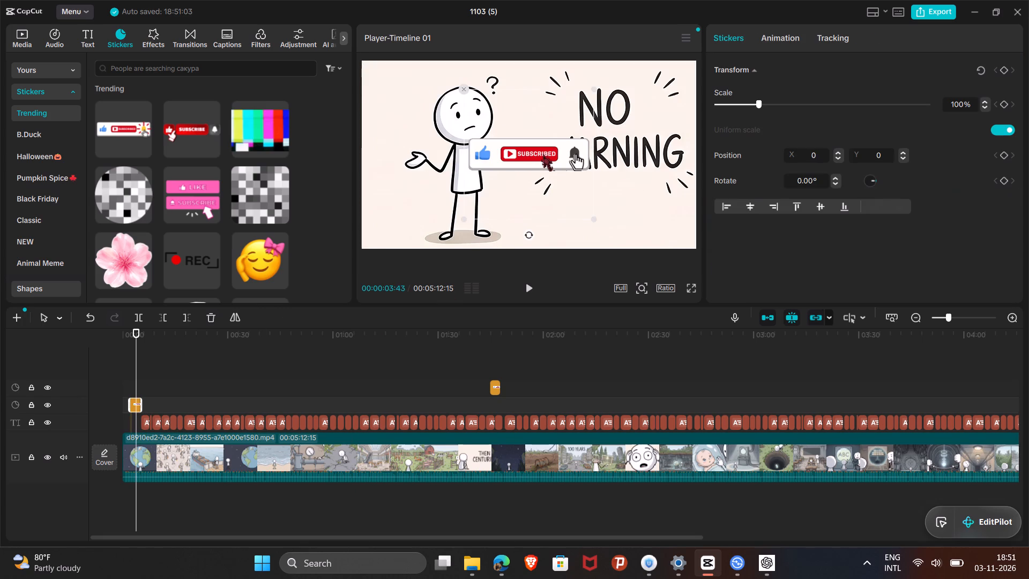
left_click_drag(542, 154, 542, 167)
key("Delete")
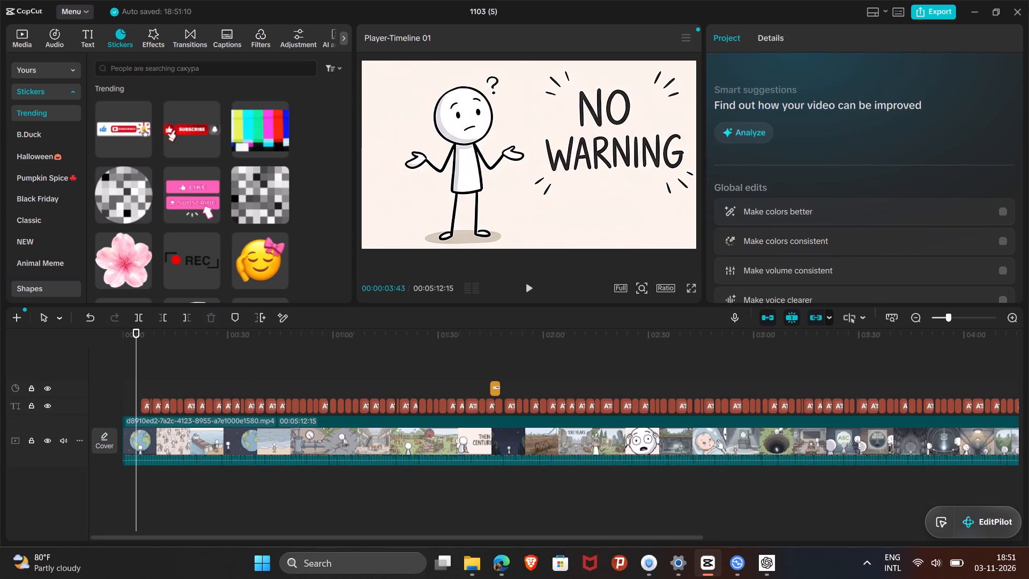
Close the current project and create a new one.
left_click_drag(1028, 1, 1027, 82)
left_click(1010, 11)
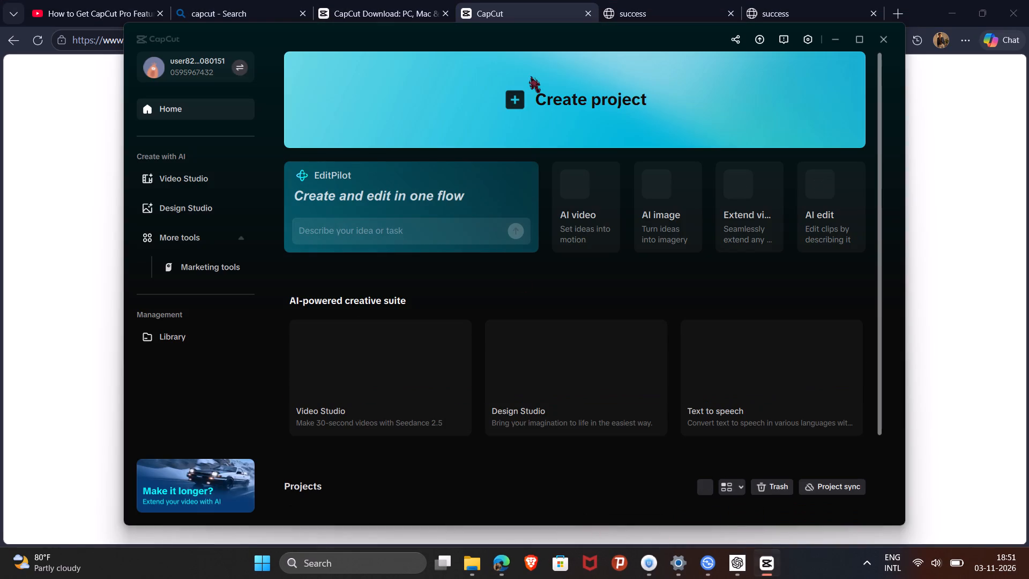
left_click(527, 95)
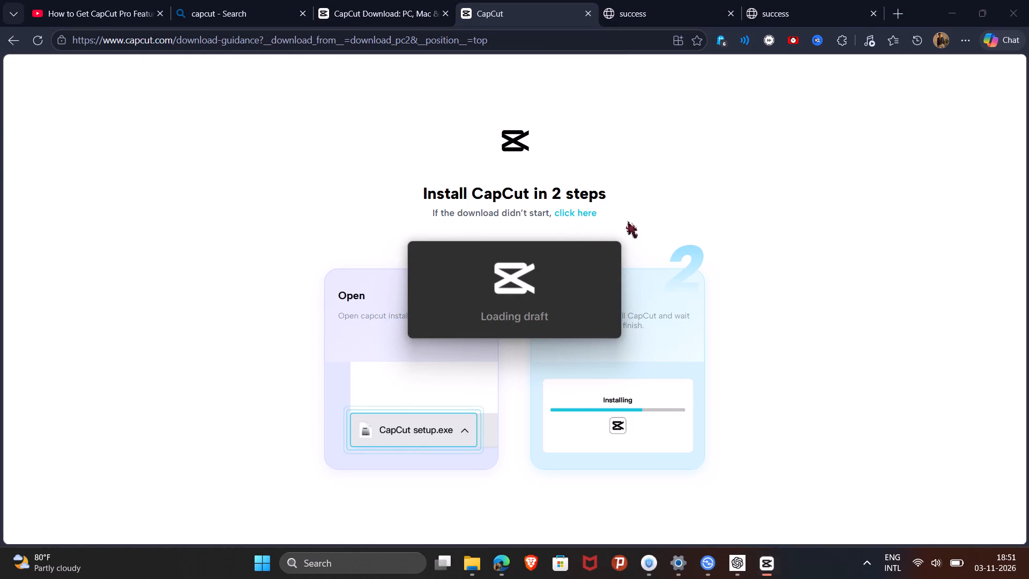
Import the MP4 video d8910ed2-7a2c-4123-8955-a7e1000e1580 from the voices folder and place it at the start of the timeline.
left_click(299, 147)
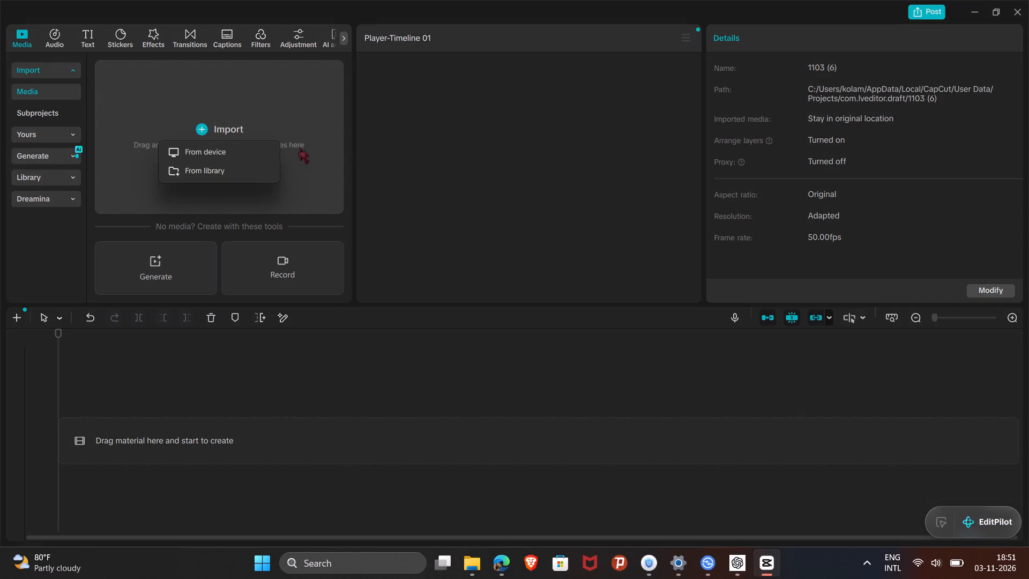
left_click(253, 155)
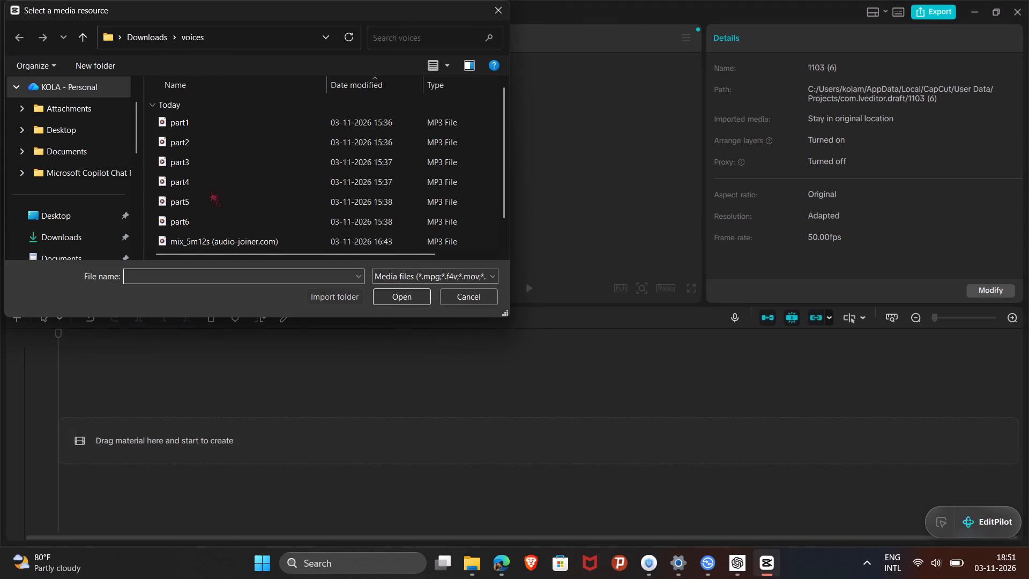
scroll(207, 210, "down", 1)
left_click(197, 239)
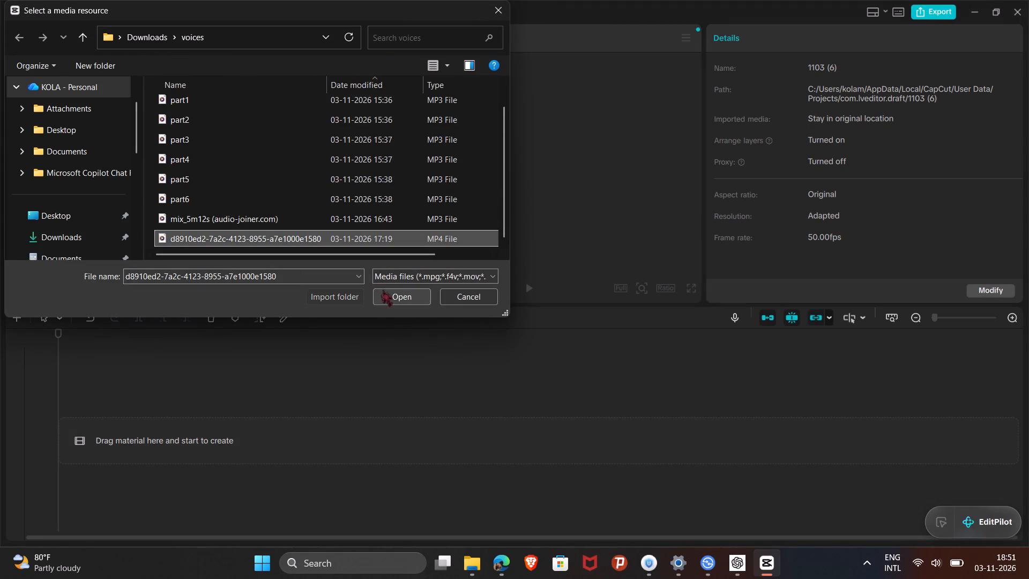
left_click(382, 292)
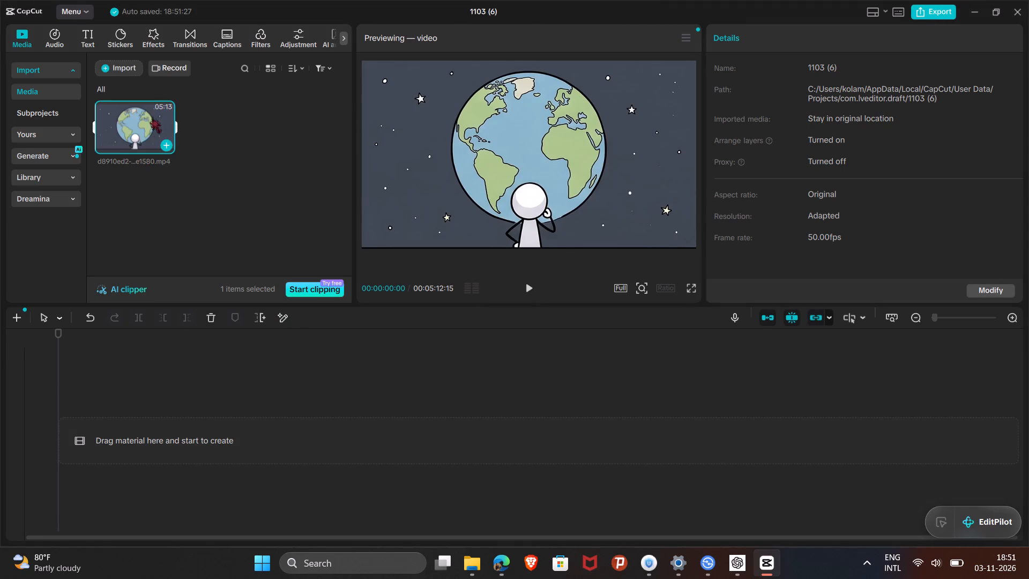
left_click_drag(149, 112, 125, 430)
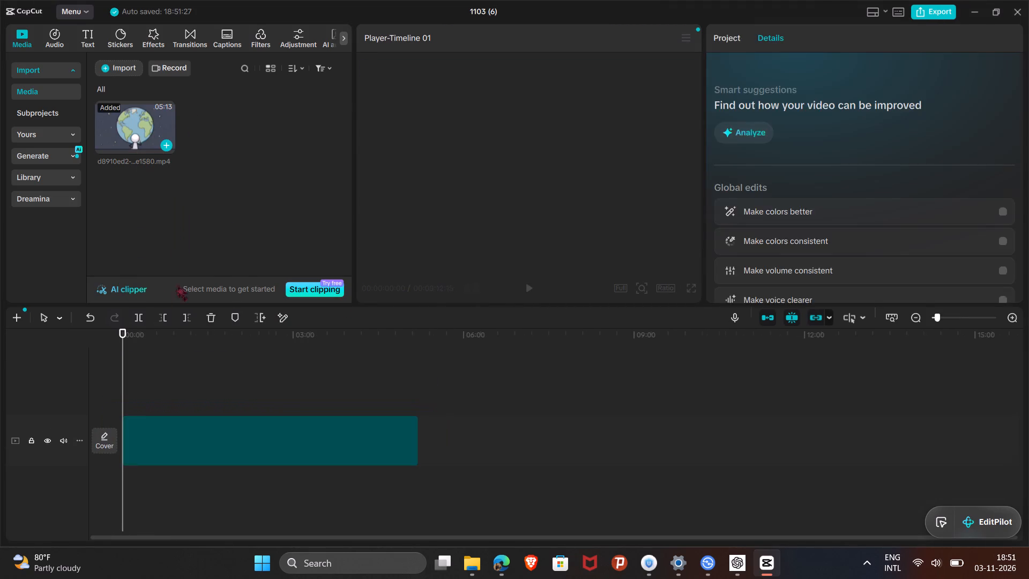
Import the caption file Two_Word_Synchronized_Subtitles.srt from the Downloads folder.
left_click(215, 32)
left_click(235, 38)
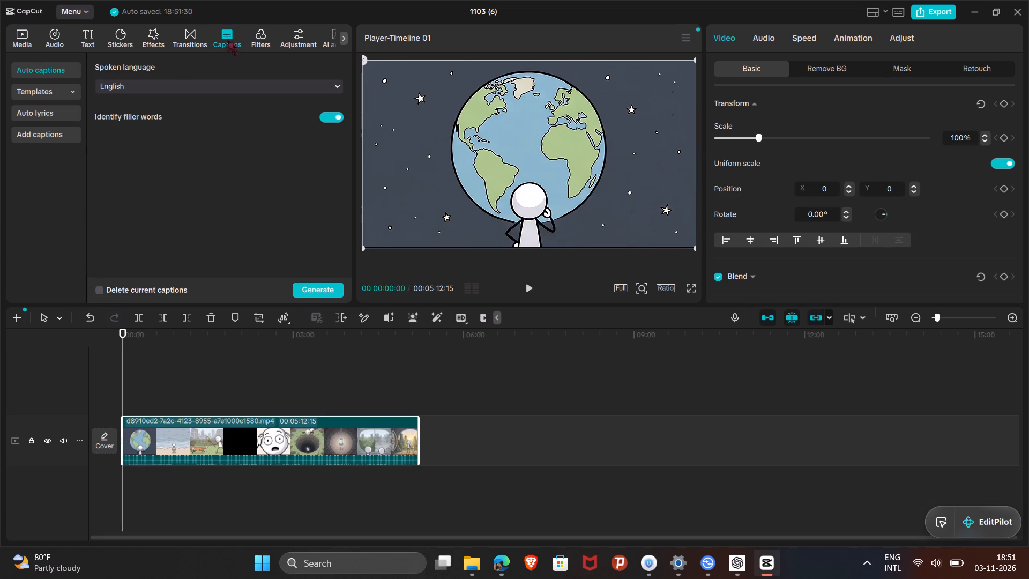
left_click(46, 135)
left_click(161, 125)
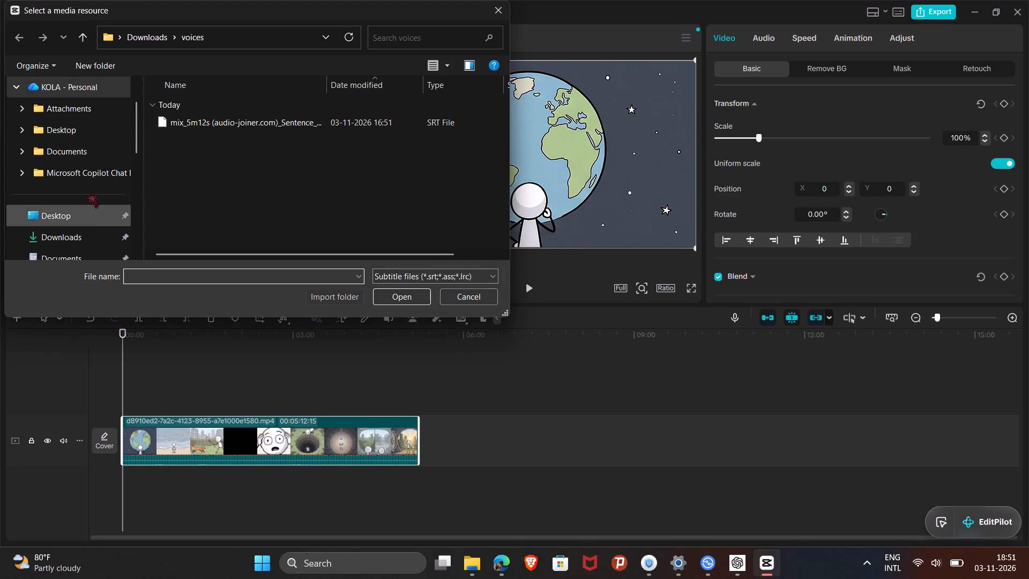
left_click(81, 232)
left_click(192, 147)
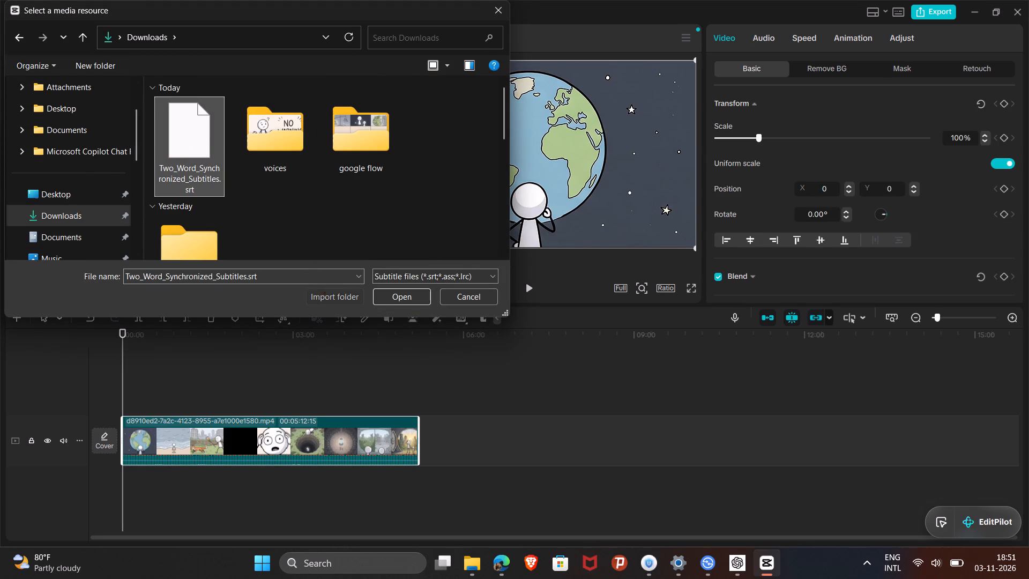
left_click(396, 298)
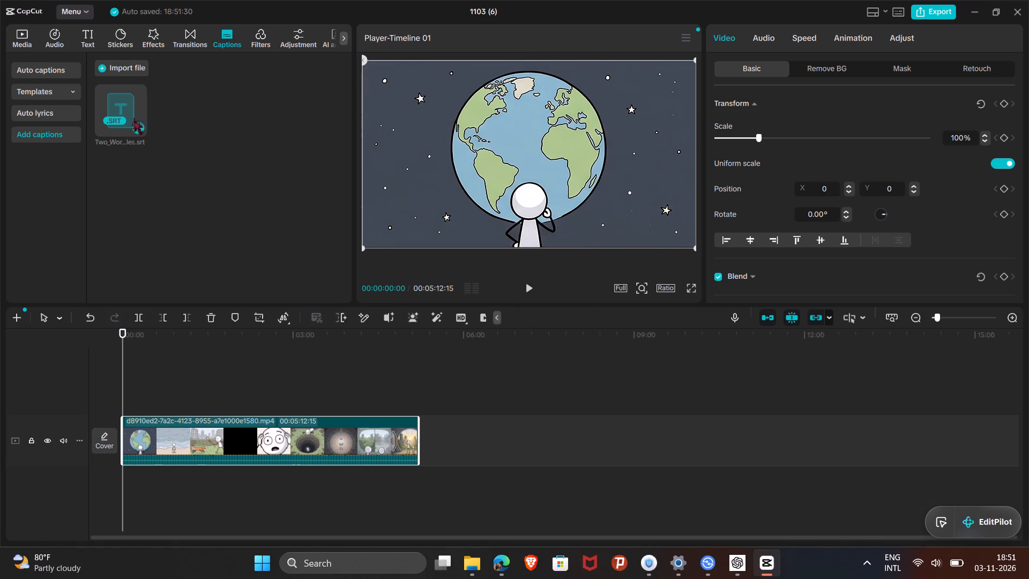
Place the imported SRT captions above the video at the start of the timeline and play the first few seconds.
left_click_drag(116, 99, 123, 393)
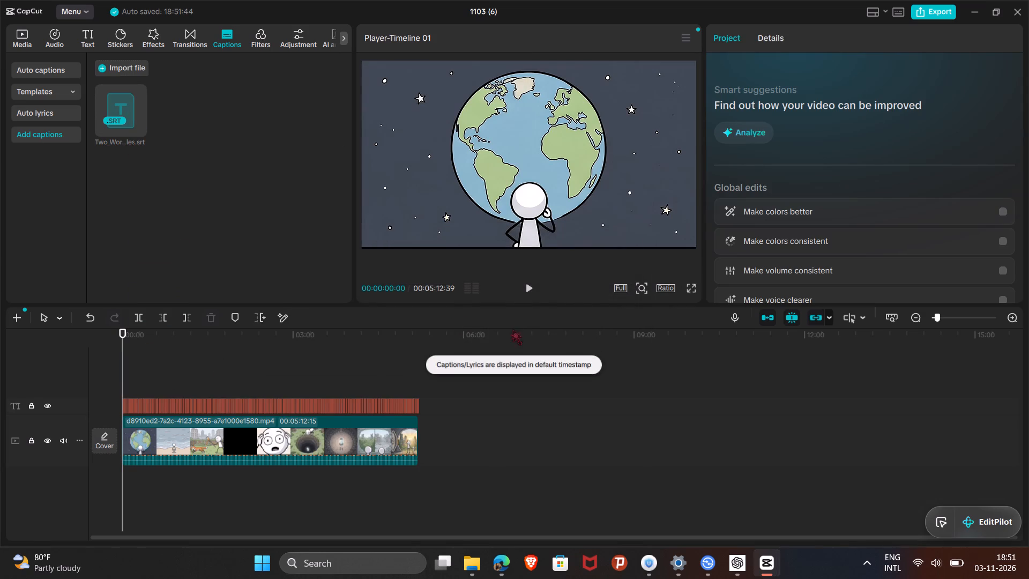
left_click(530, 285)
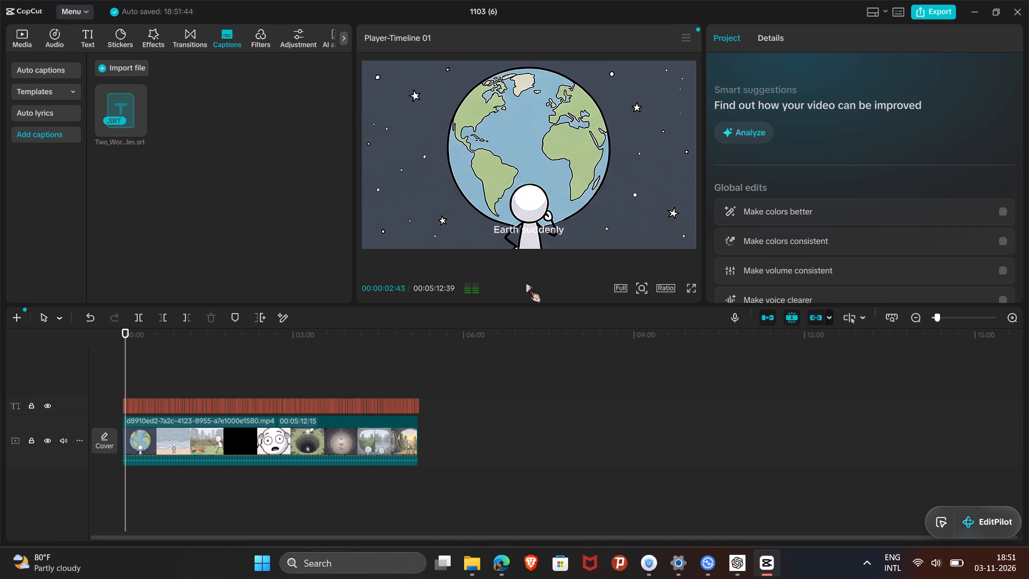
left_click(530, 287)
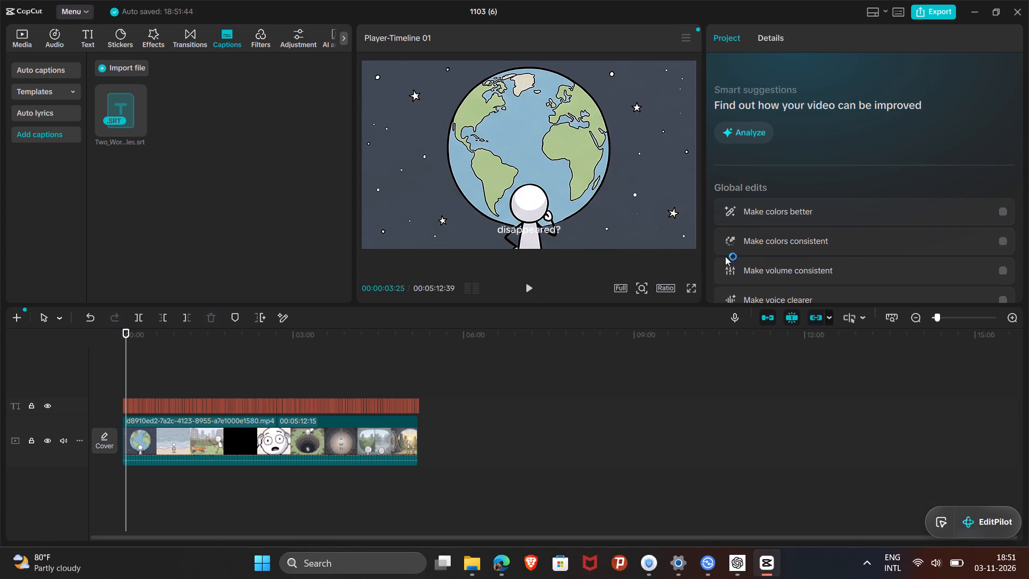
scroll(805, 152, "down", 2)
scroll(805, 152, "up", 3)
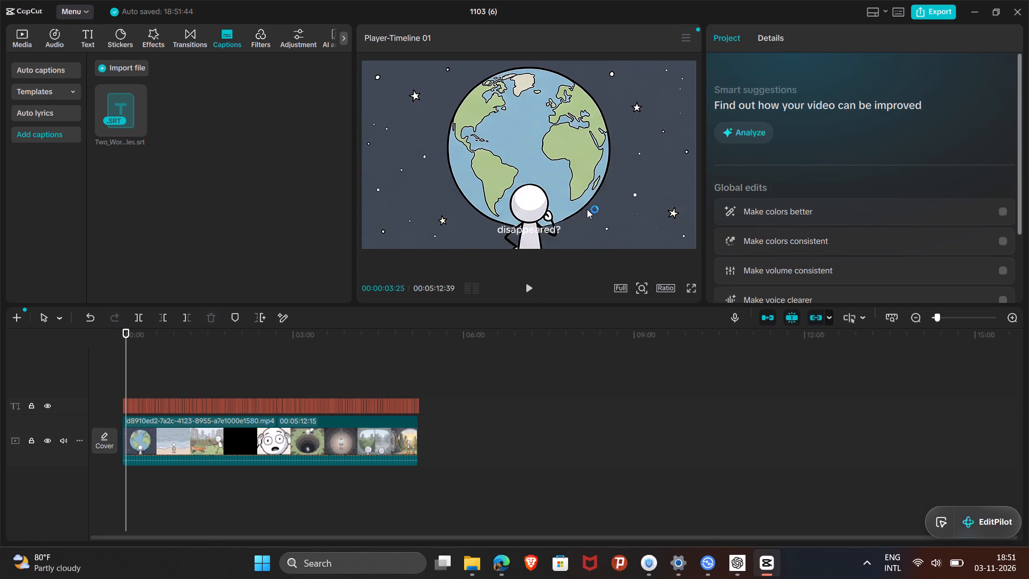
Select the "disappeared?" caption and preview the first trending caption template.
left_click(546, 231)
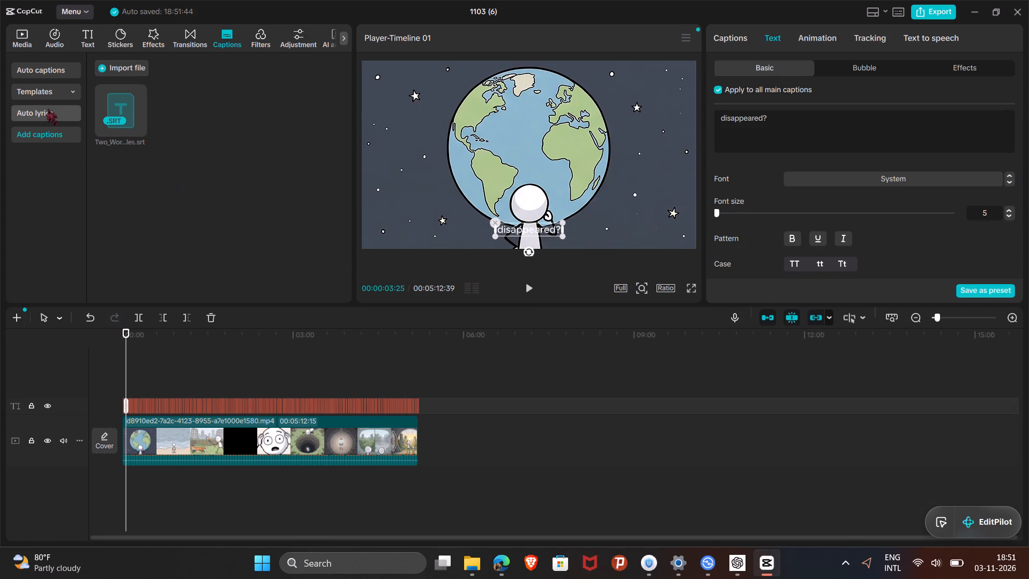
left_click(50, 89)
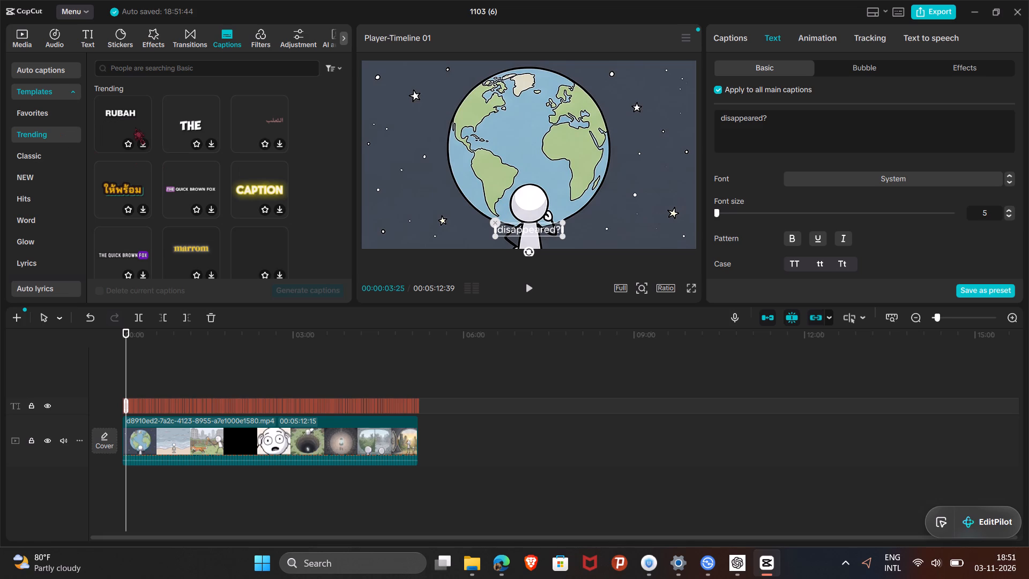
left_click(135, 123)
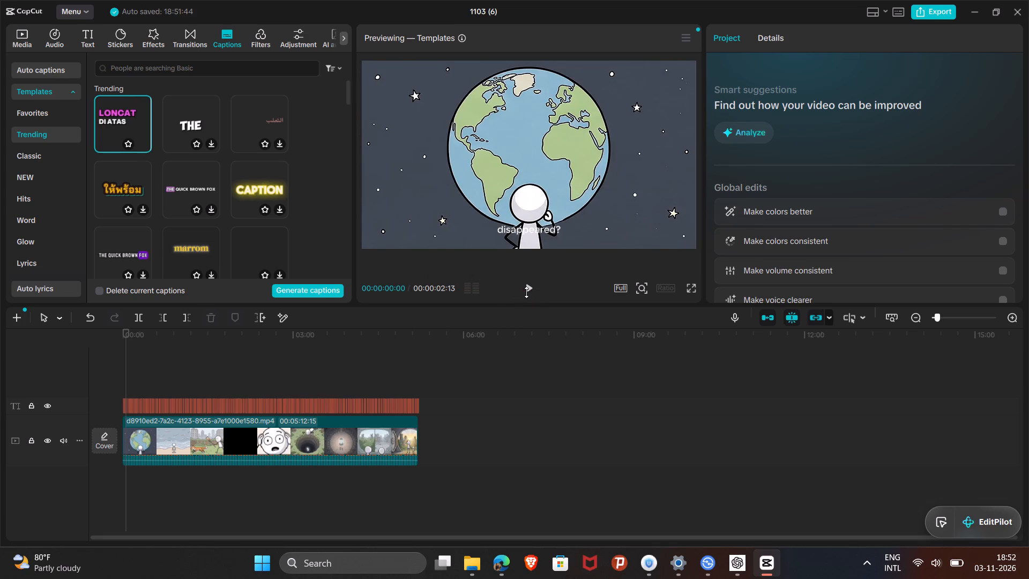
left_click(527, 292)
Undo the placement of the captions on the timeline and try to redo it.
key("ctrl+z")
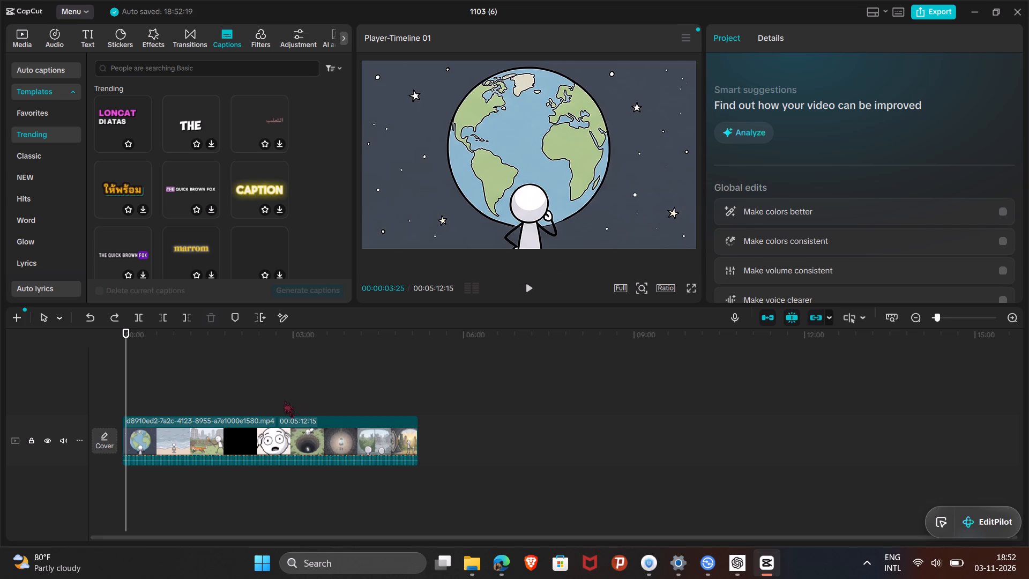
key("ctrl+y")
Return the playhead to the start and place the Two_Word_Synchronized_Subtitles.srt captions above the video from there.
left_click(212, 390)
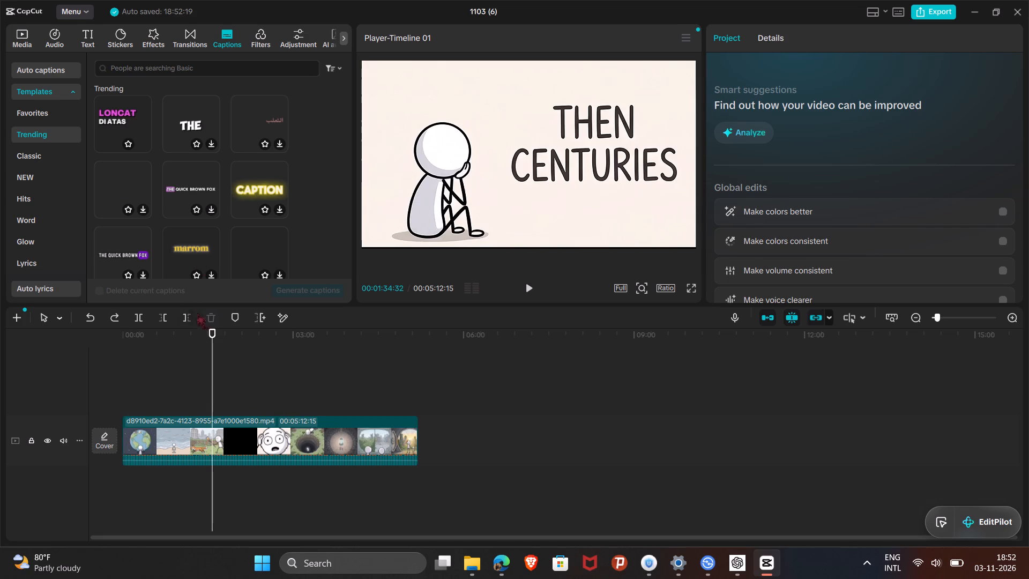
left_click_drag(211, 330, 103, 345)
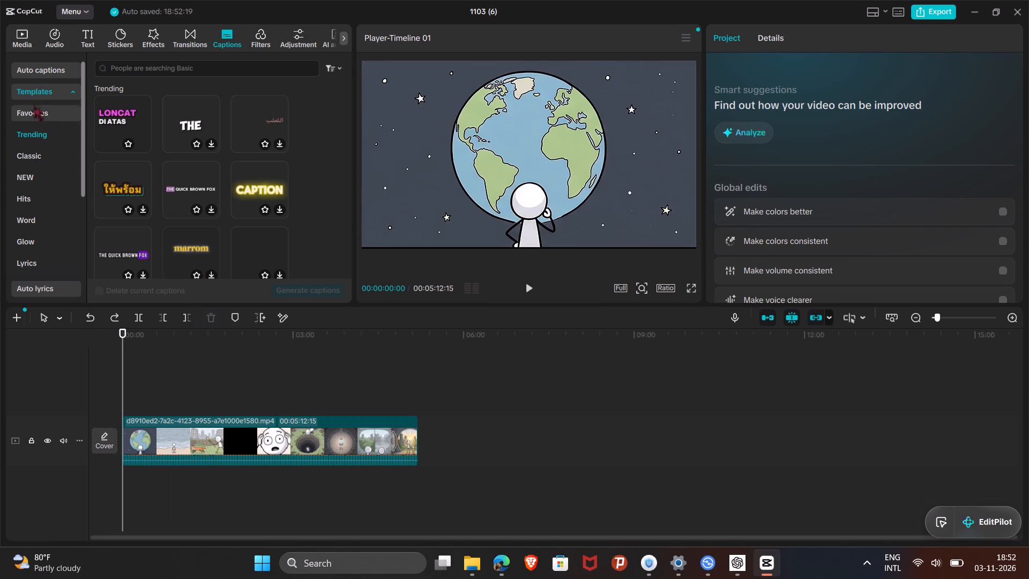
left_click(47, 92)
left_click(41, 132)
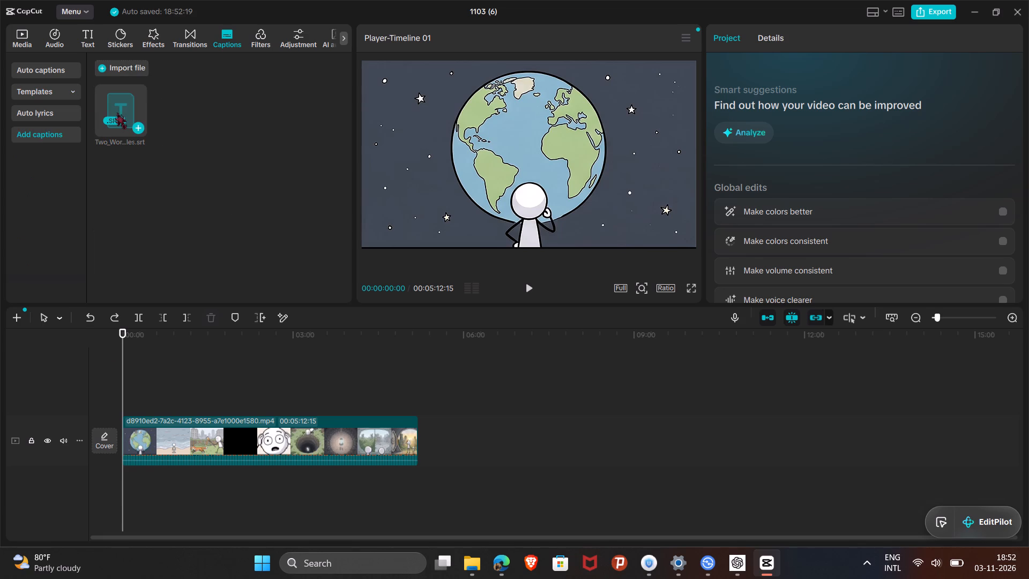
left_click(116, 113)
left_click_drag(116, 113, 124, 388)
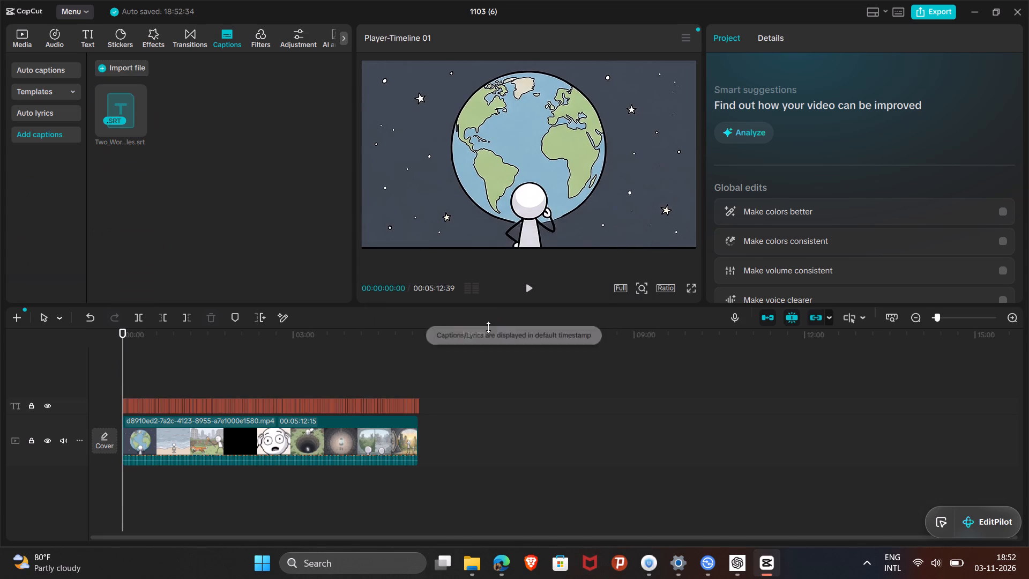
Select the first caption, "What would", on the timeline and open its text effects.
left_click(368, 368)
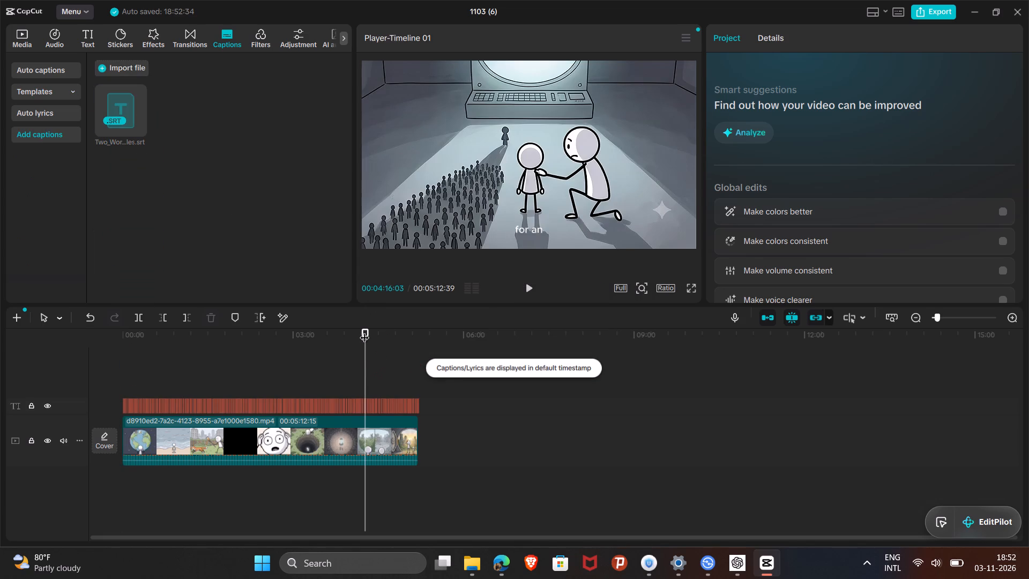
left_click_drag(367, 328, 70, 362)
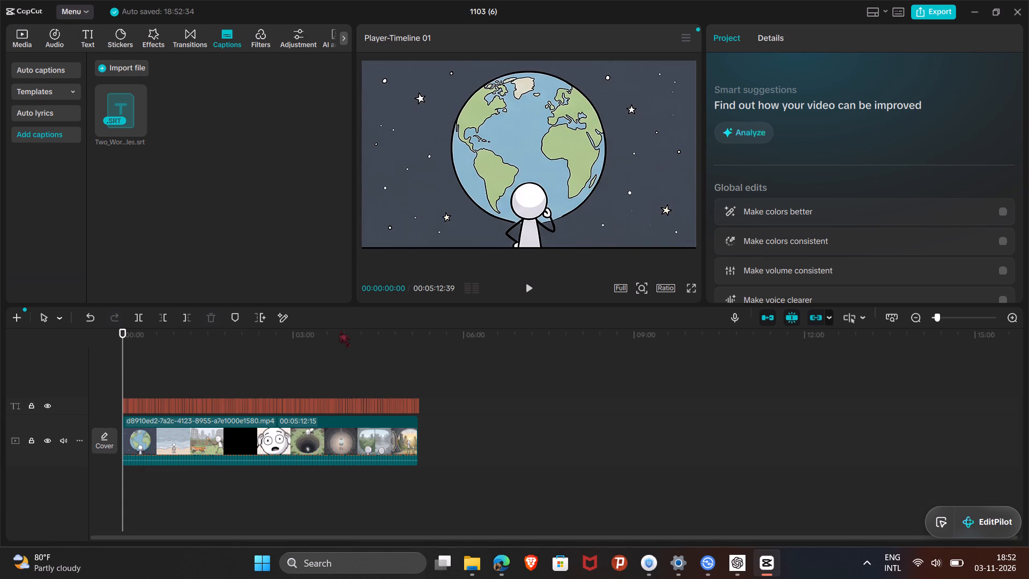
left_click(1012, 317)
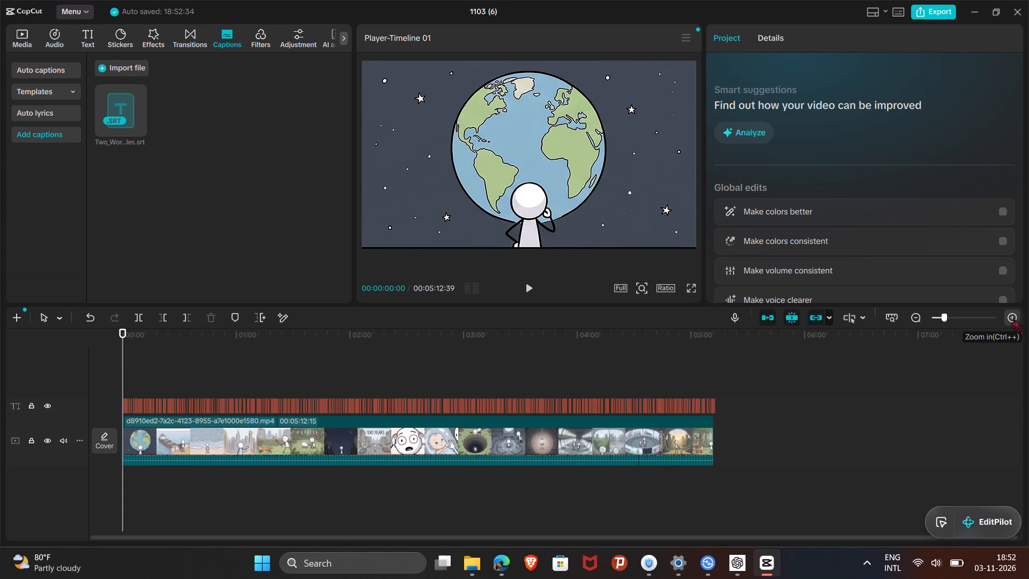
left_click(1012, 317)
left_click(1012, 317)
left_click(1012, 317)
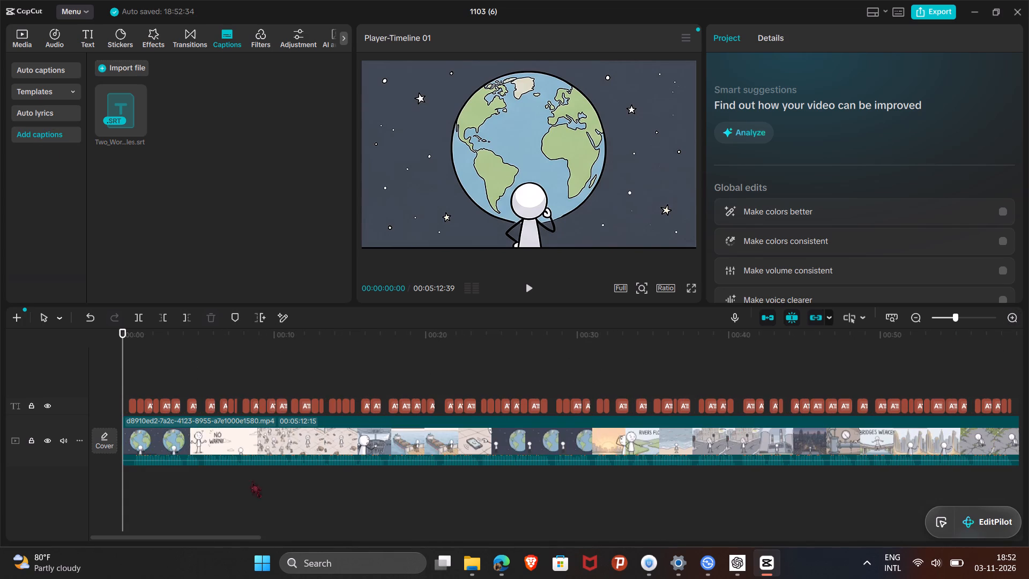
left_click(130, 408)
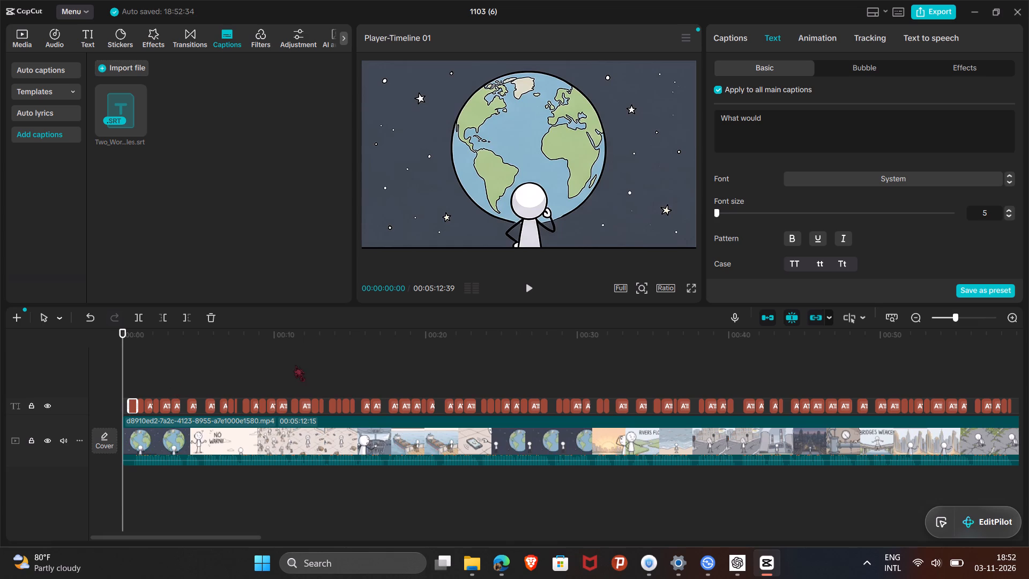
left_click(942, 68)
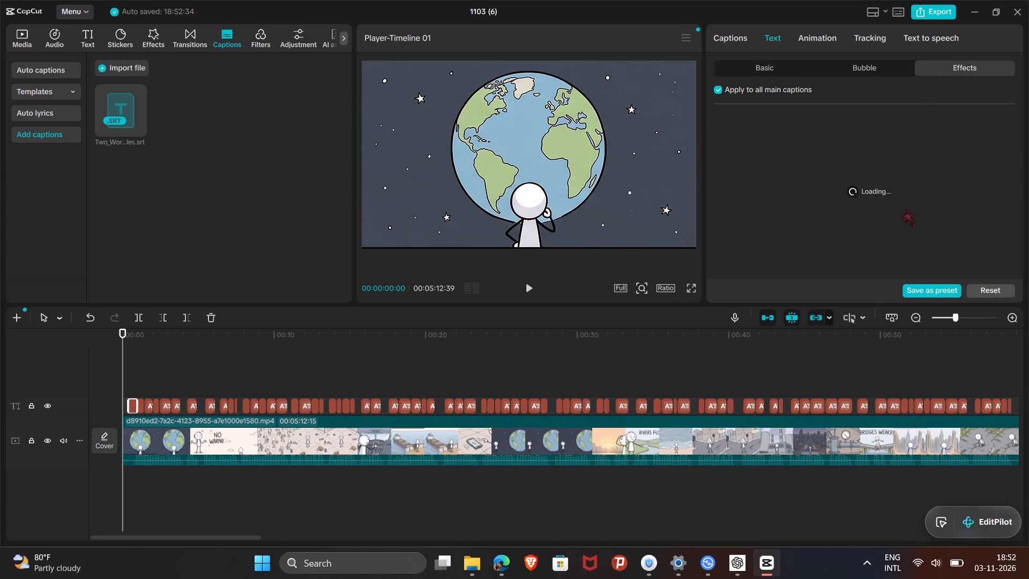
Browse the trending caption templates for a suitable style and preview the first one.
left_click(26, 115)
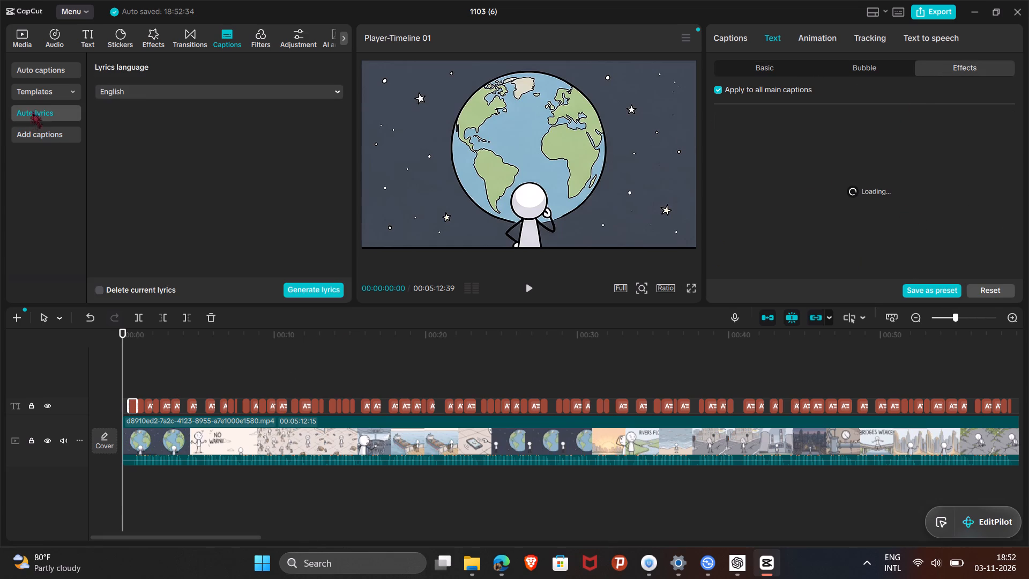
left_click(37, 95)
scroll(235, 177, "down", 5)
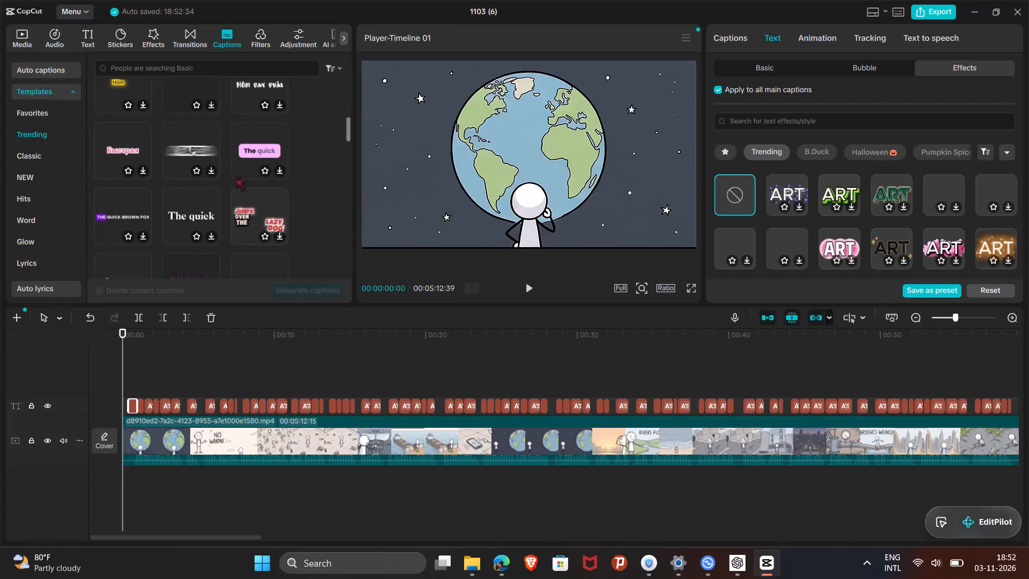
scroll(235, 175, "down", 2)
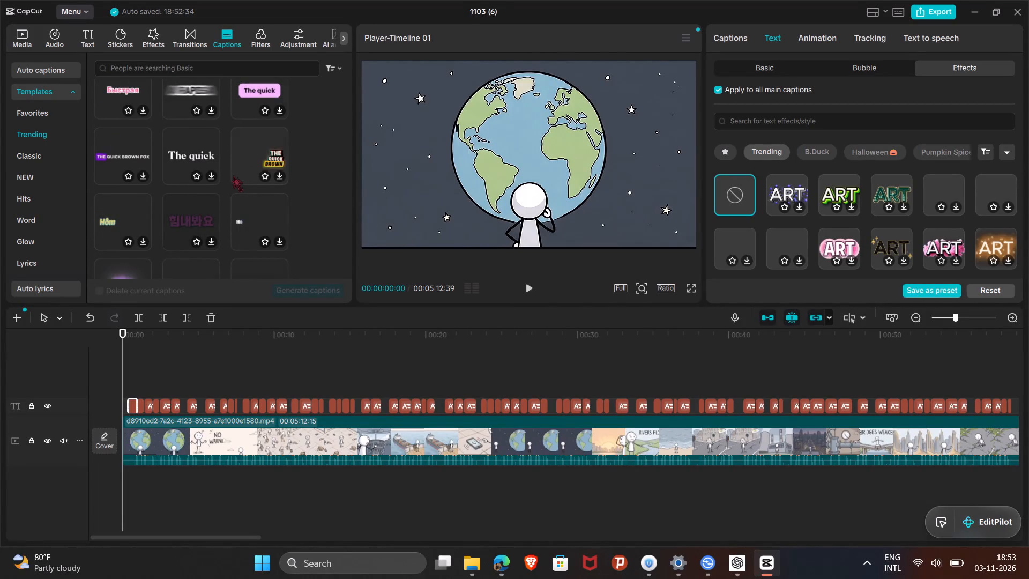
scroll(233, 175, "up", 10)
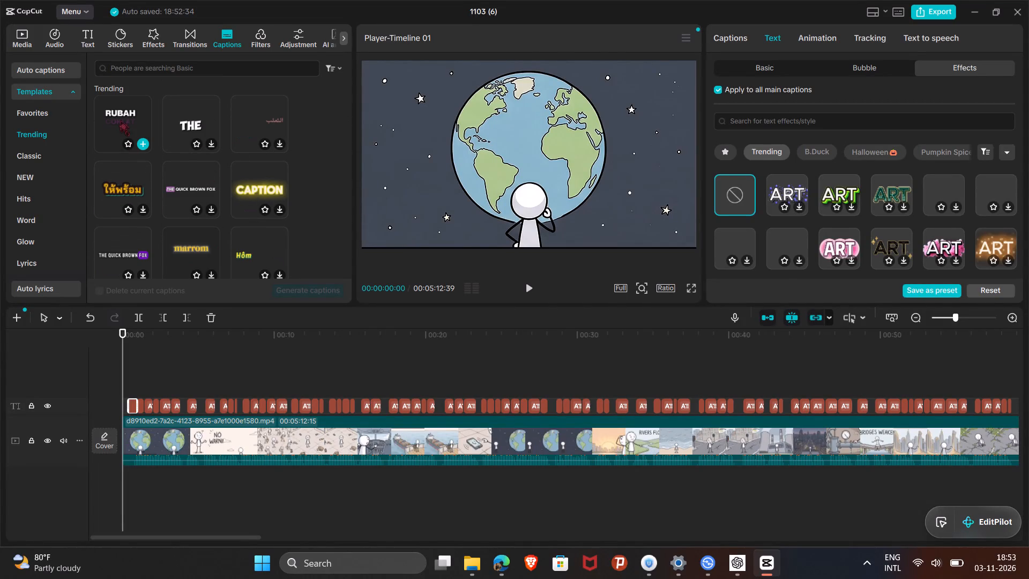
left_click(120, 120)
left_click(486, 218)
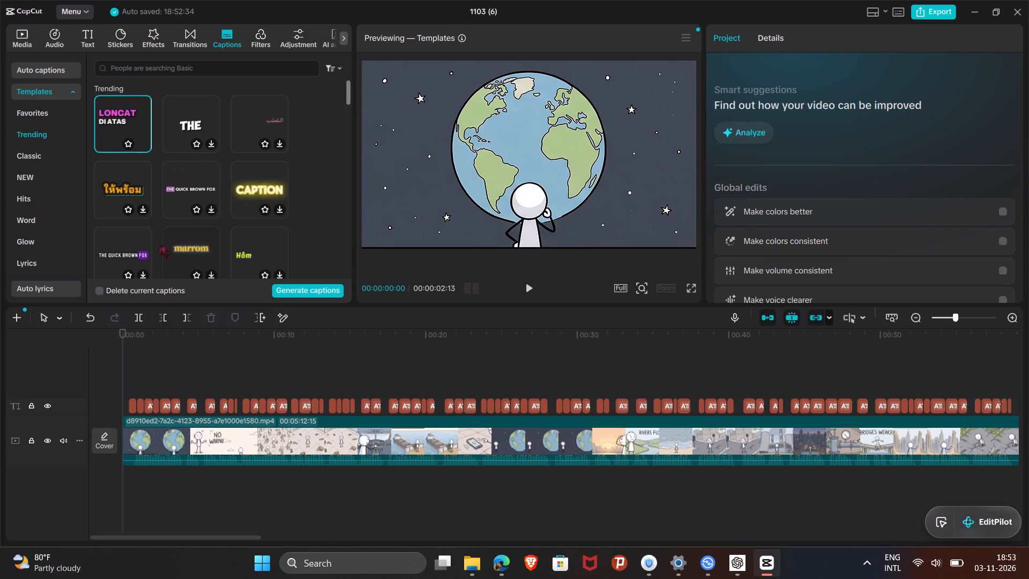
Select the first caption, "What would", on the timeline and open its basic text settings.
left_click(133, 400)
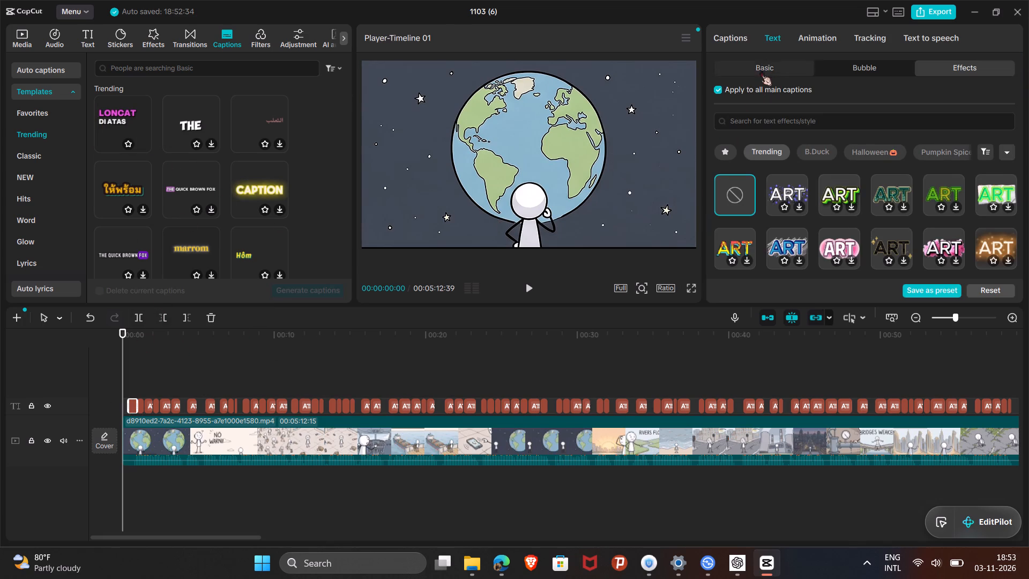
left_click(765, 60)
left_click(766, 73)
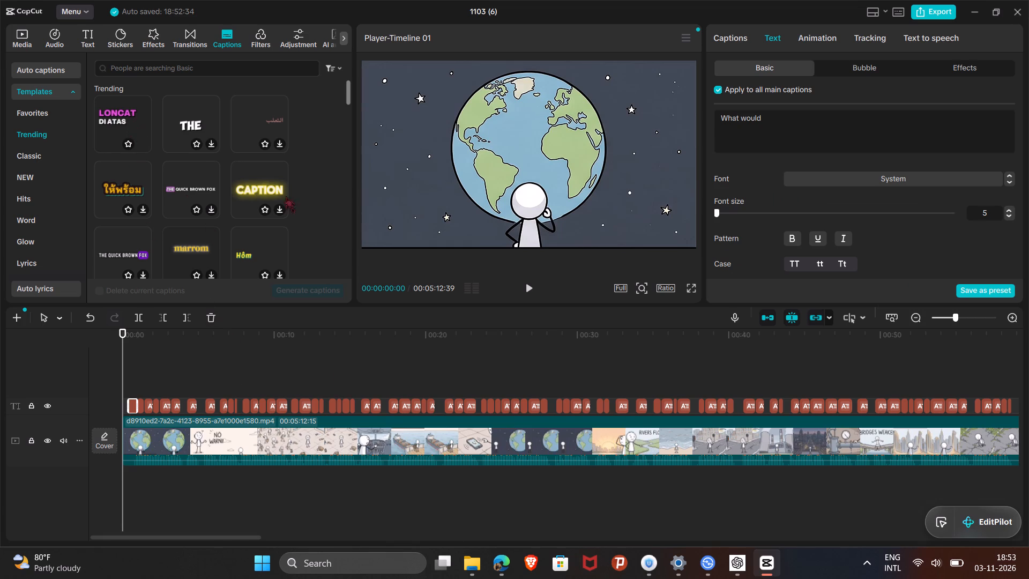
Preview the first trending caption template again and play its sample over the video.
left_click(102, 112)
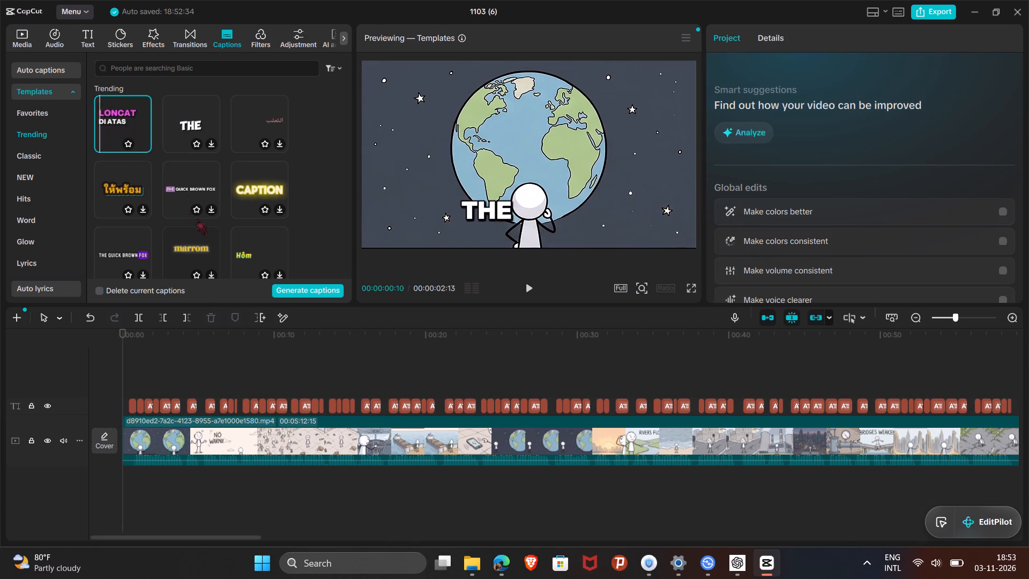
left_click(532, 234)
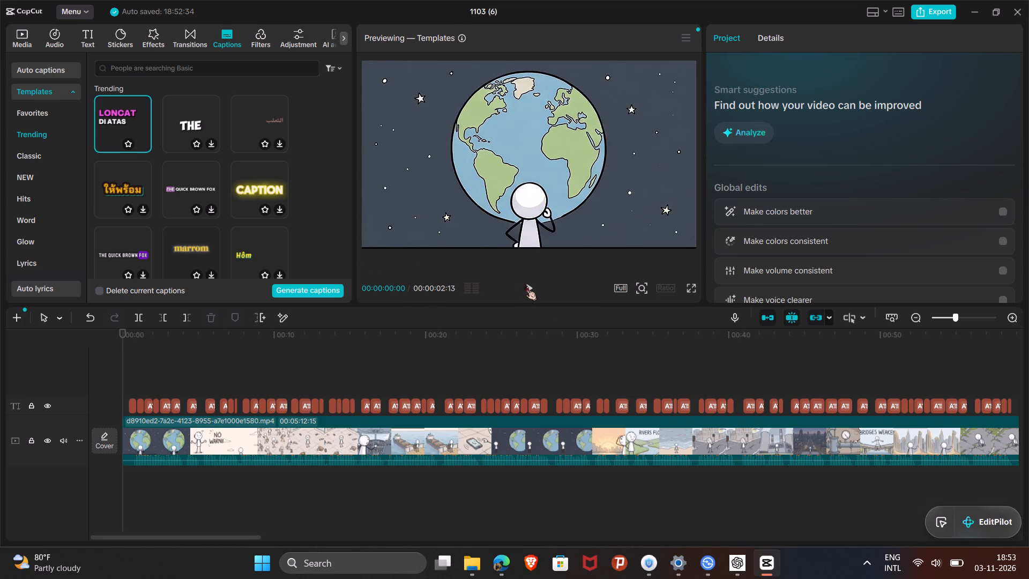
left_click(525, 285)
left_click(525, 285)
left_click(519, 225)
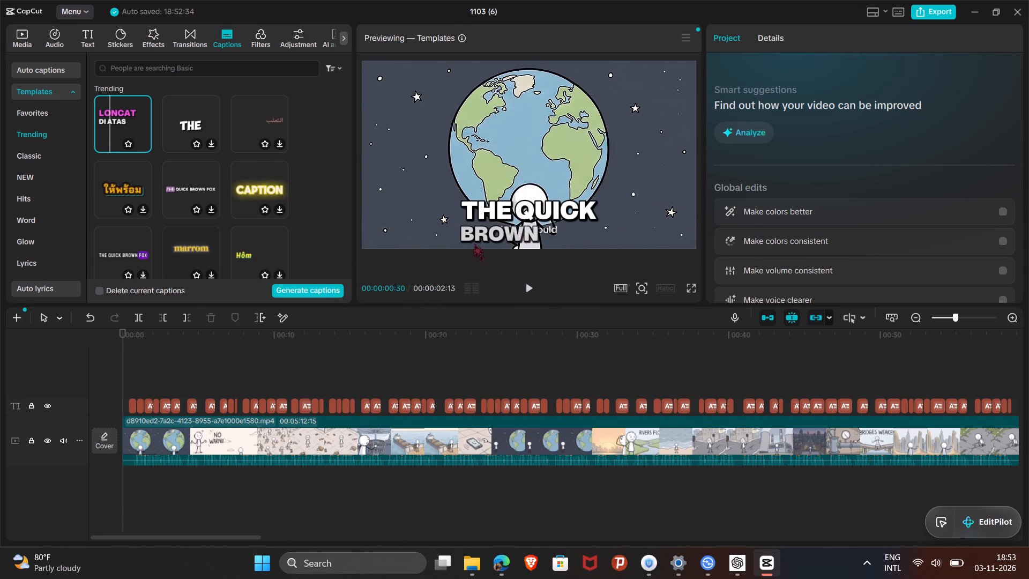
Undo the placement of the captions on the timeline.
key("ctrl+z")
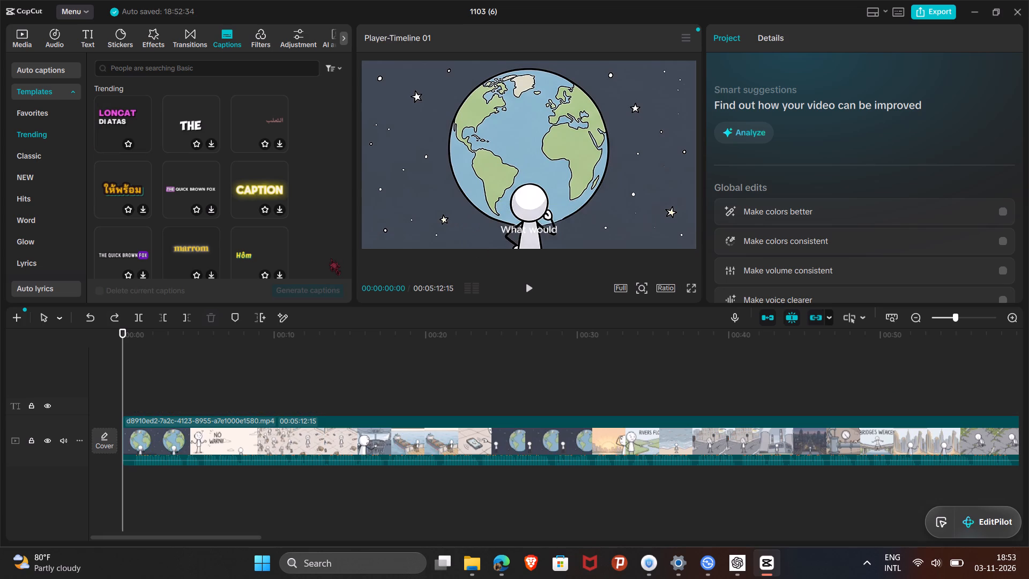
Preview the first, the white "THE" and the purple-highlighted "THE QUICK BROWN FOX" trending caption templates.
left_click(102, 131)
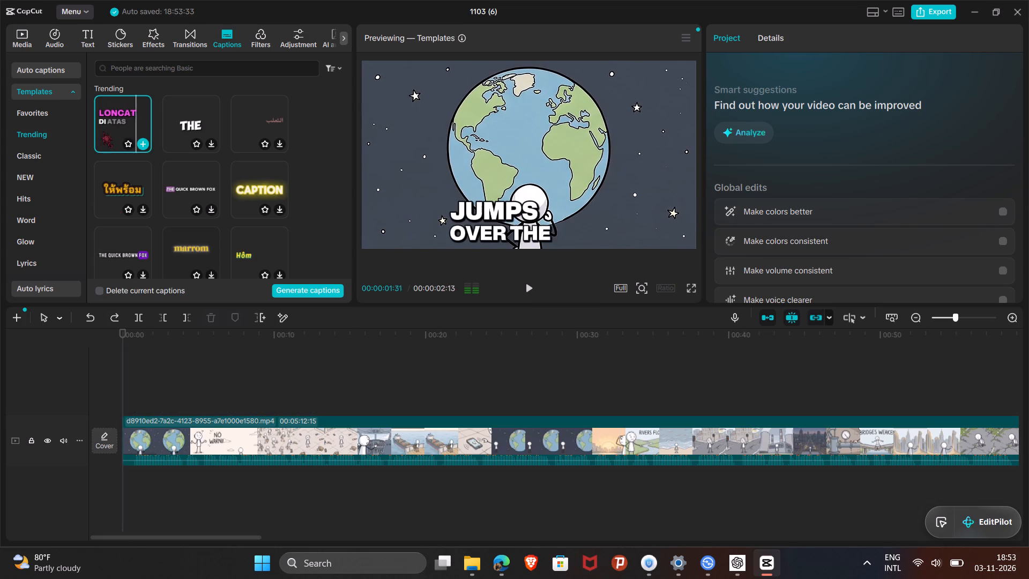
left_click(102, 131)
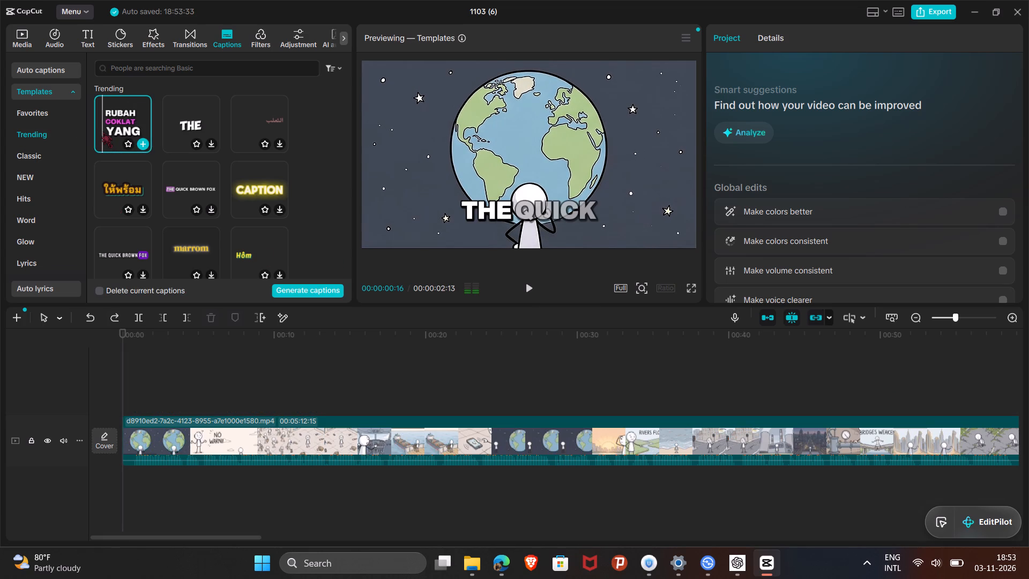
left_click(178, 130)
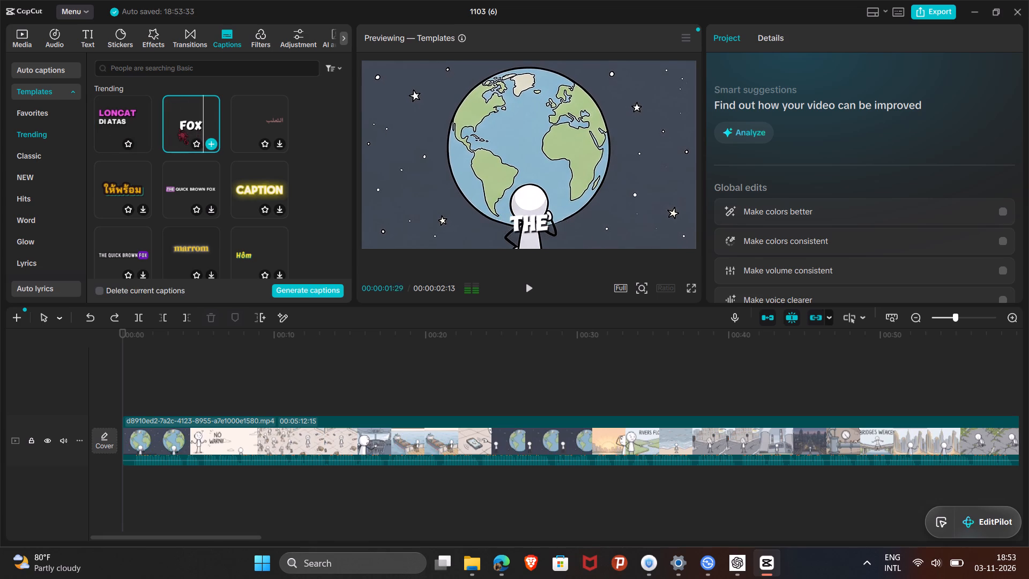
left_click(178, 179)
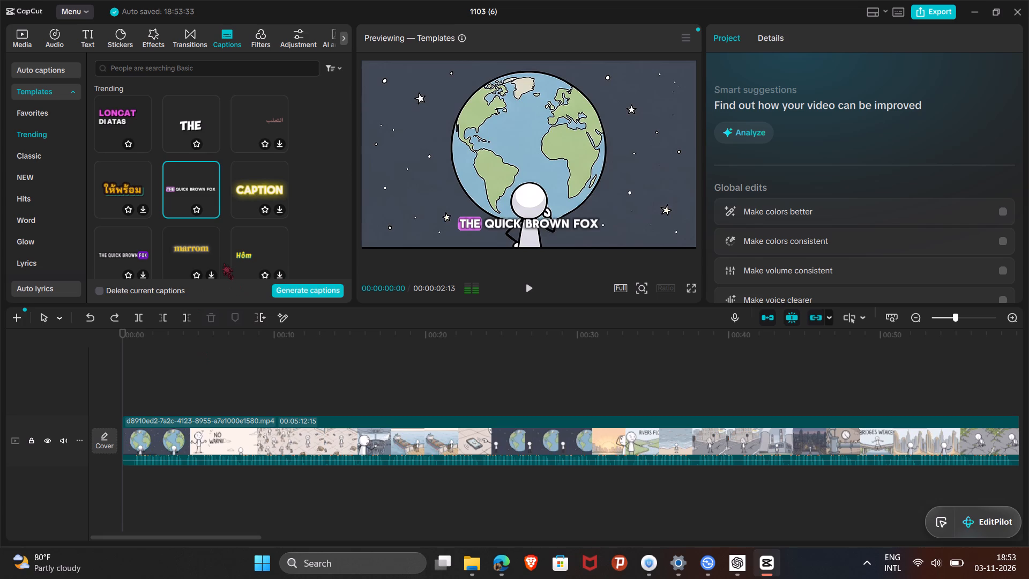
scroll(257, 409, "down", 2)
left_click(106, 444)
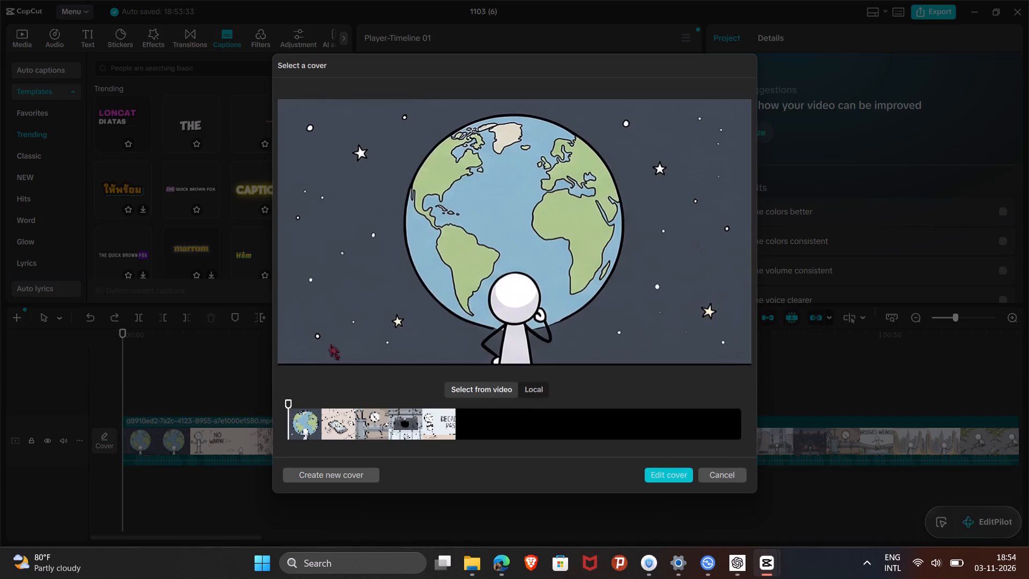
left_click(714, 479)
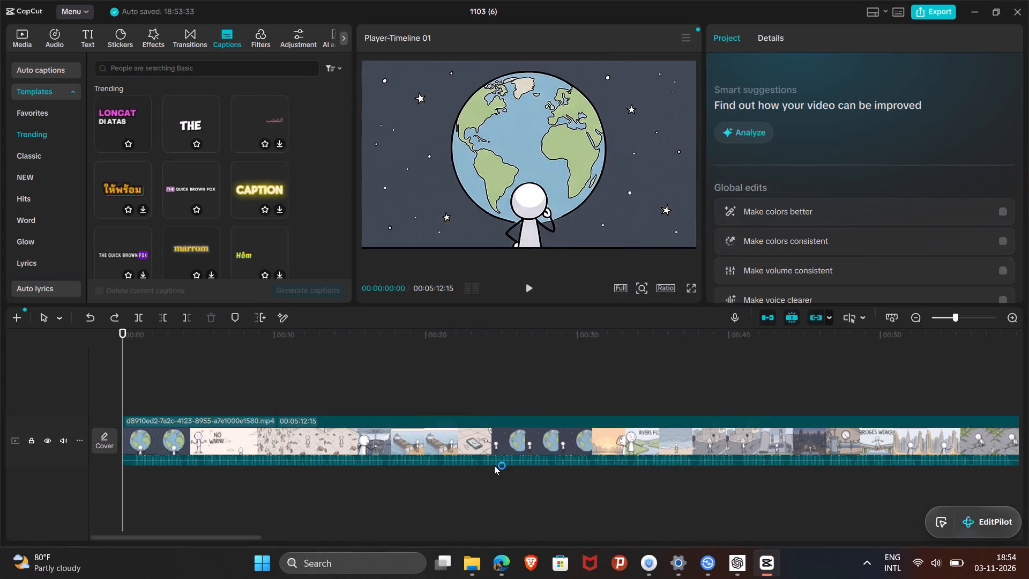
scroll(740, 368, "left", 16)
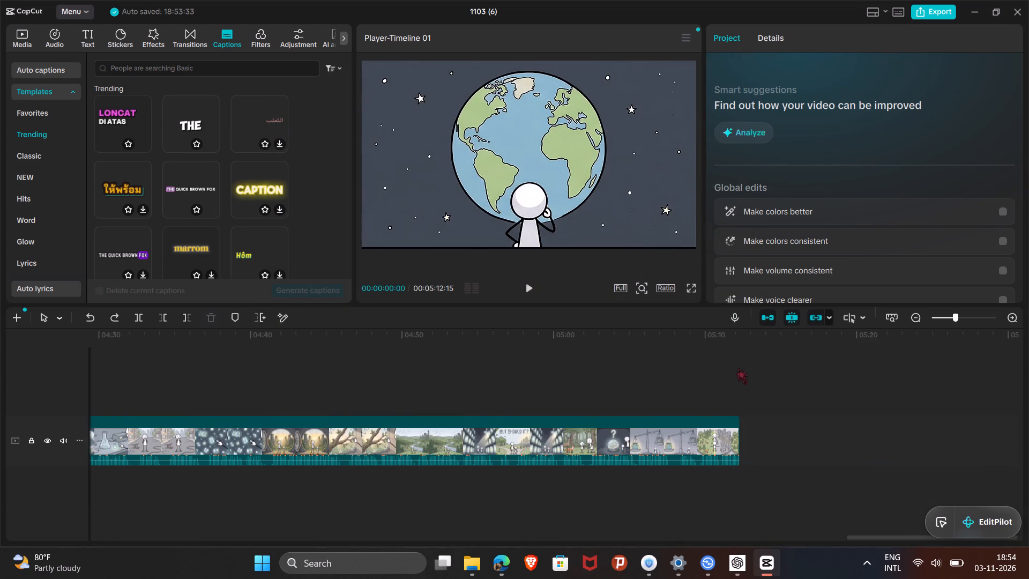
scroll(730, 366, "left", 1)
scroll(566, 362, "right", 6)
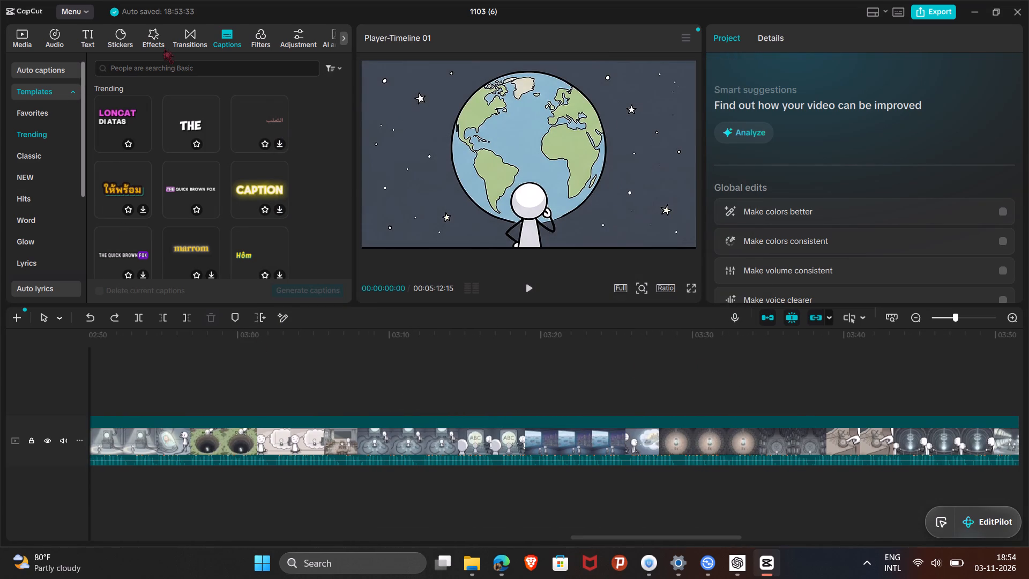
Add the imported two-word SRT file's captions to the timeline above the video.
left_click(236, 39)
left_click(221, 39)
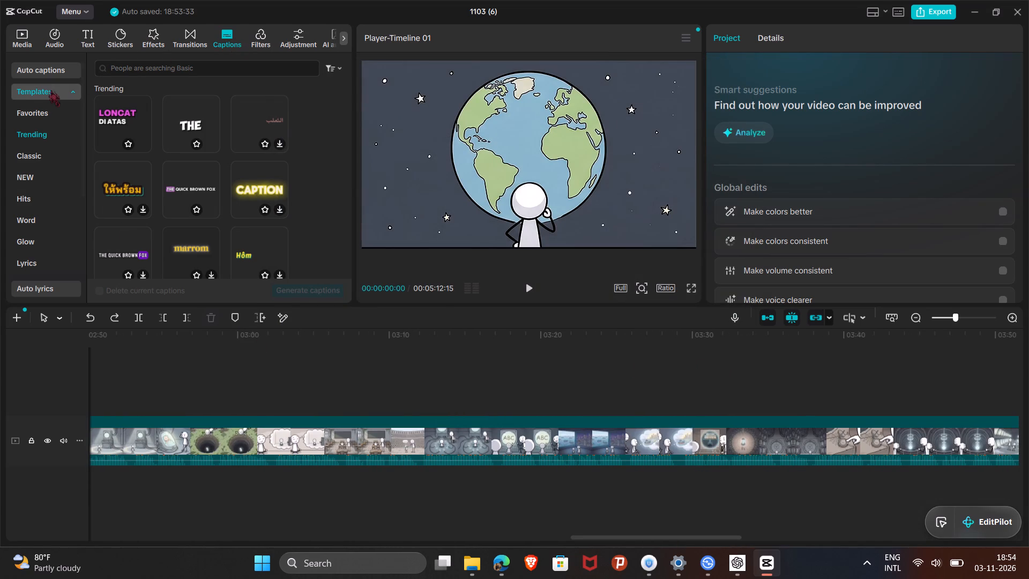
left_click(50, 90)
left_click(50, 113)
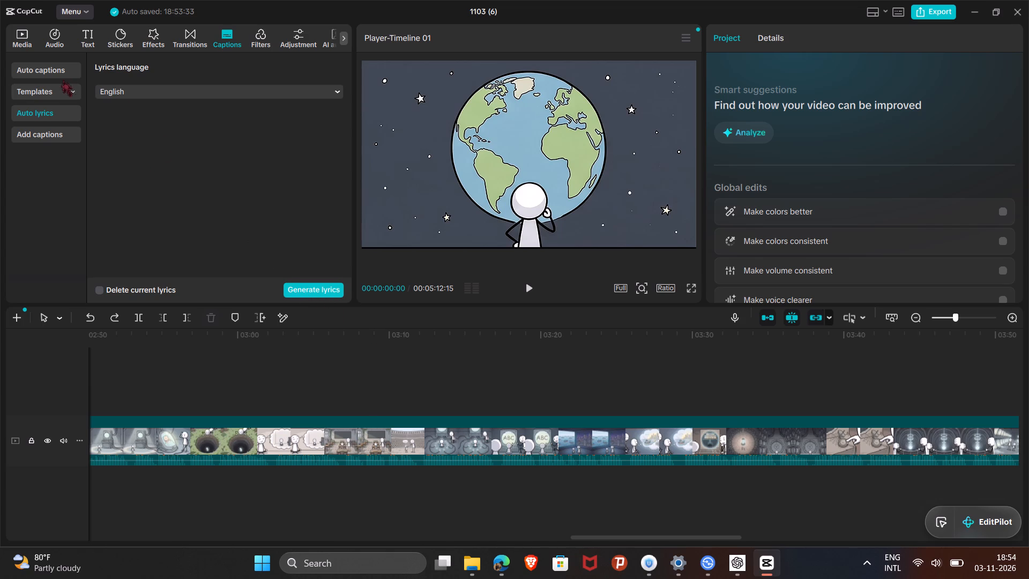
left_click(51, 136)
left_click(115, 108)
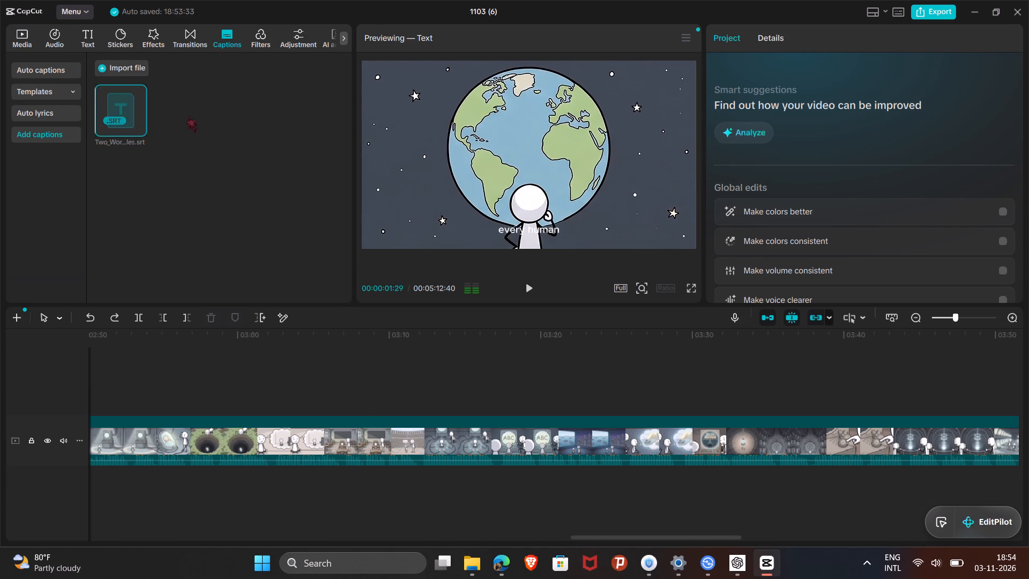
left_click(141, 129)
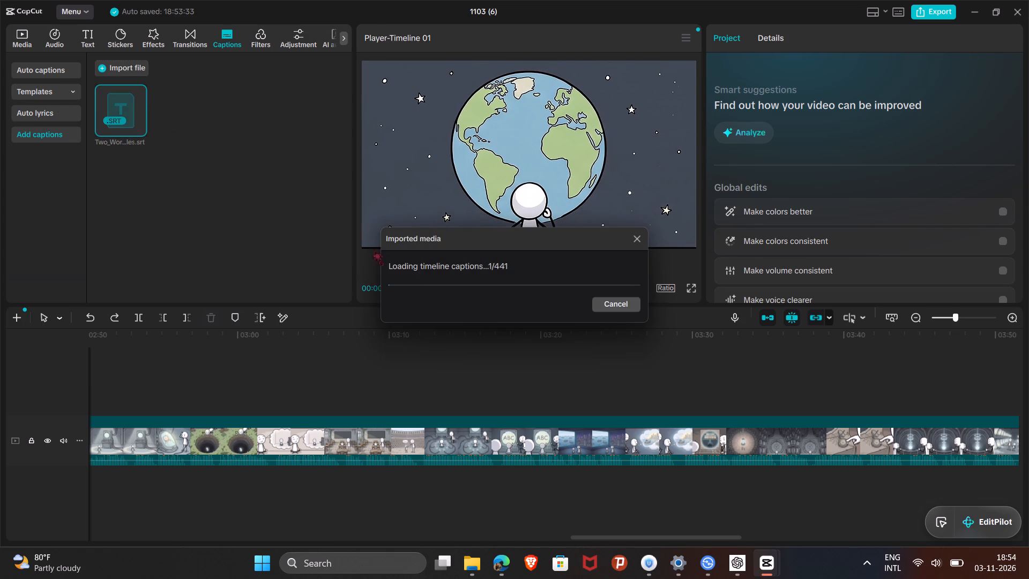
Examine the caption track along the timeline and check its end against the end of the video.
scroll(351, 357, "right", 7)
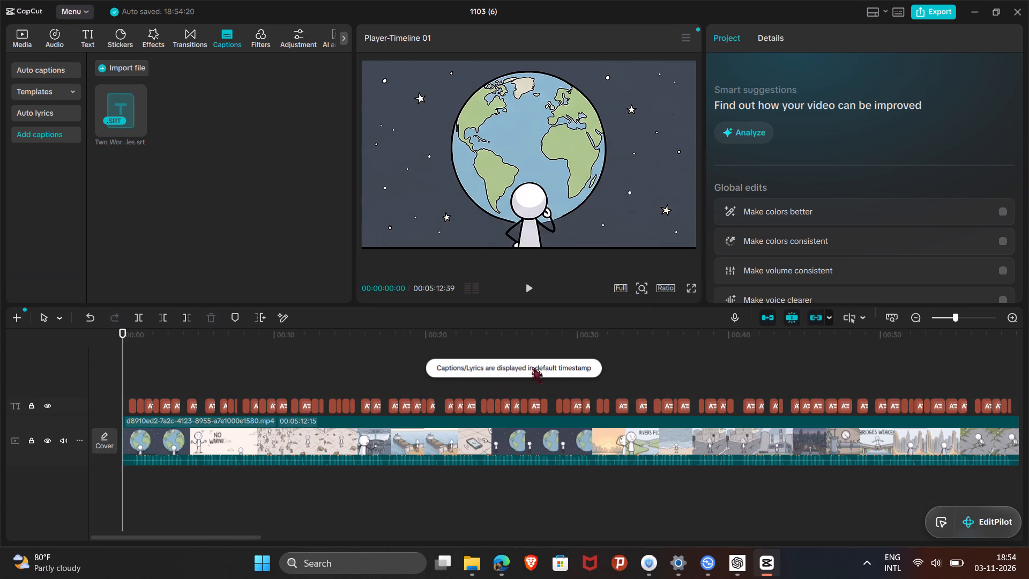
scroll(533, 367, "left", 15)
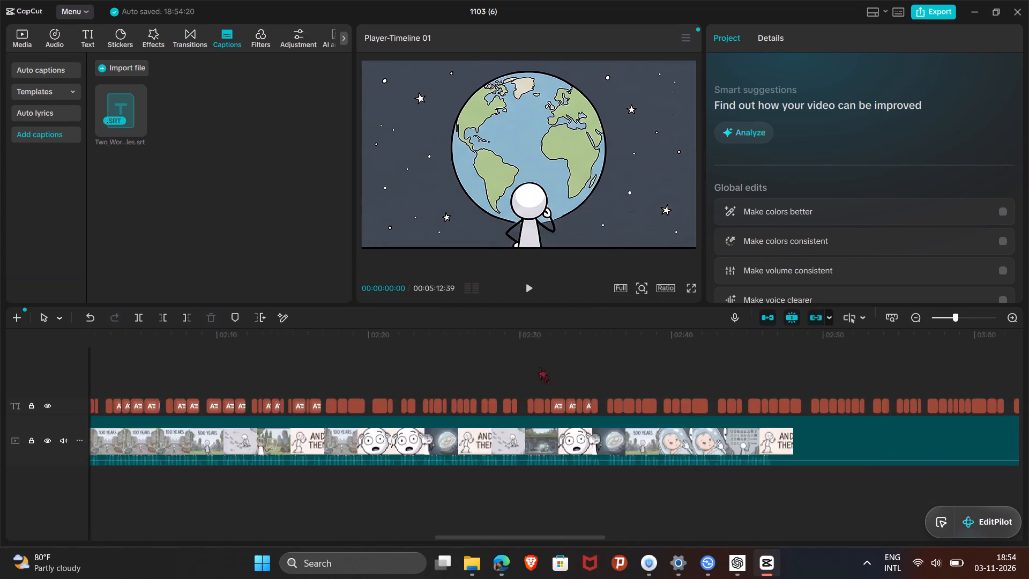
scroll(539, 367, "left", 4)
scroll(611, 373, "left", 2)
double_click(744, 408)
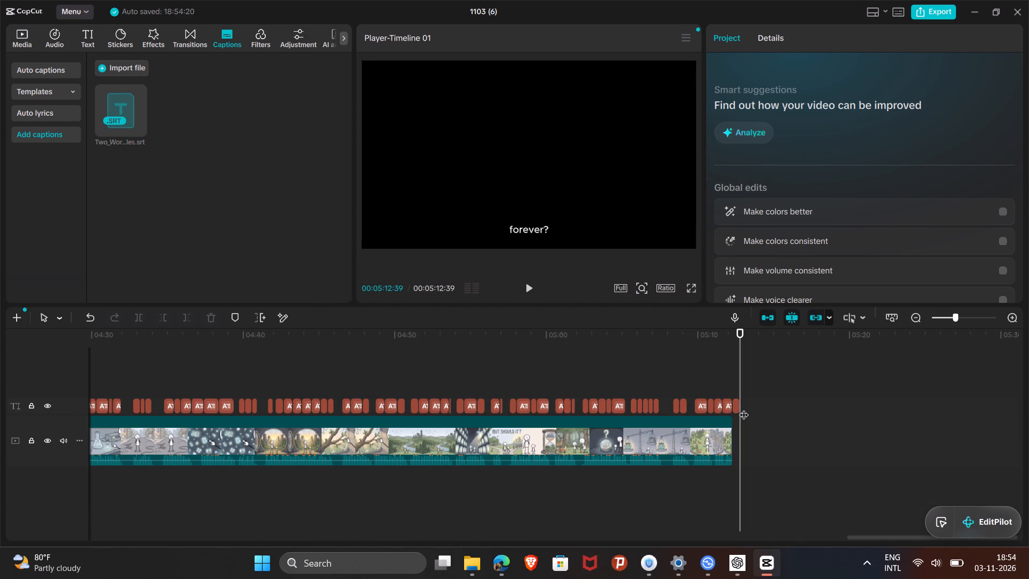
scroll(594, 404, "right", 7)
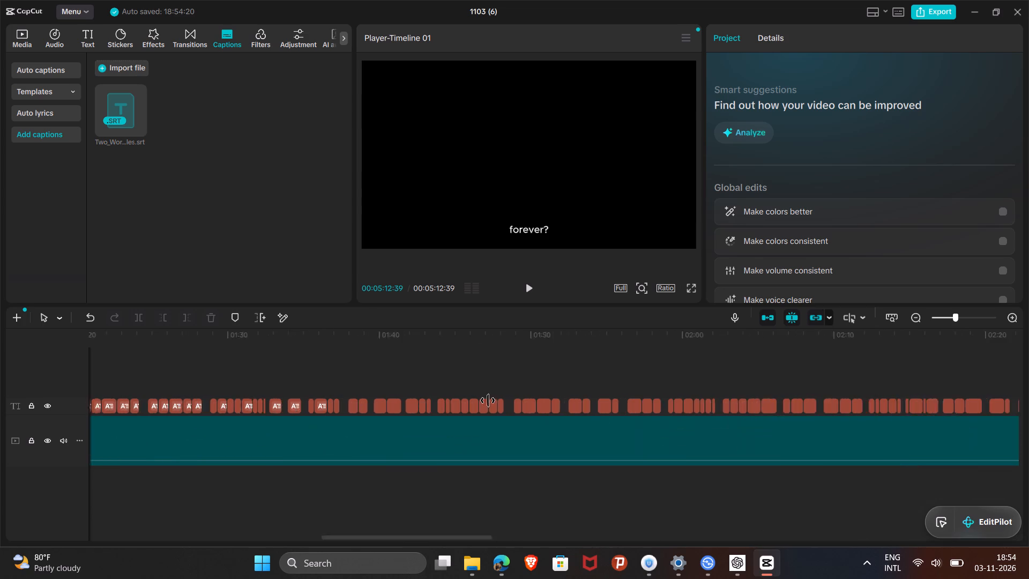
Play the opening seconds of the video to check the captions against the narration.
scroll(488, 400, "right", 3)
scroll(461, 341, "left", 1)
left_click(528, 285)
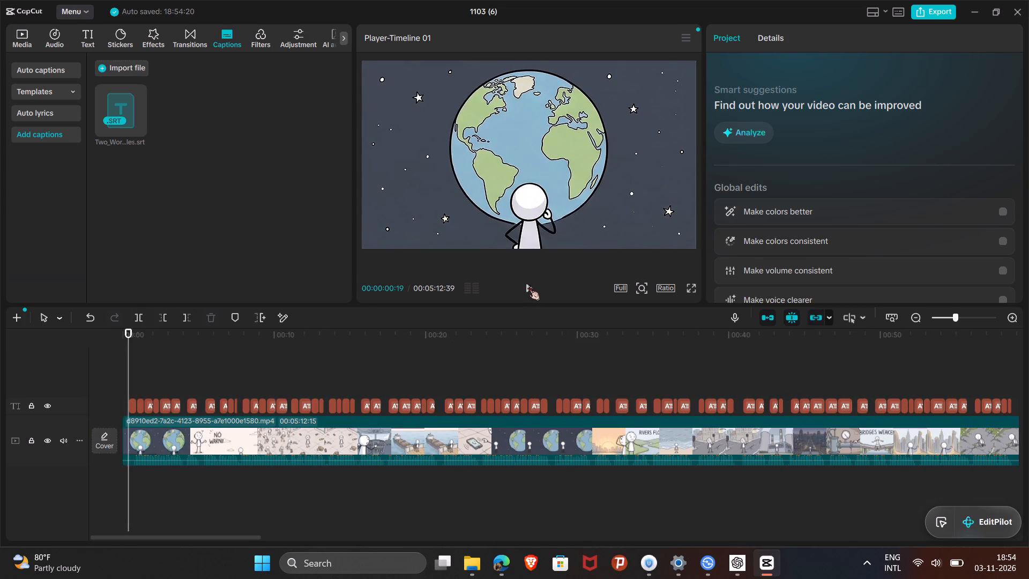
left_click(528, 285)
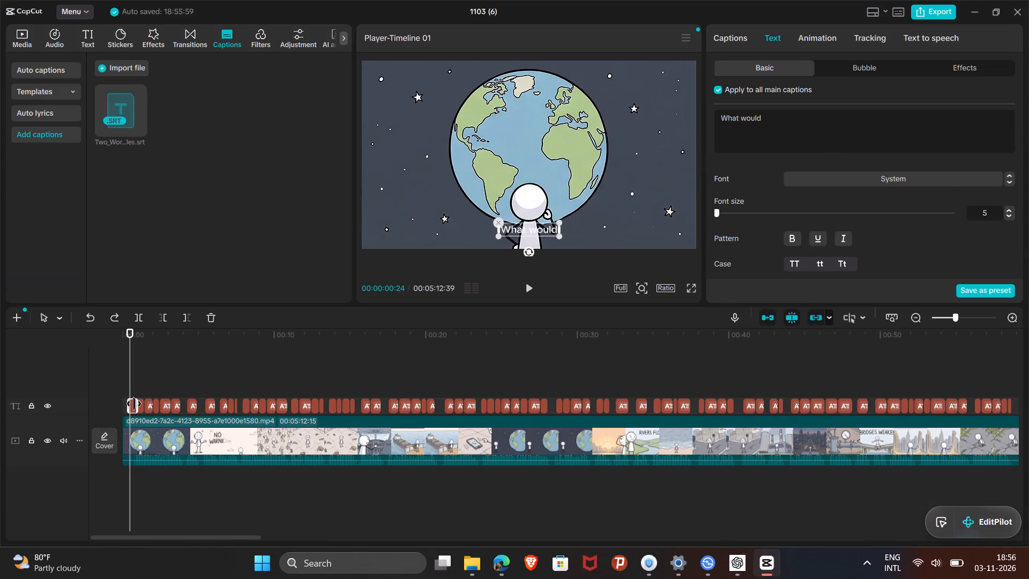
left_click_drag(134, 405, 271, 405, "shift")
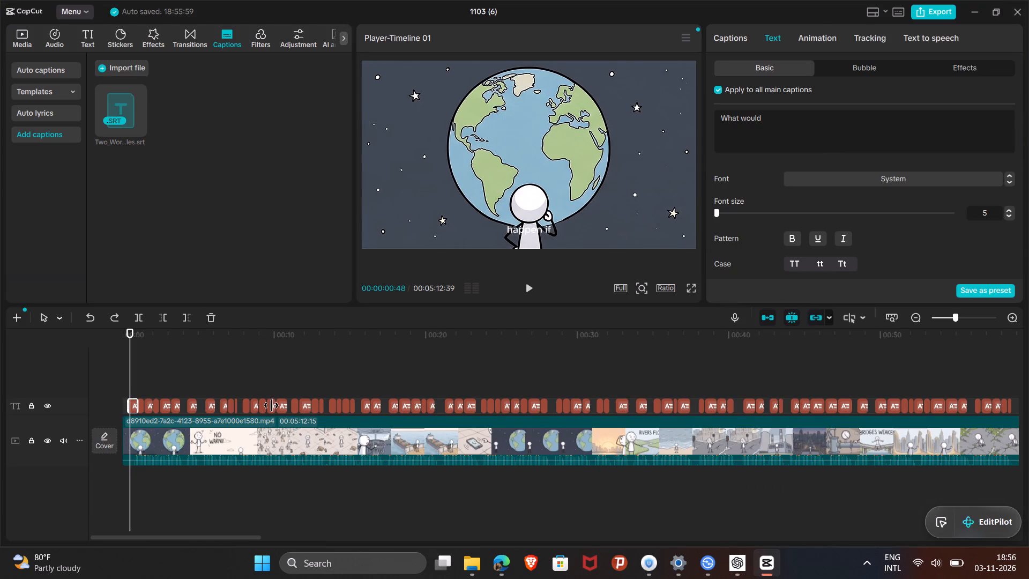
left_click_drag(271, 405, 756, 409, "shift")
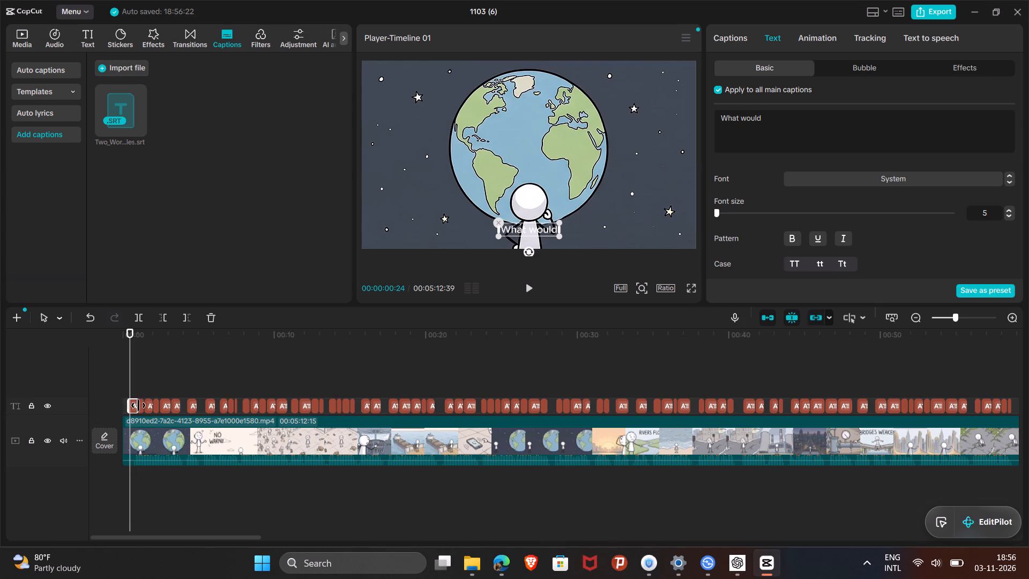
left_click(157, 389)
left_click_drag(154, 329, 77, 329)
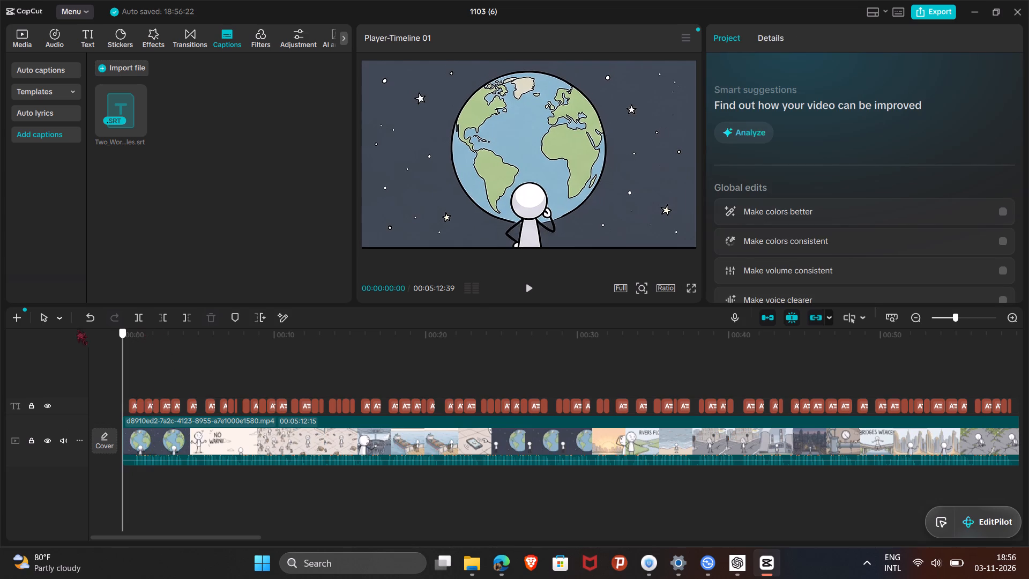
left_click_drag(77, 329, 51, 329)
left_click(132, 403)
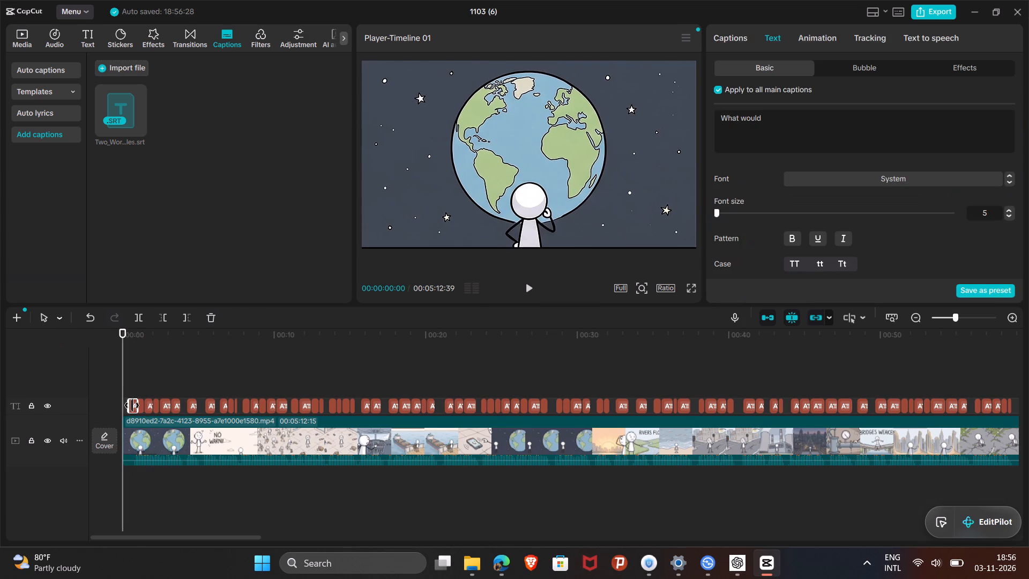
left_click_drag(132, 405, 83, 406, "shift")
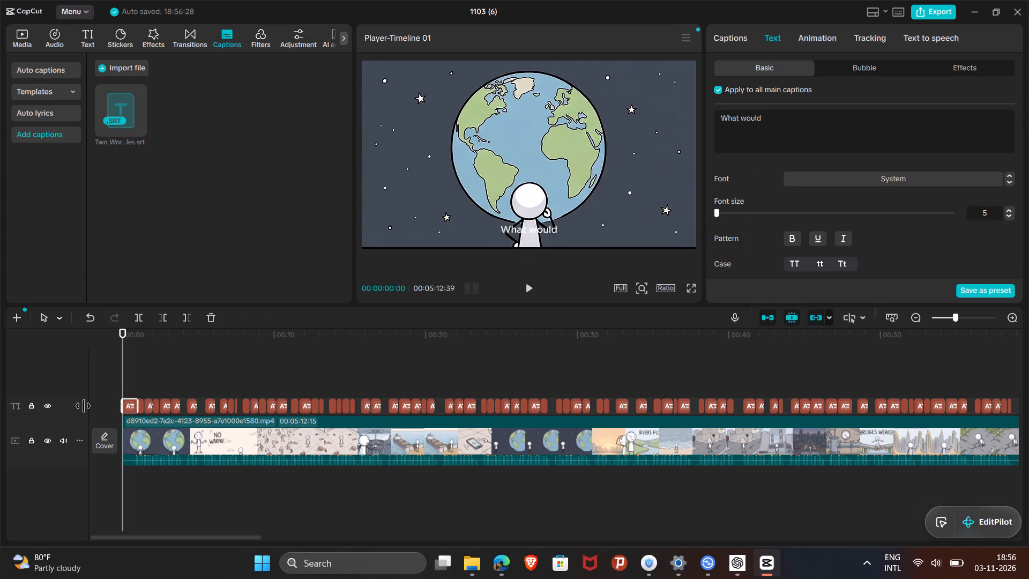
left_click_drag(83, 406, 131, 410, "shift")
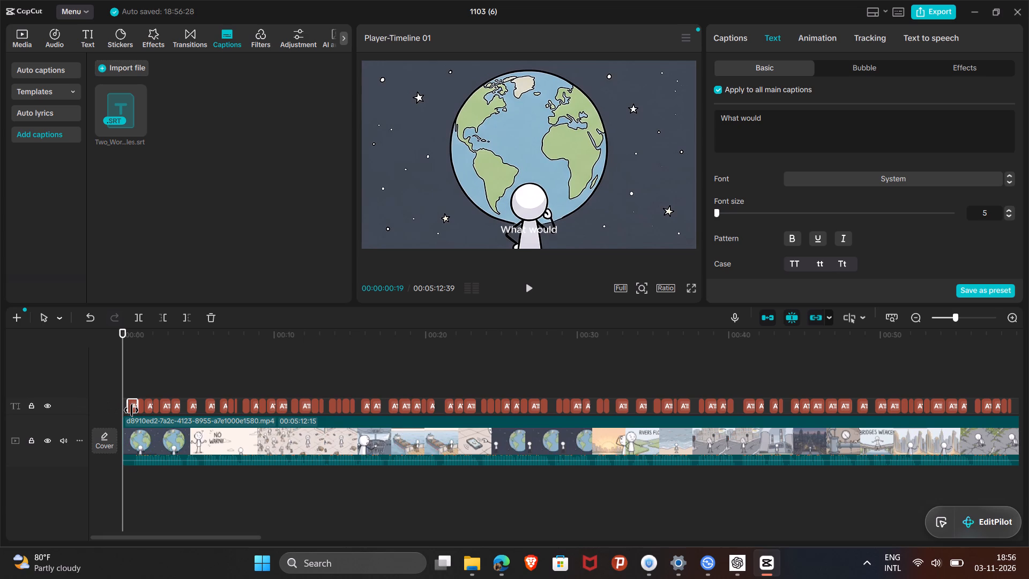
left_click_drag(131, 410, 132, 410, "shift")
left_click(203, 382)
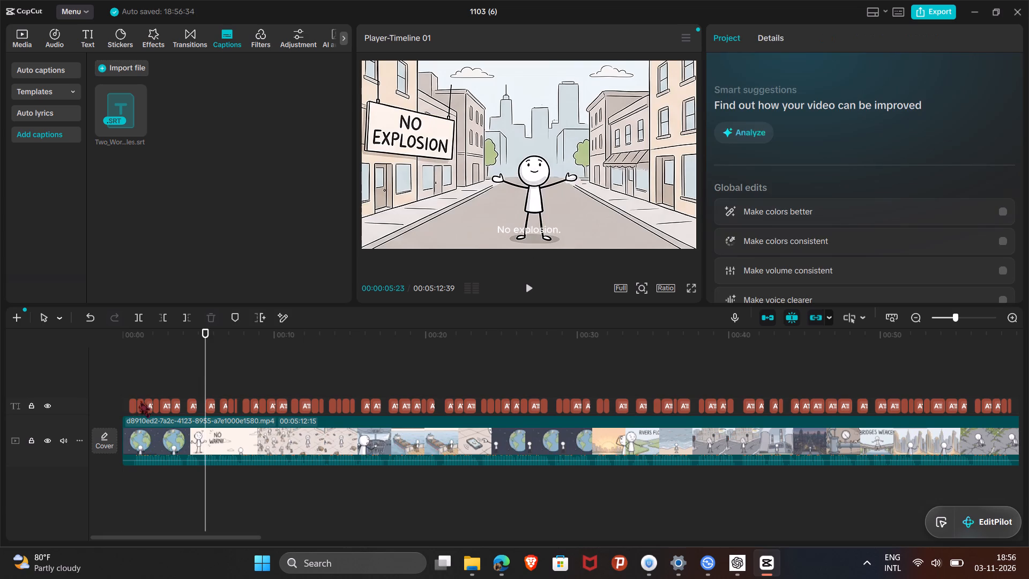
Select every caption clip on the caption track, from the first to the last, leaving the video clip unselected.
left_click(132, 404)
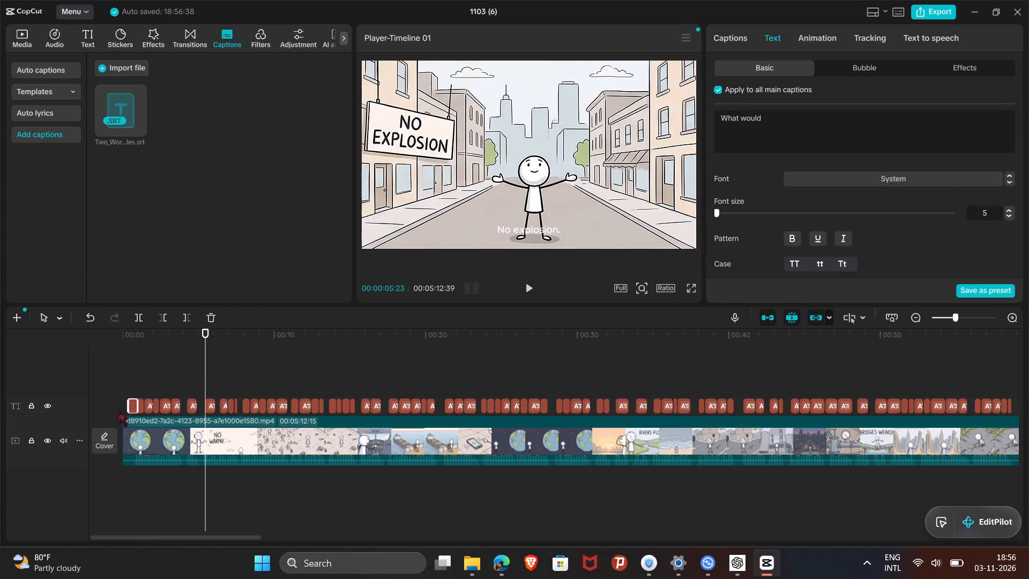
left_click_drag(125, 409, 203, 405, "ctrl+shift")
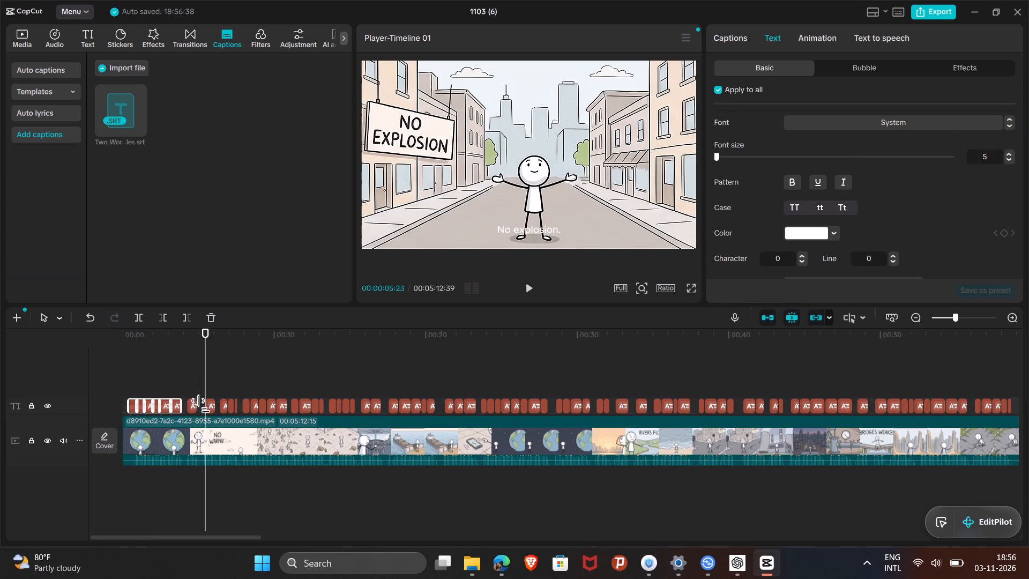
left_click_drag(203, 405, 895, 401, "ctrl+shift")
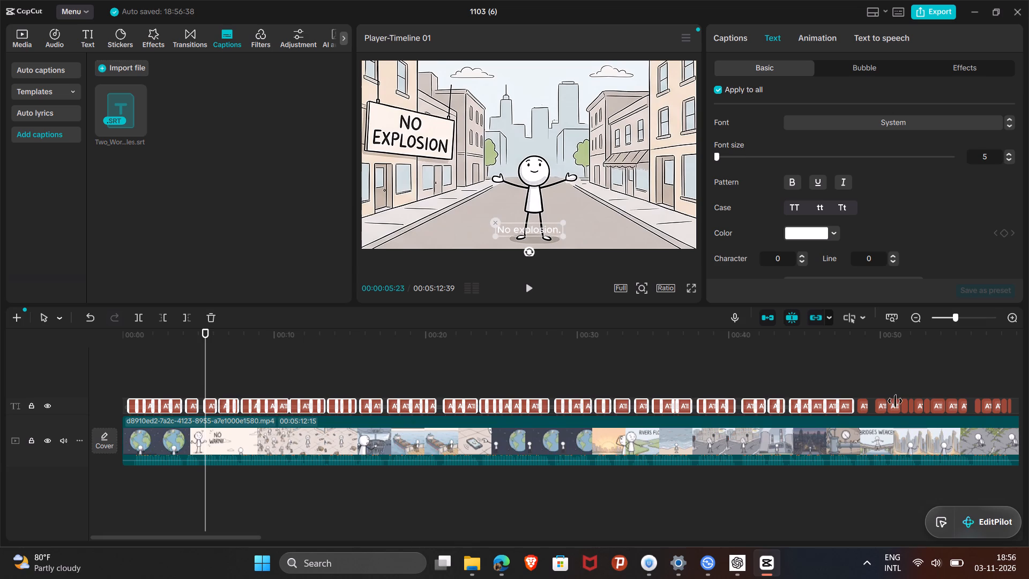
left_click_drag(895, 401, 1023, 411, "ctrl+shift")
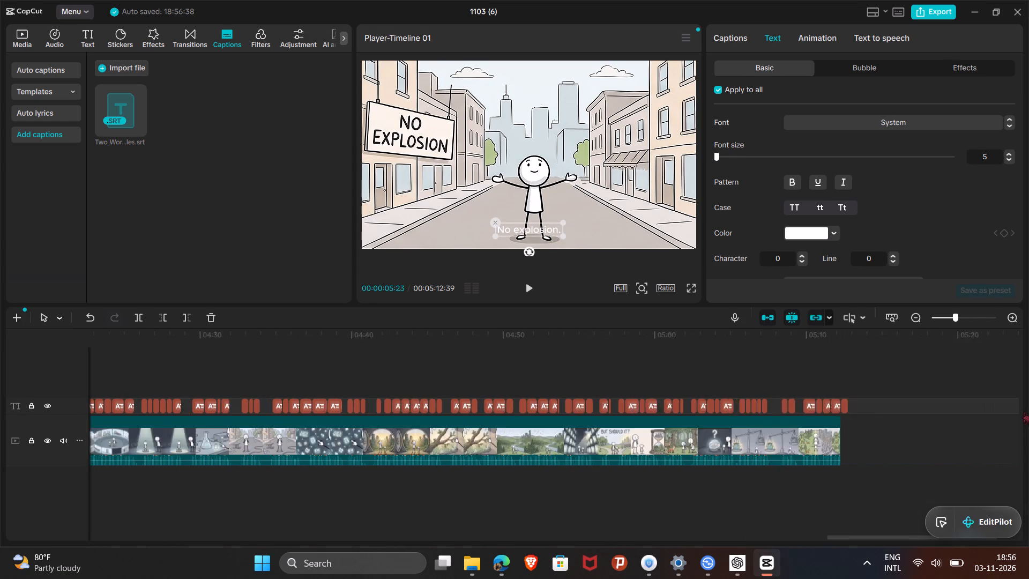
left_click_drag(1023, 411, 730, 404, "ctrl+shift")
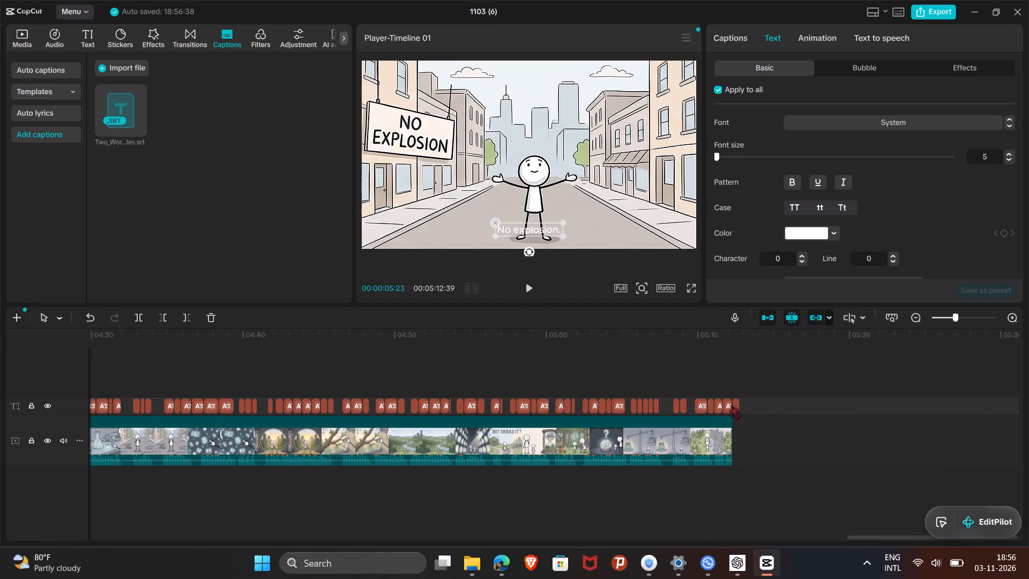
left_click_drag(730, 404, 734, 405, "ctrl+shift")
left_click_drag(707, 410, 672, 412)
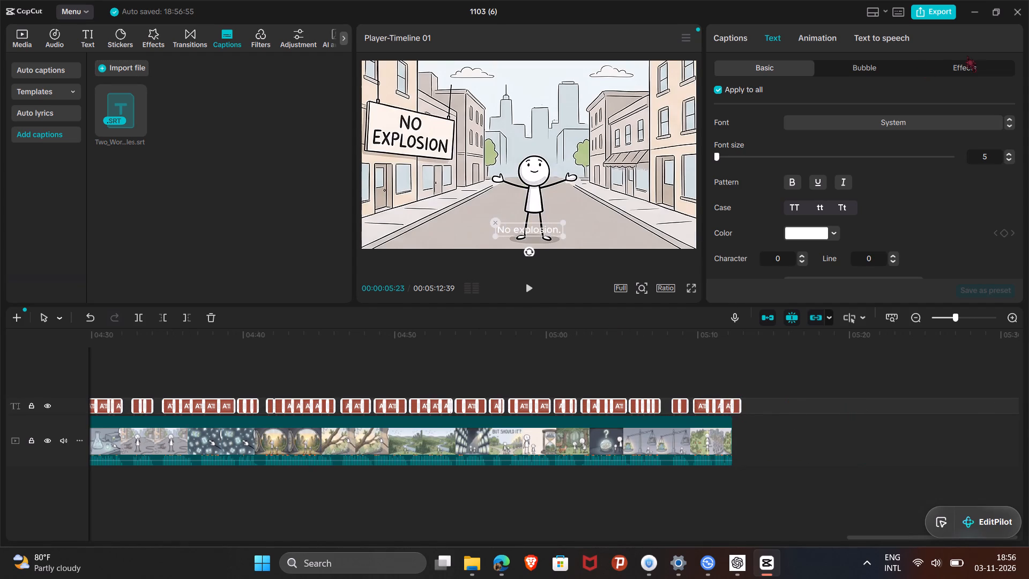
Apply a green outlined text effect from the Trending effects to all selected captions.
left_click(952, 67)
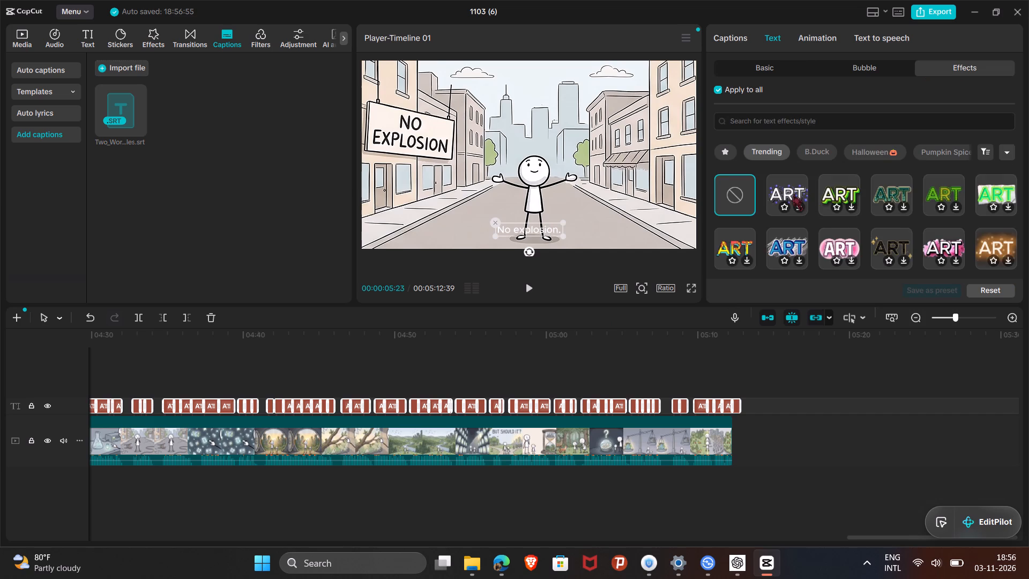
scroll(794, 196, "down", 3)
scroll(794, 196, "up", 1)
left_click(896, 235)
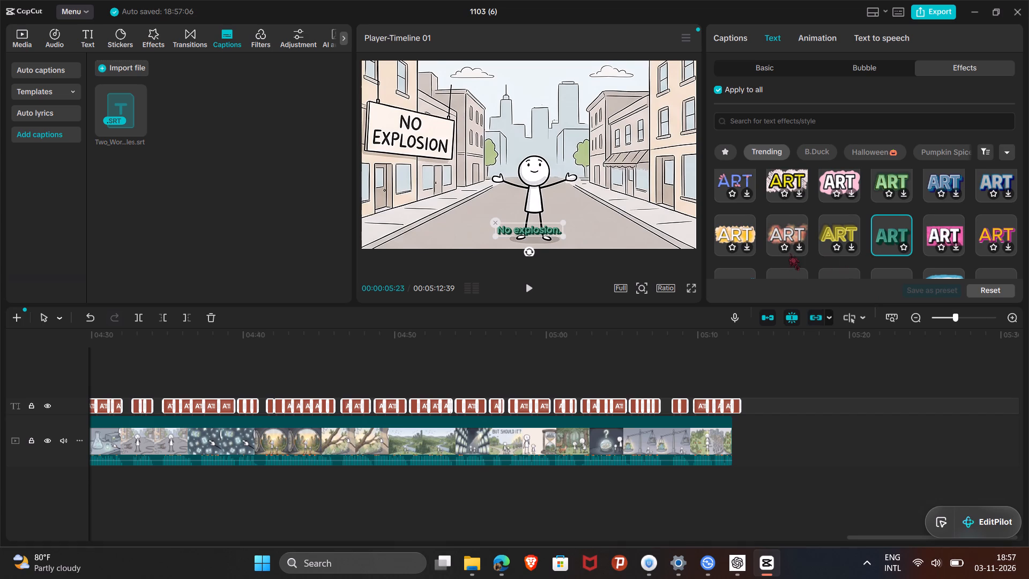
Play a few seconds of the video near its beginning to check the captions with the new text effect.
scroll(482, 344, "right", 20)
scroll(458, 352, "right", 19)
left_click(532, 289)
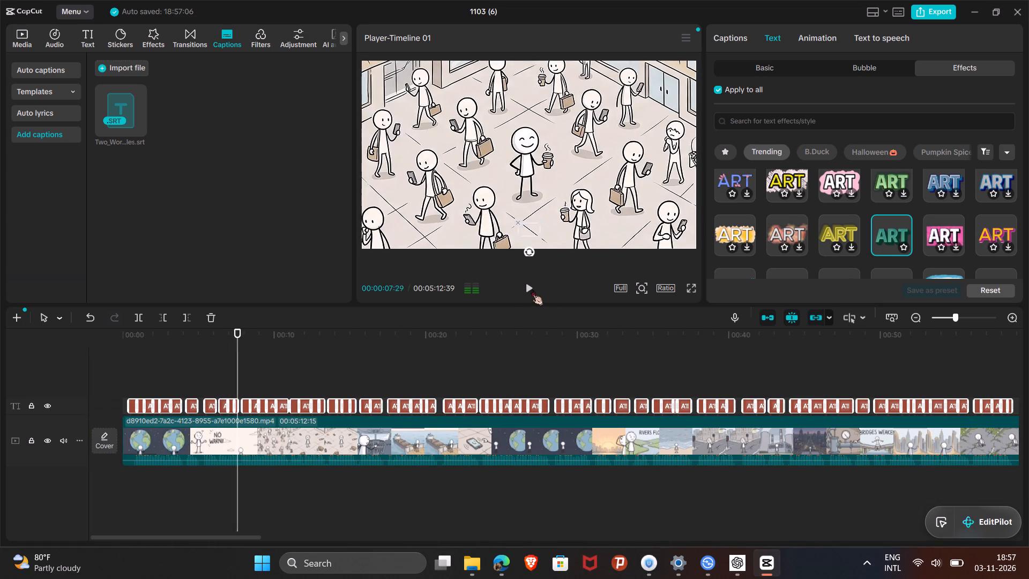
left_click(532, 289)
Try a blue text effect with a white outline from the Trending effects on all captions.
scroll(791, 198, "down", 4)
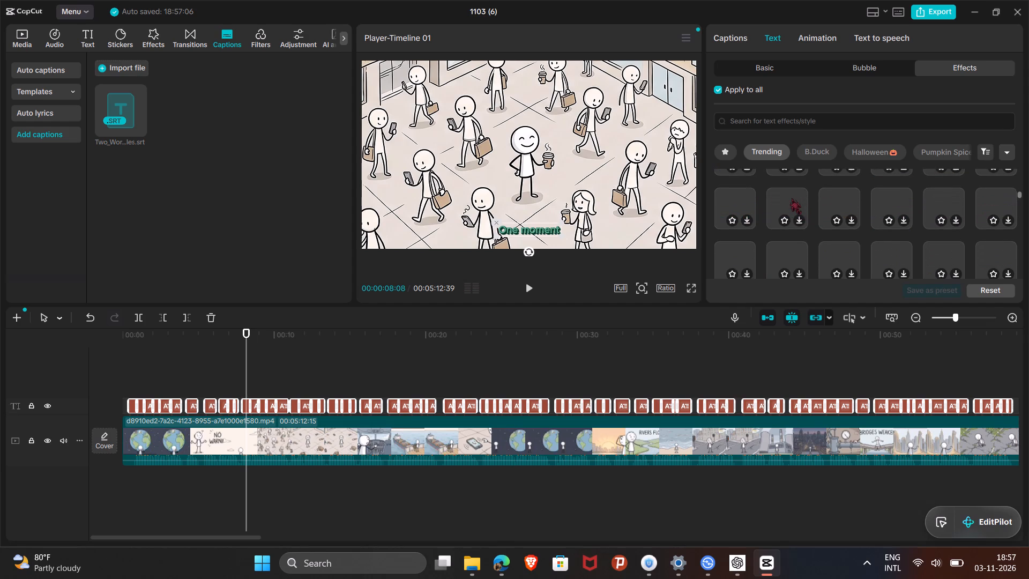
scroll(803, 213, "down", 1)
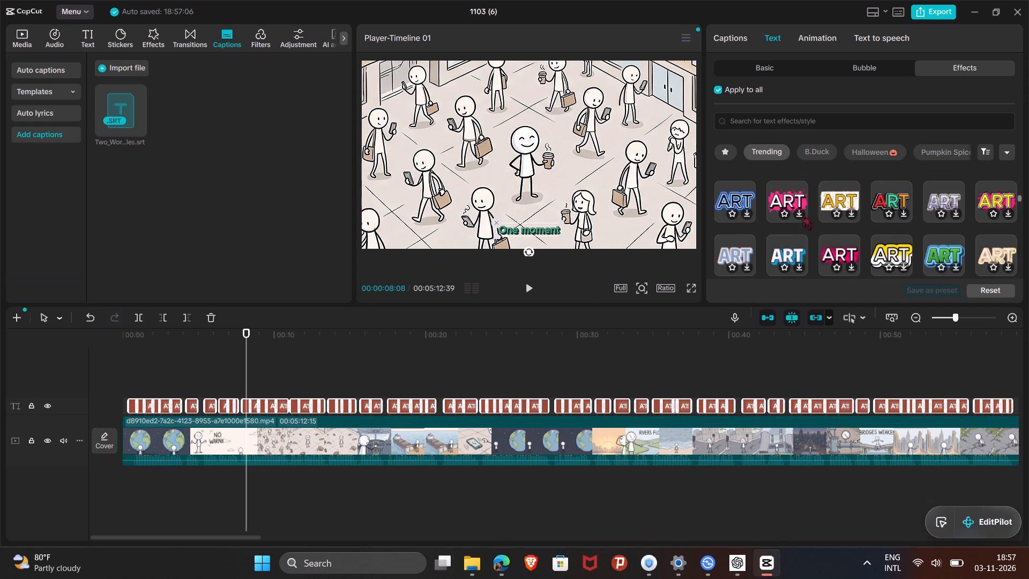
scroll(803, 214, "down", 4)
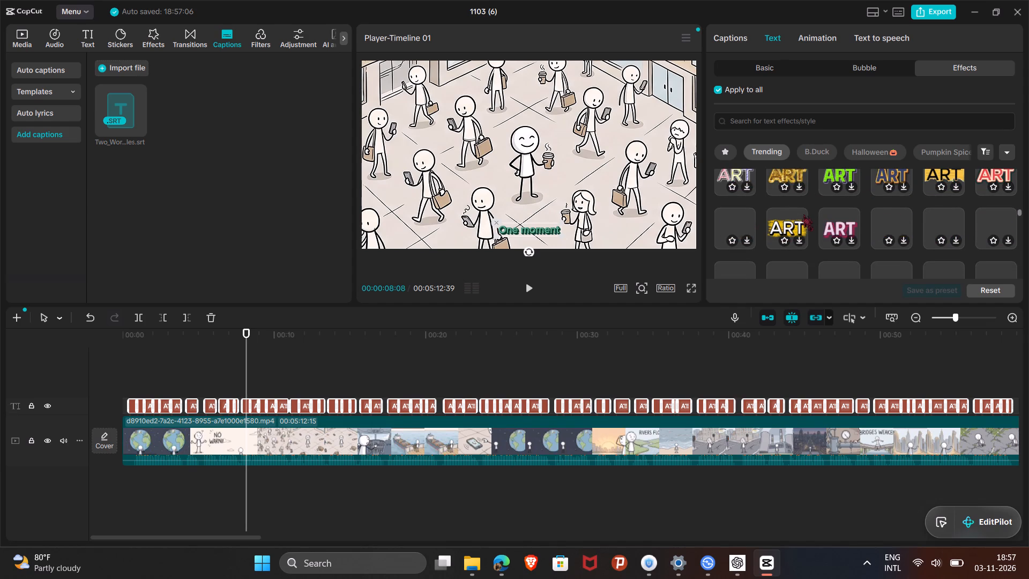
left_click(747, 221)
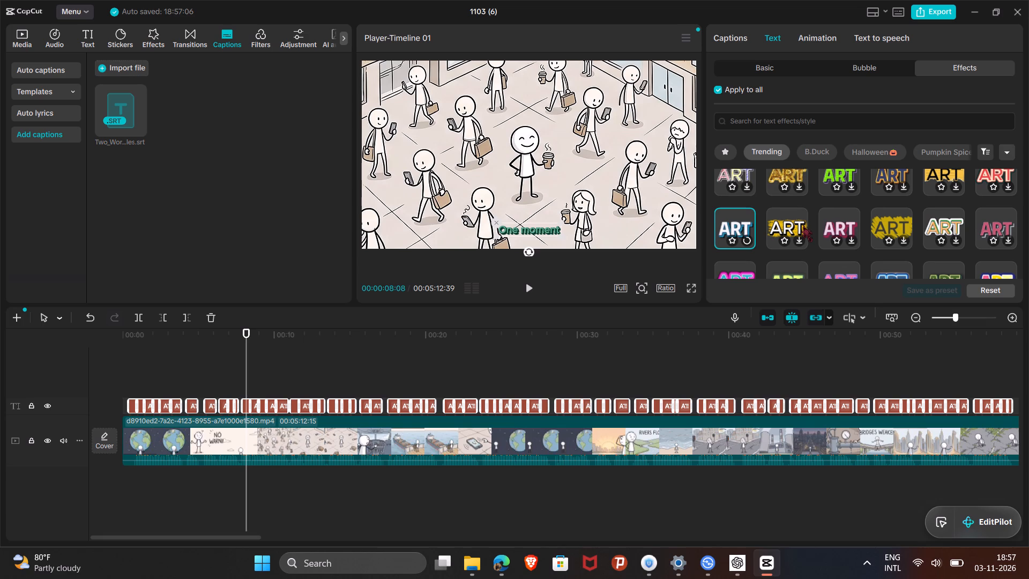
Reapply the dark green outlined text effect from the Trending effects to all captions.
scroll(869, 214, "up", 2)
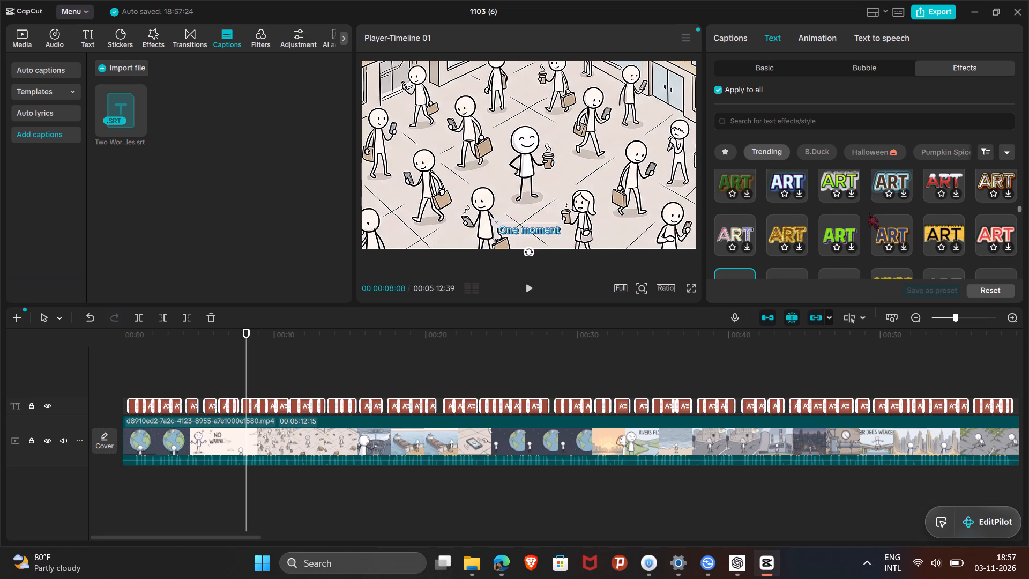
scroll(869, 213, "up", 5)
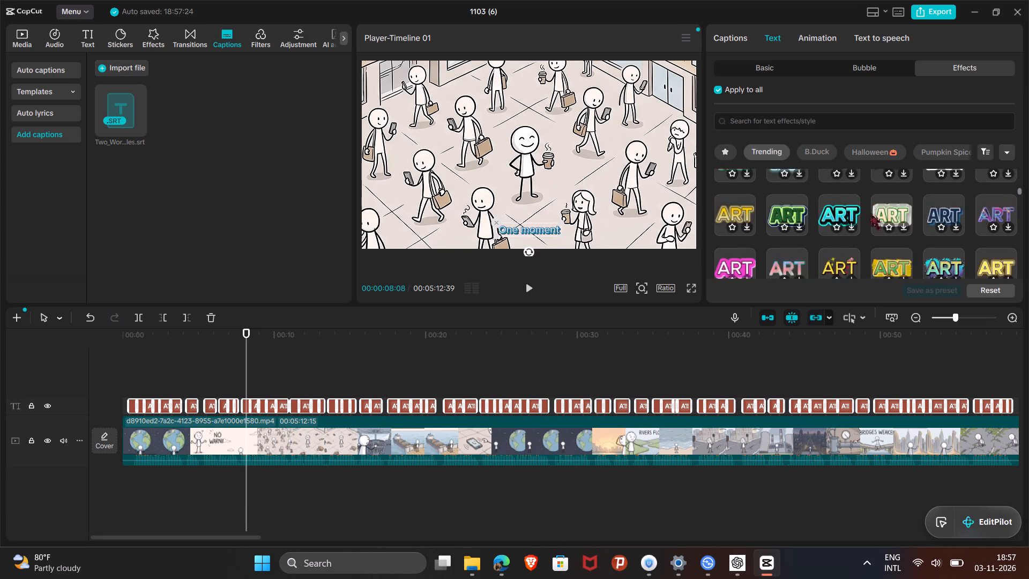
scroll(870, 213, "up", 2)
left_click(901, 221)
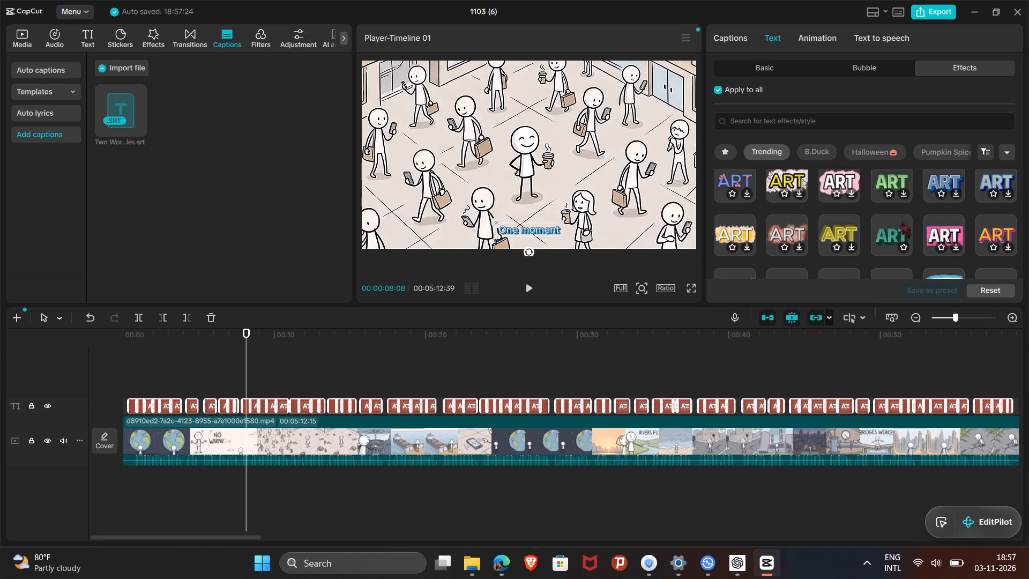
scroll(867, 243, "down", 2)
left_click(889, 235)
Look through more of the Trending text effects for the captions.
scroll(880, 239, "down", 1)
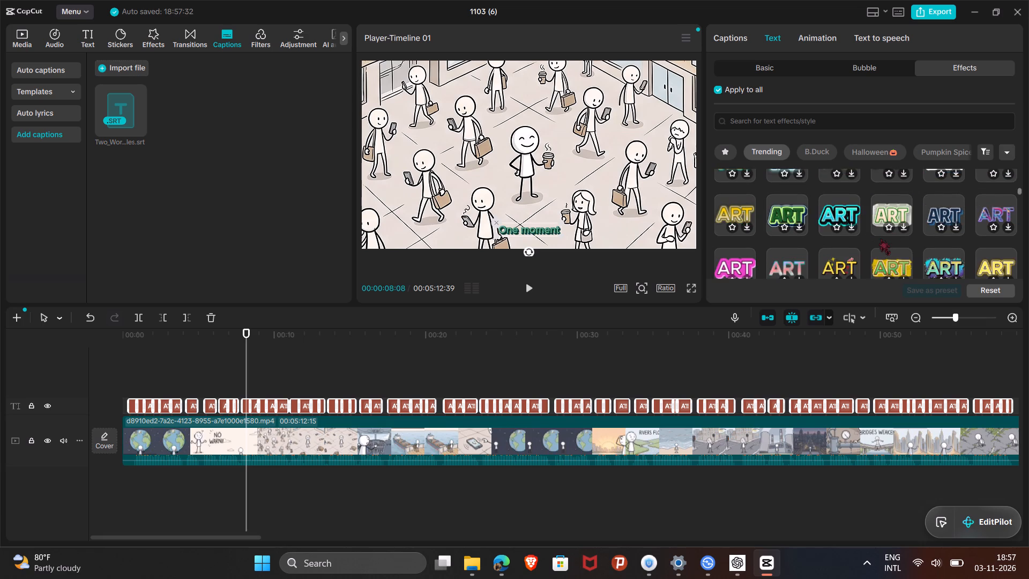
scroll(880, 239, "down", 14)
Browse the In and Loop text animations available for the selected captions.
left_click(812, 41)
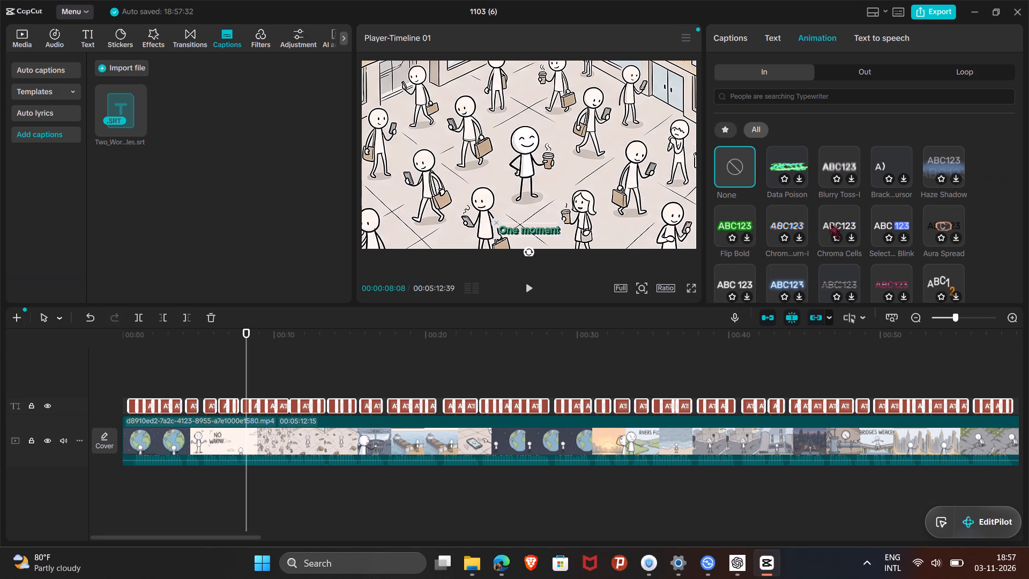
scroll(885, 225, "down", 2)
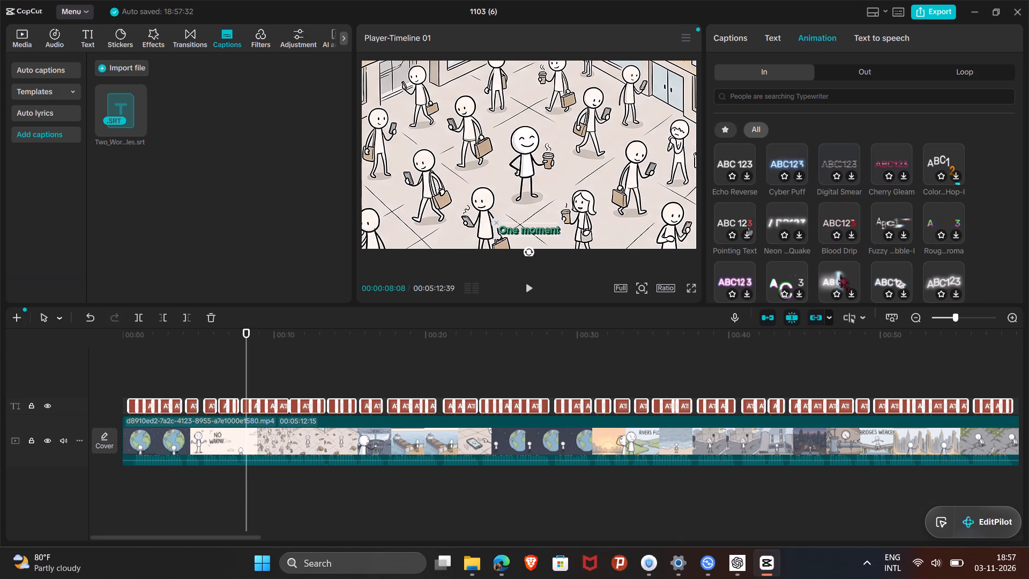
scroll(898, 277, "down", 1)
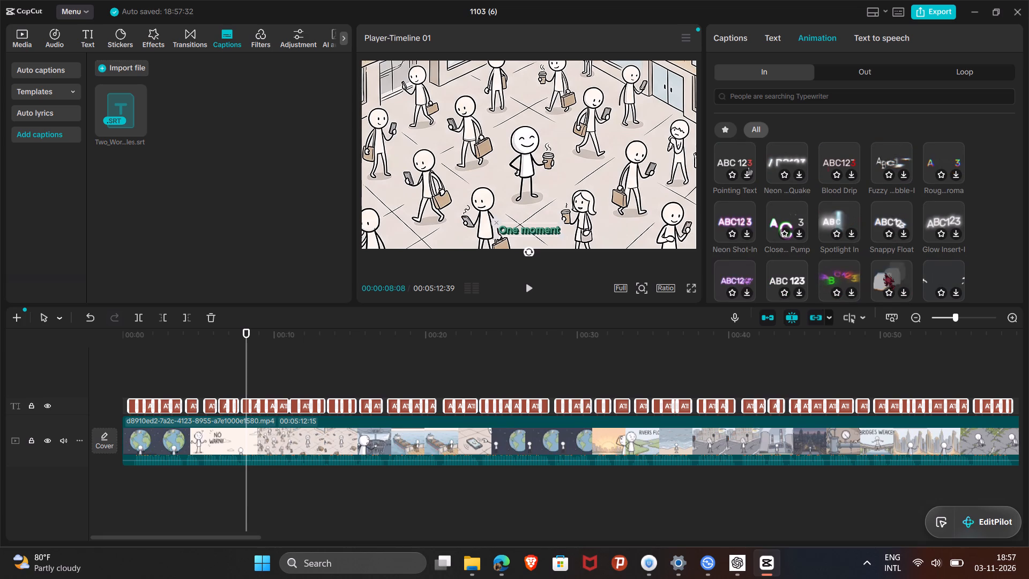
scroll(884, 273, "down", 3)
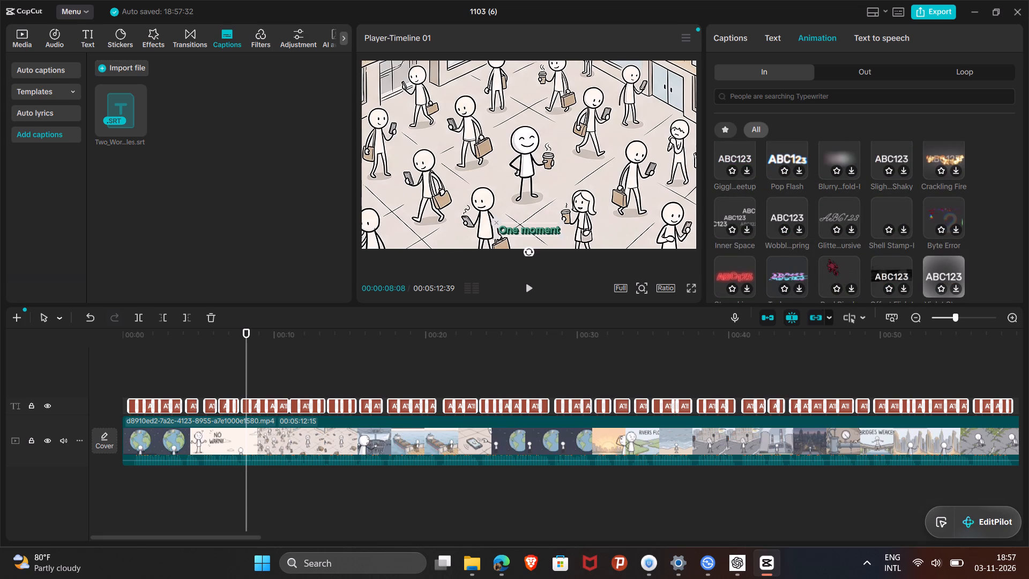
scroll(893, 233, "down", 2)
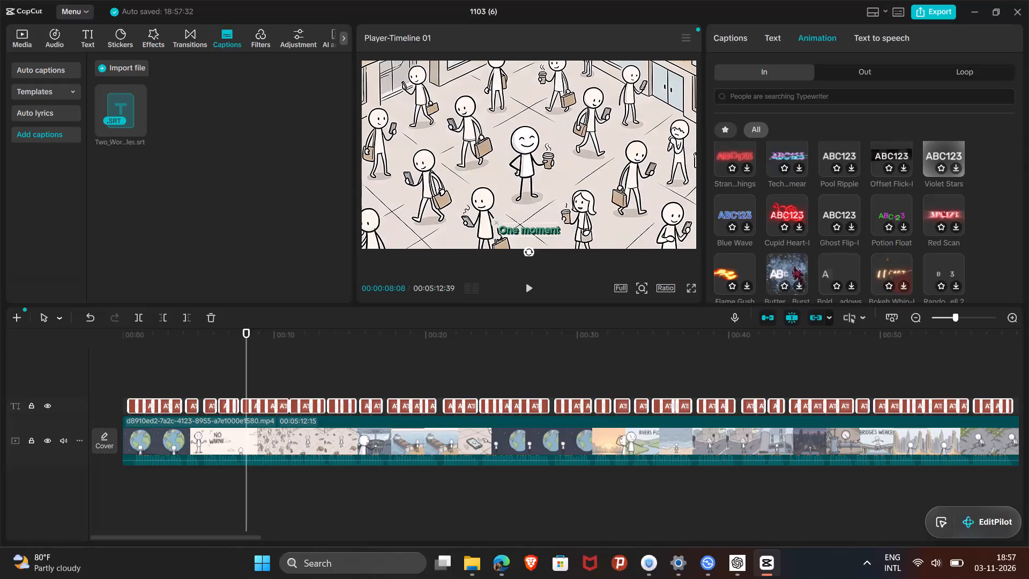
scroll(793, 266, "down", 3)
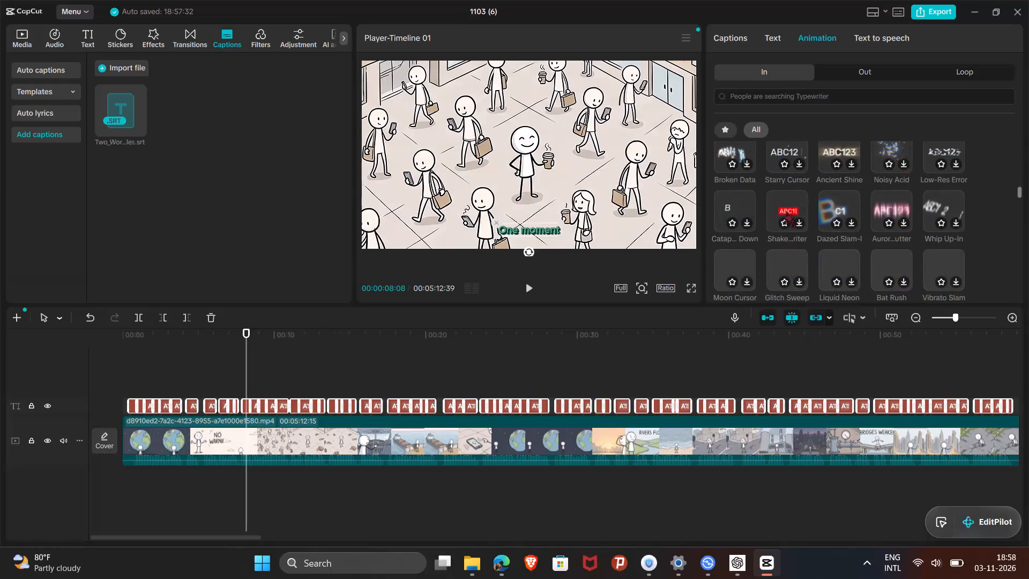
left_click(941, 75)
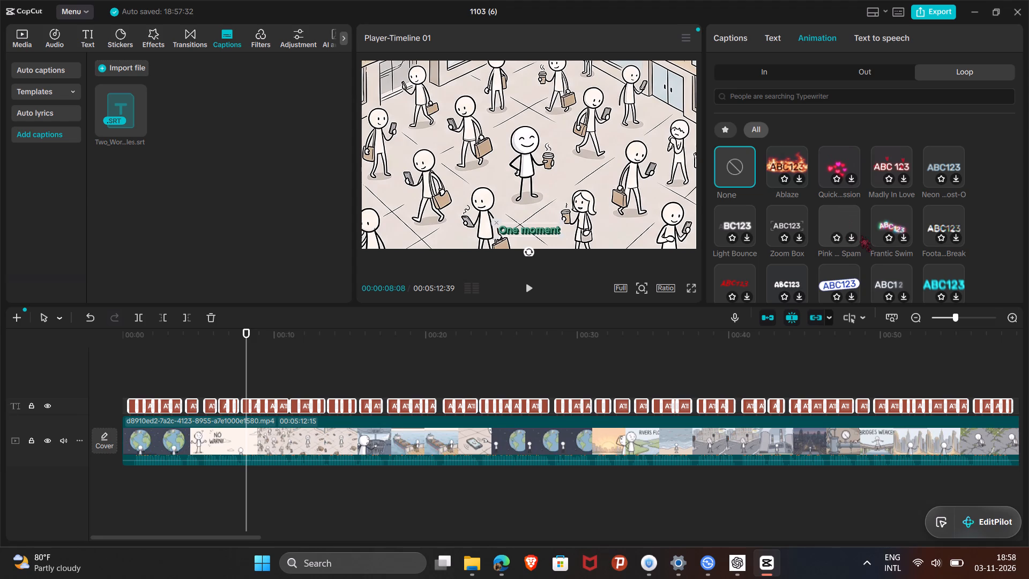
scroll(903, 217, "down", 3)
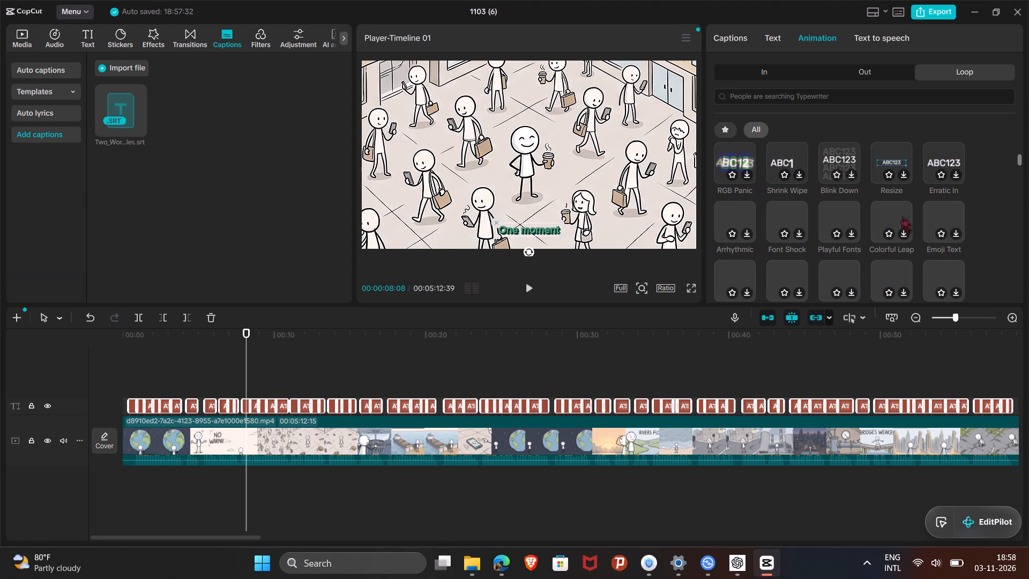
Preview the first Trending caption template, the one with pink and white lettering.
left_click(36, 94)
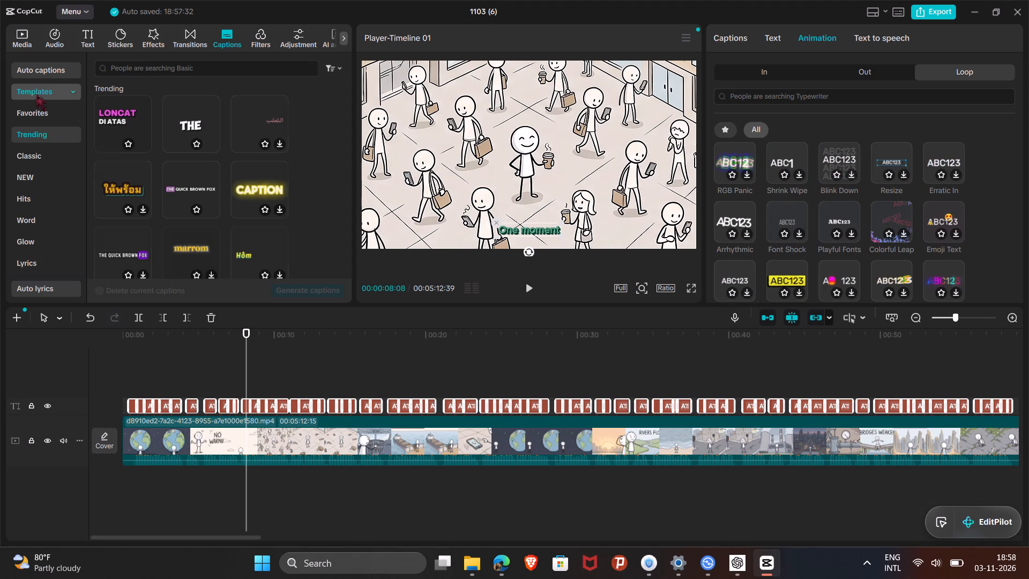
left_click(121, 120)
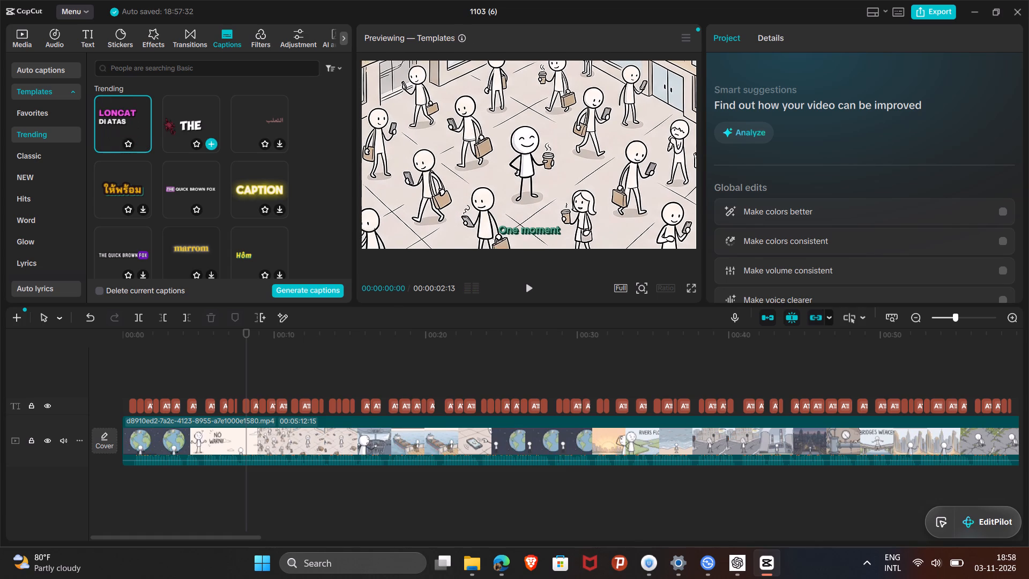
left_click(119, 118)
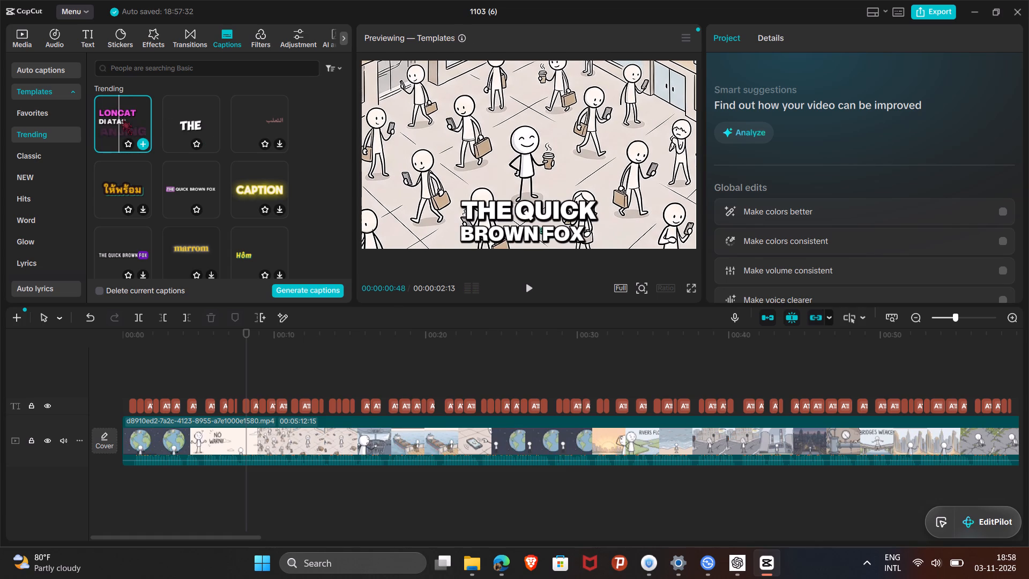
left_click(203, 83)
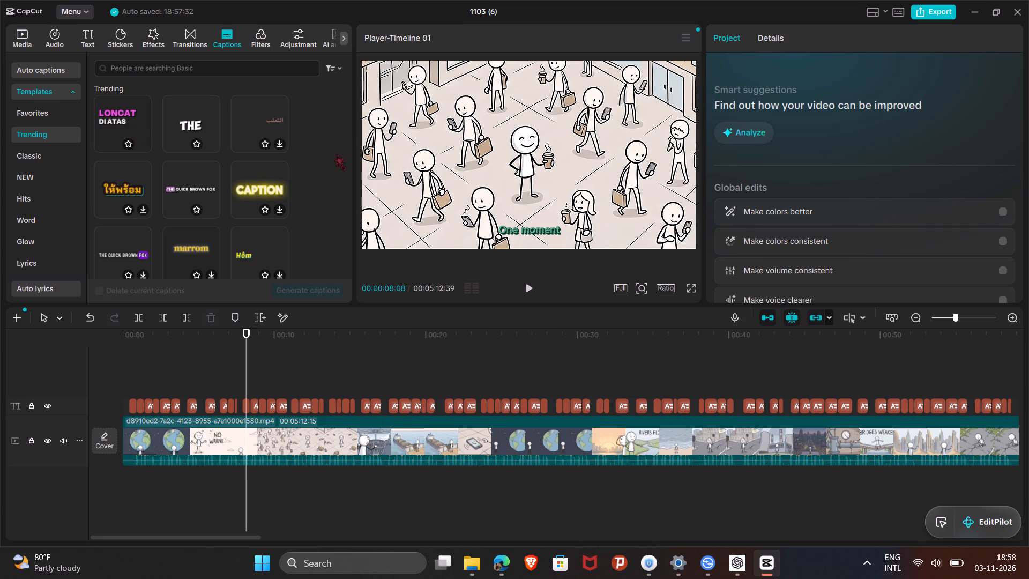
Place the Hits caption template with white and teal "The quick" lettering on a new track above the captions, at the video's start.
left_click(72, 90)
left_click(62, 110)
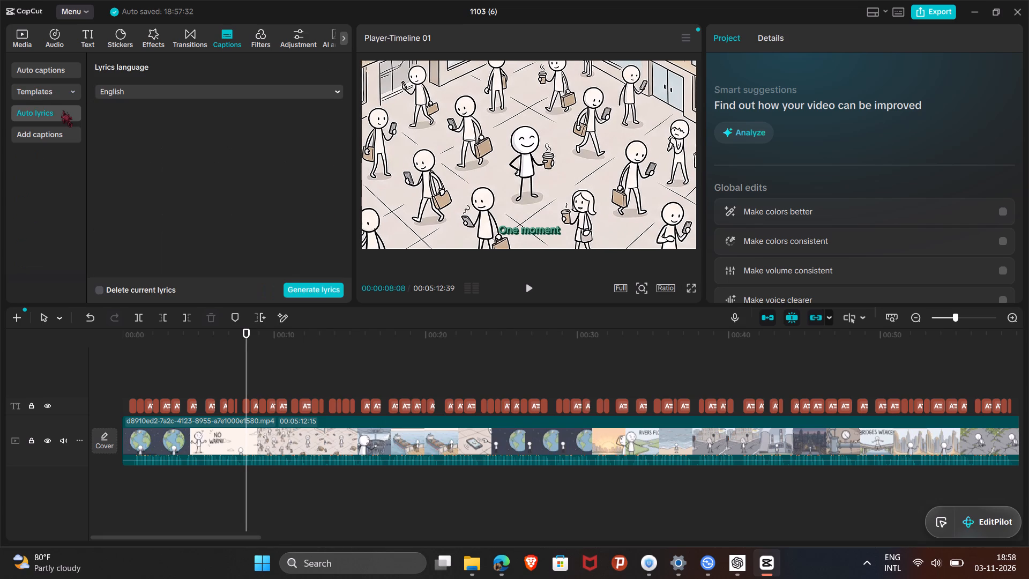
left_click(64, 91)
left_click(43, 185)
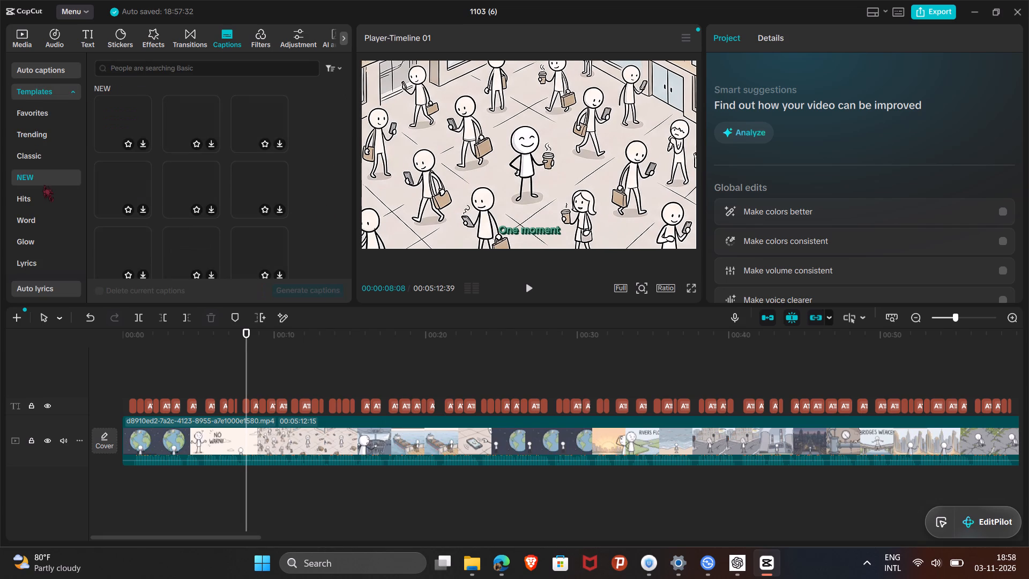
left_click(41, 192)
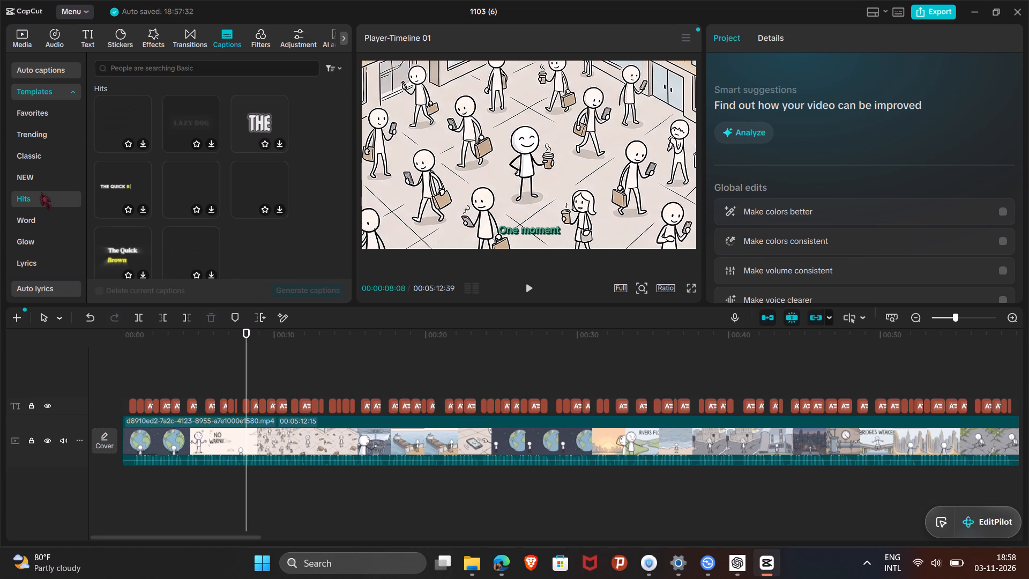
left_click(180, 185)
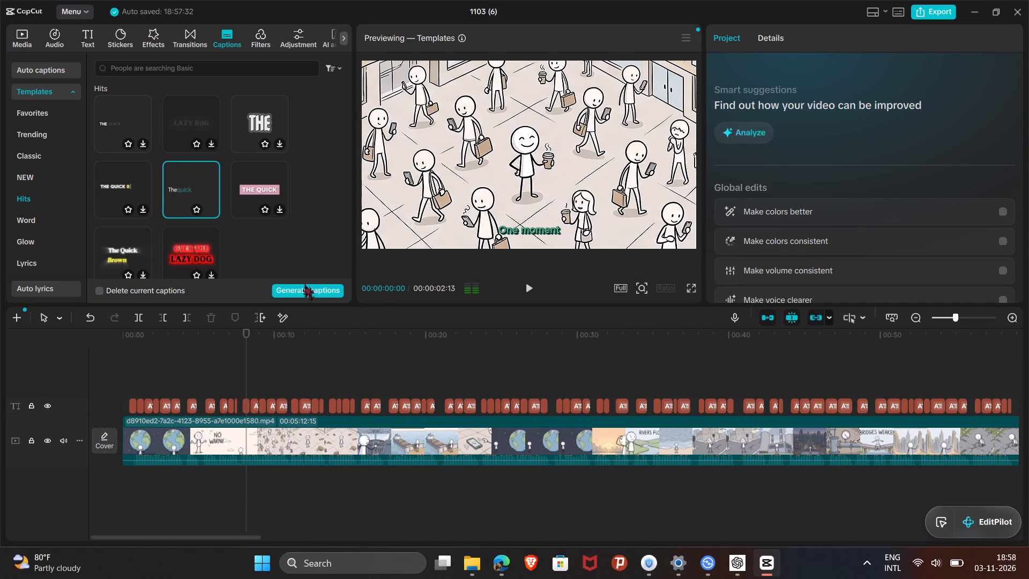
left_click_drag(205, 192, 126, 380)
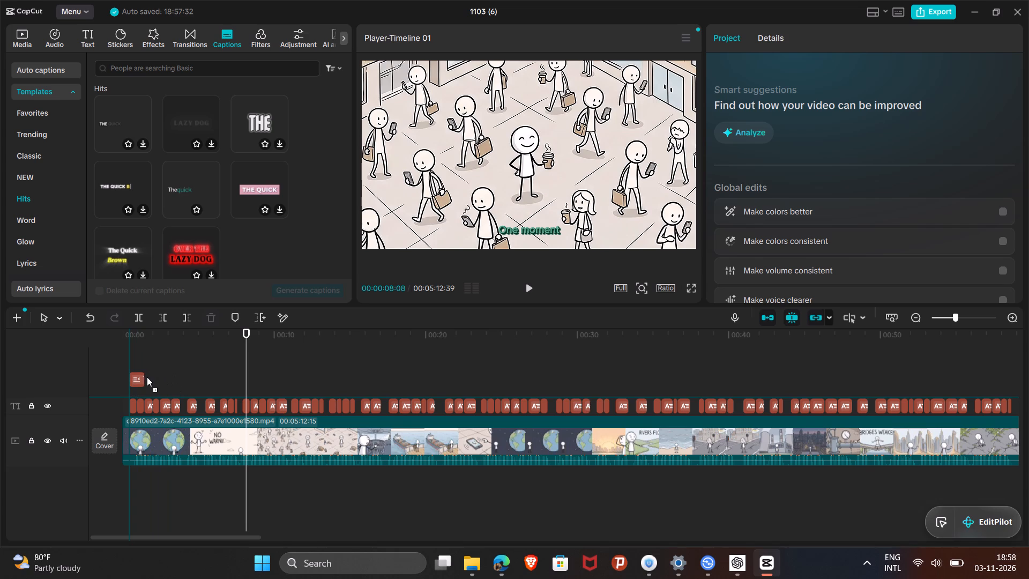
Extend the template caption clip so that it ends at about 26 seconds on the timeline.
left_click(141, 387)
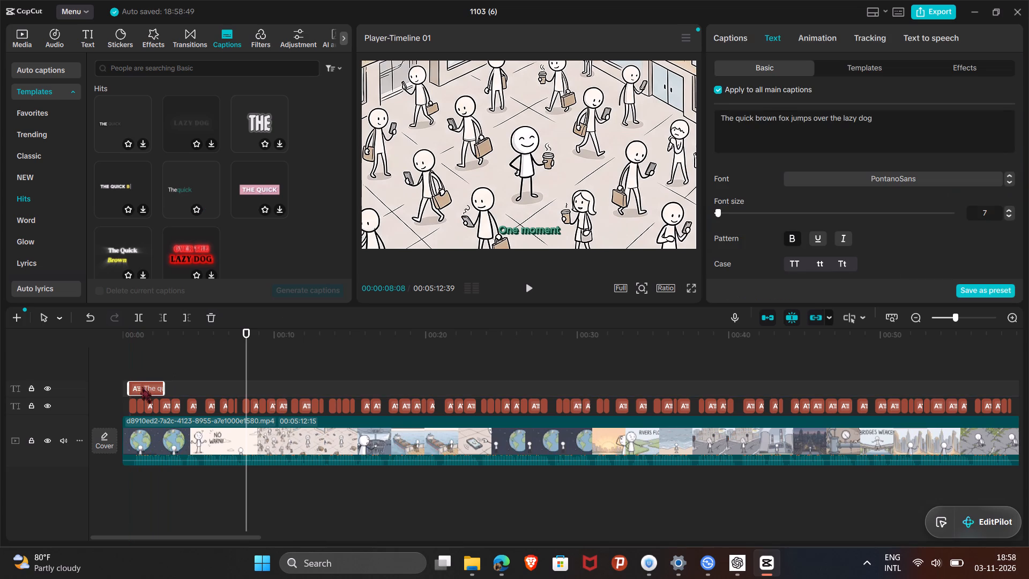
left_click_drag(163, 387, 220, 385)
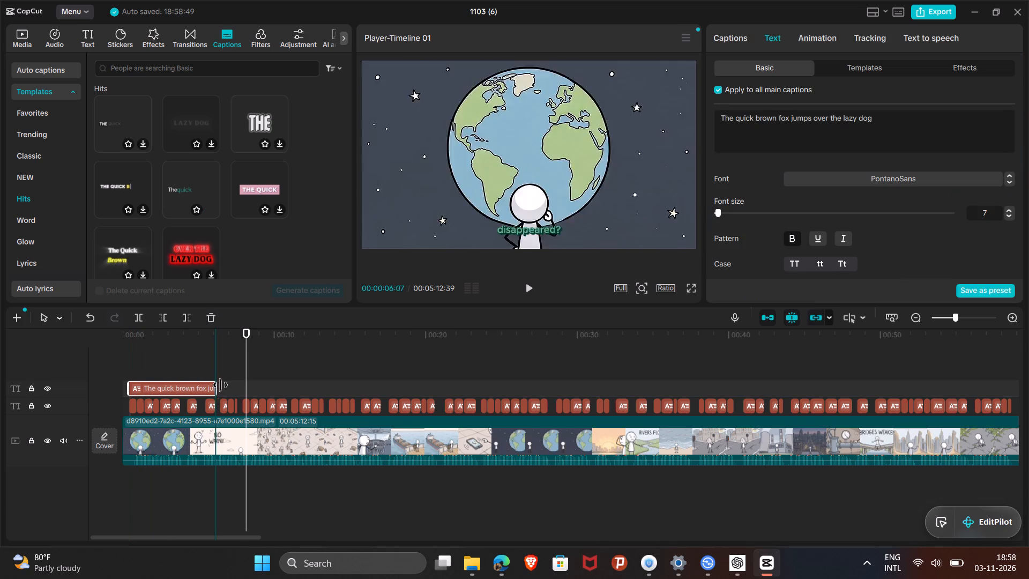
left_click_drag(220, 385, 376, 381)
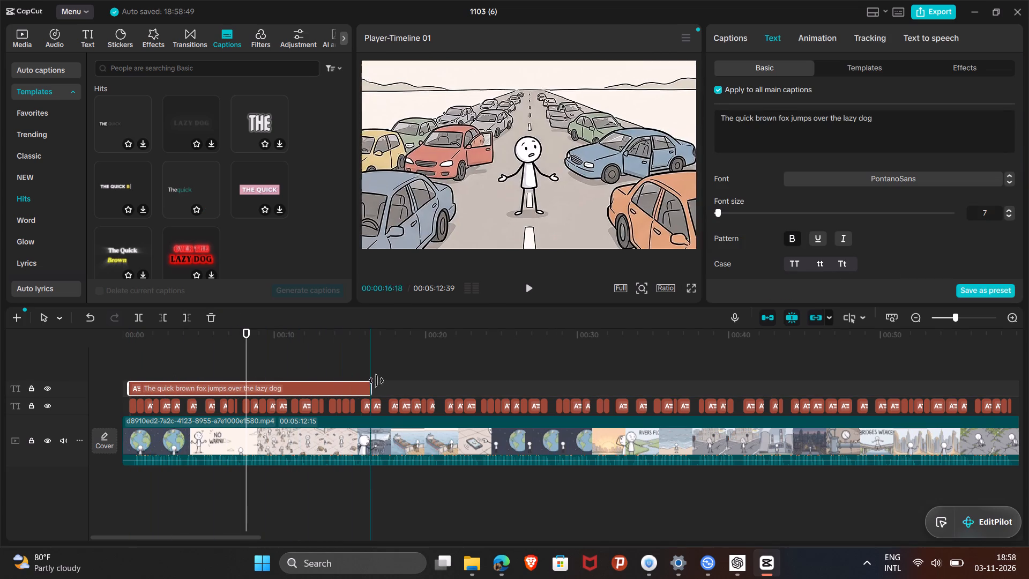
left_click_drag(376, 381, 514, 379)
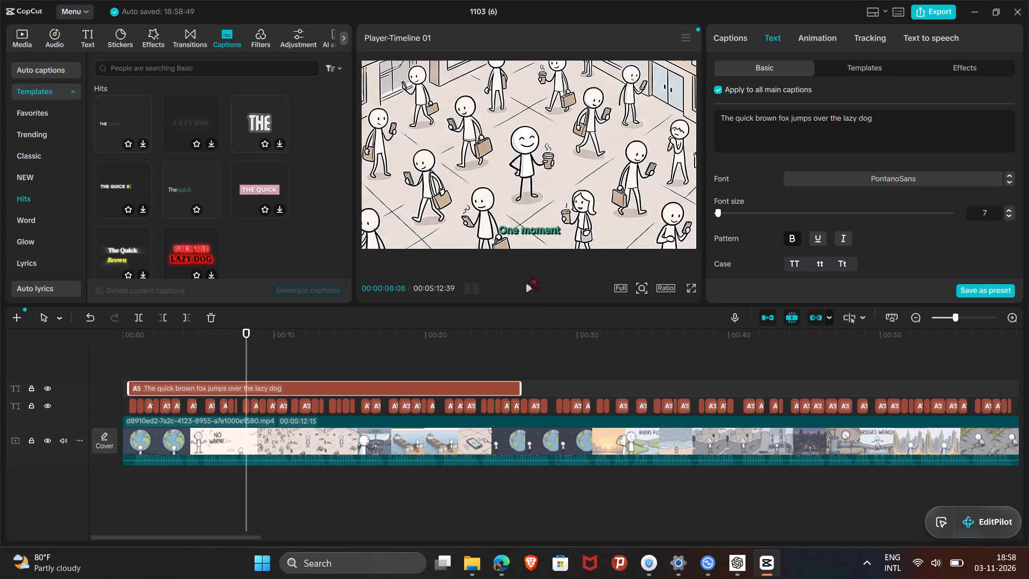
Play a few seconds of the video from about 8 seconds to check the extended template caption.
left_click(528, 283)
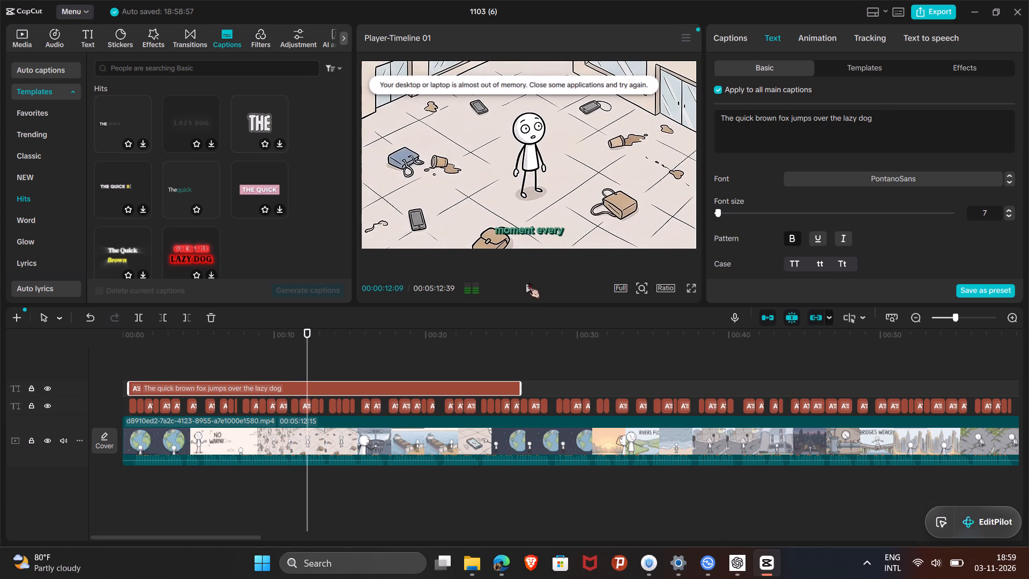
left_click(528, 283)
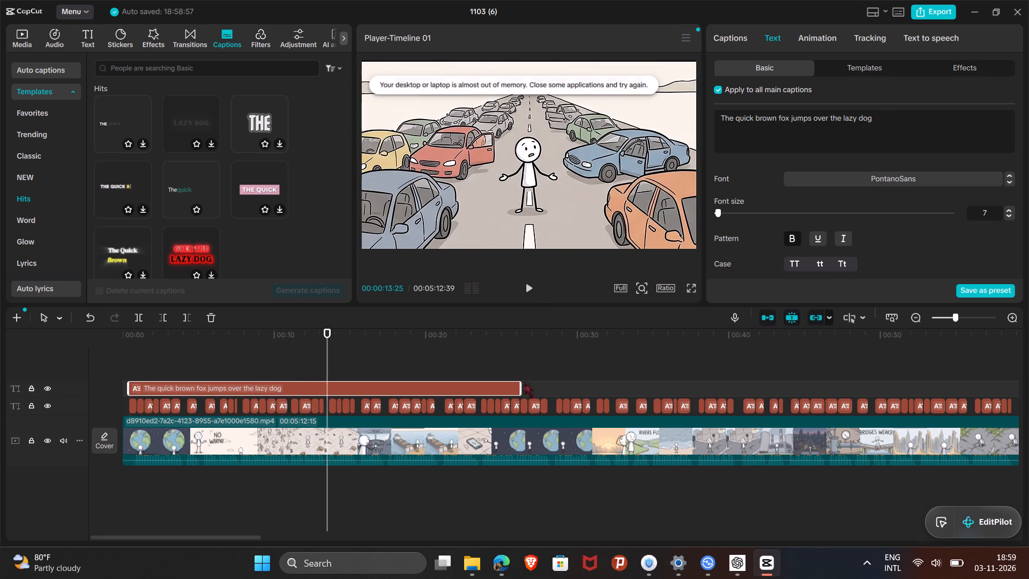
Shorten the template caption clip to about one second at the start of the timeline, above the first captions.
left_click_drag(521, 387, 162, 389)
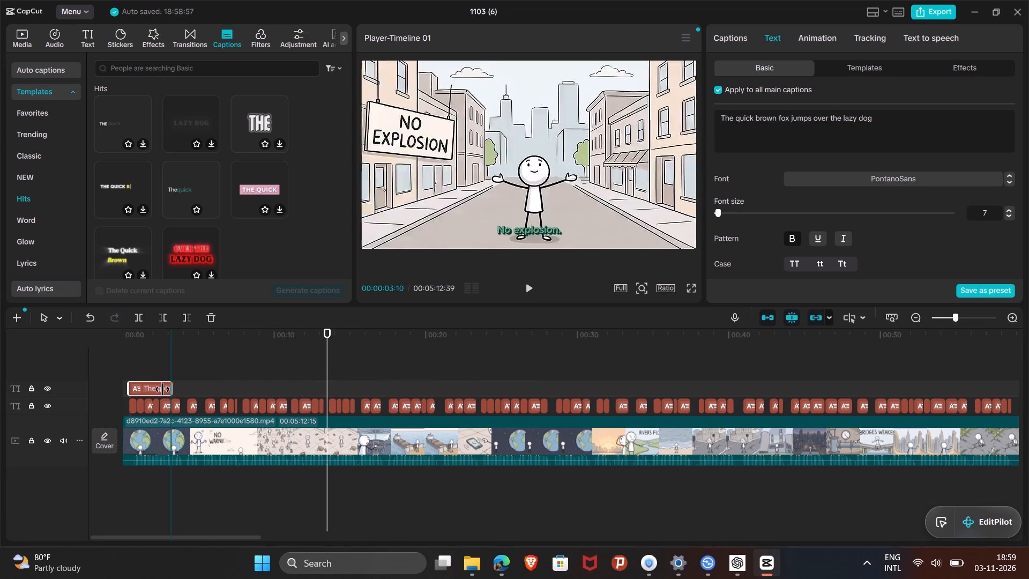
left_click_drag(162, 389, 133, 389)
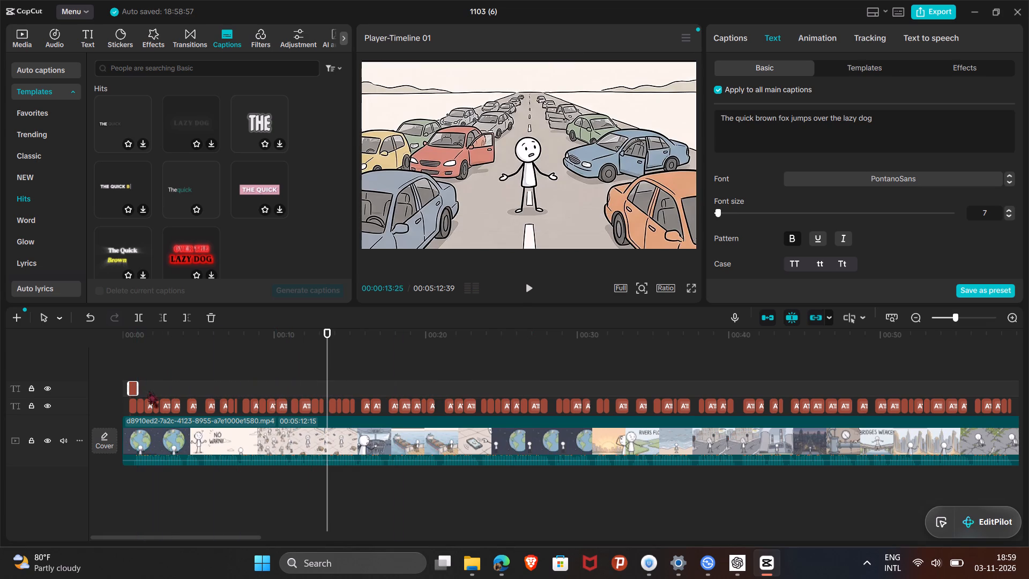
left_click(136, 389)
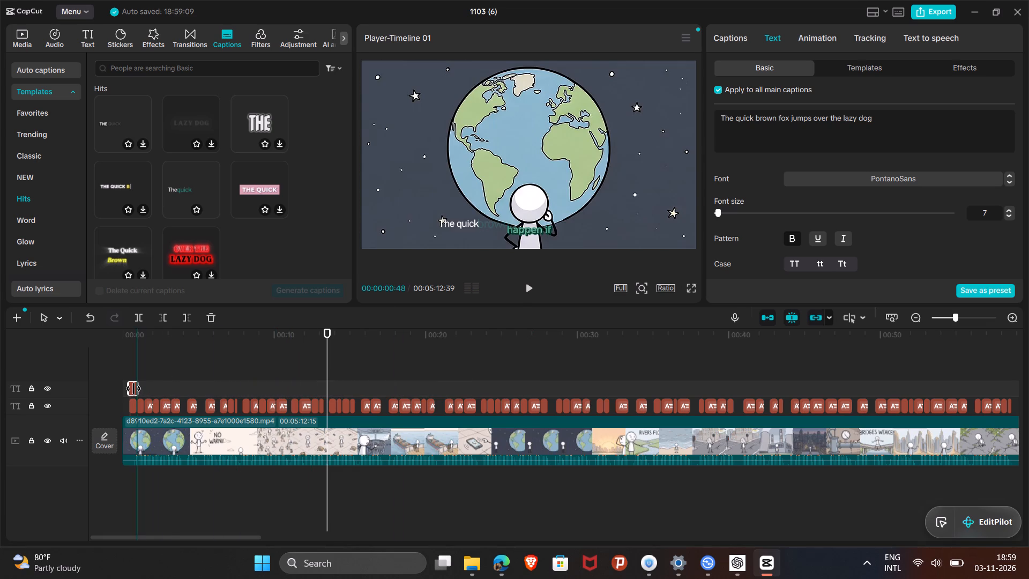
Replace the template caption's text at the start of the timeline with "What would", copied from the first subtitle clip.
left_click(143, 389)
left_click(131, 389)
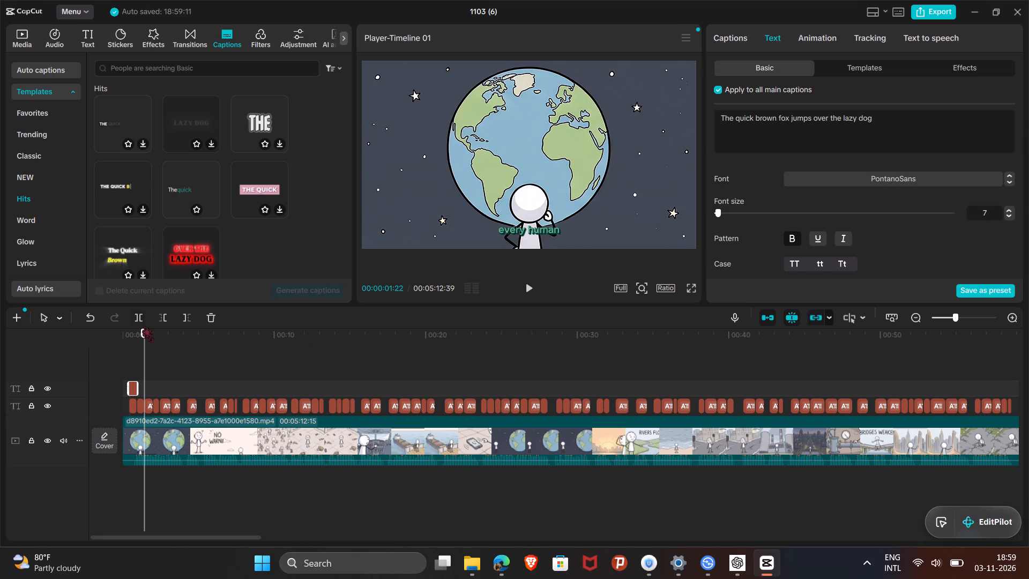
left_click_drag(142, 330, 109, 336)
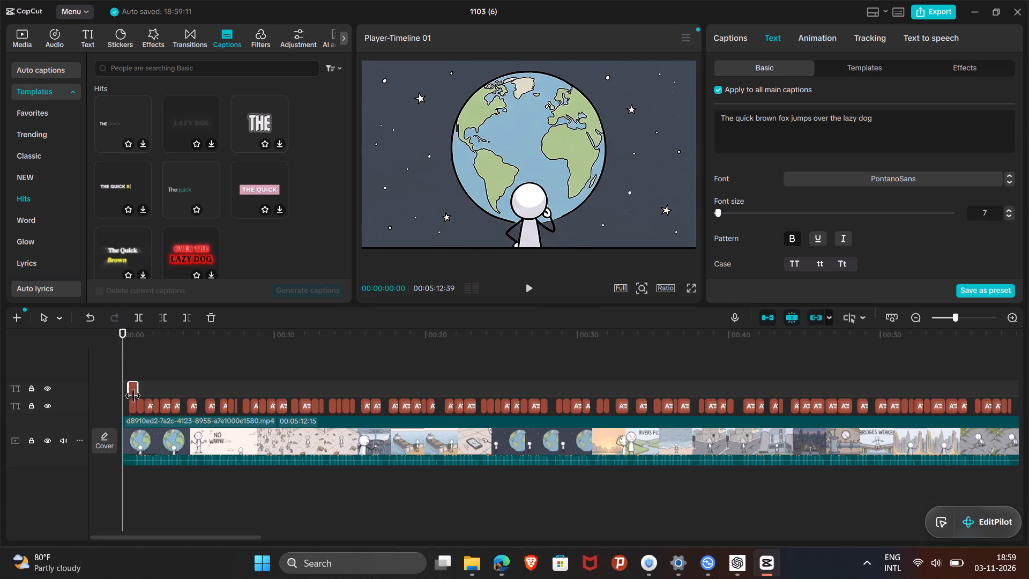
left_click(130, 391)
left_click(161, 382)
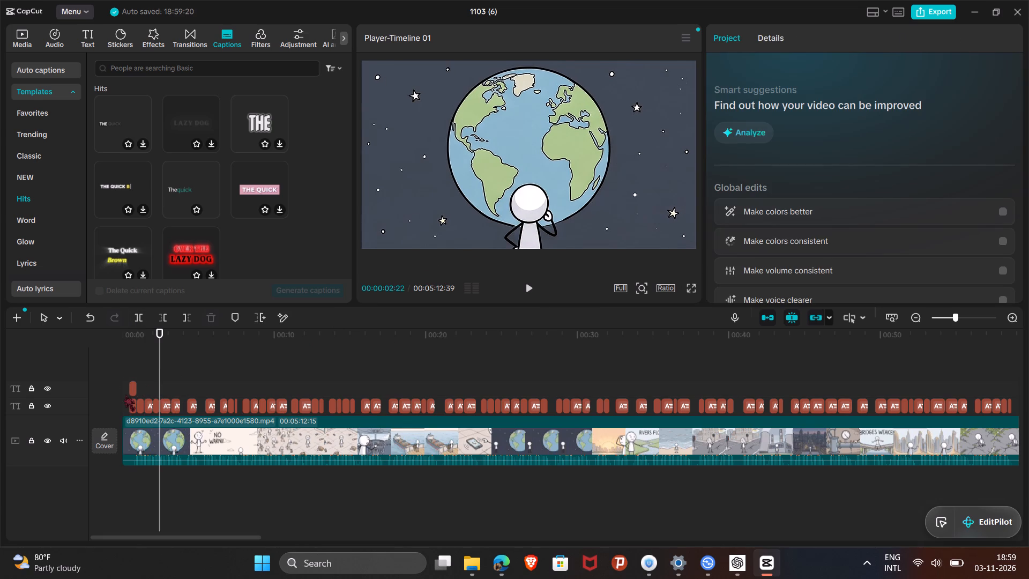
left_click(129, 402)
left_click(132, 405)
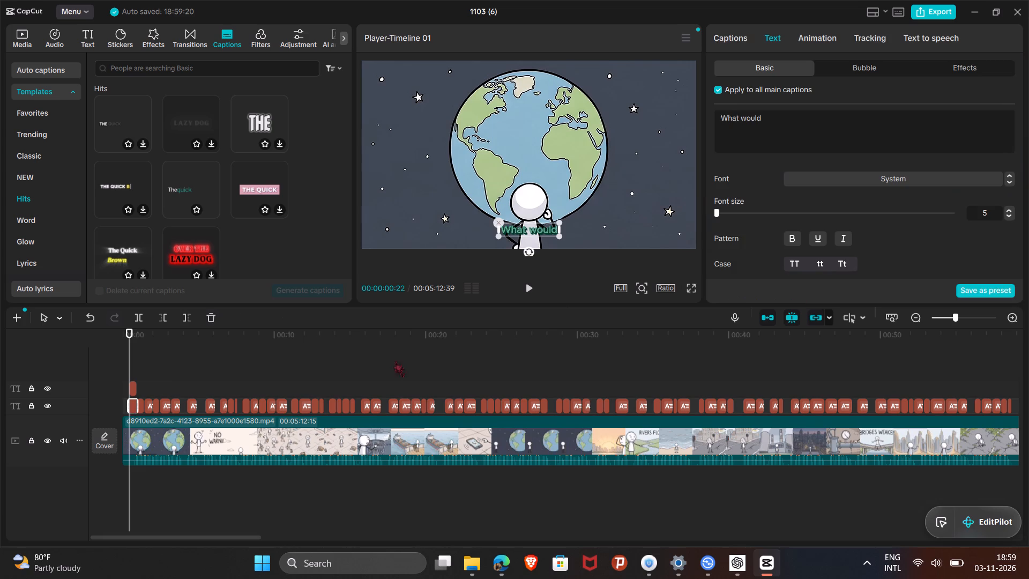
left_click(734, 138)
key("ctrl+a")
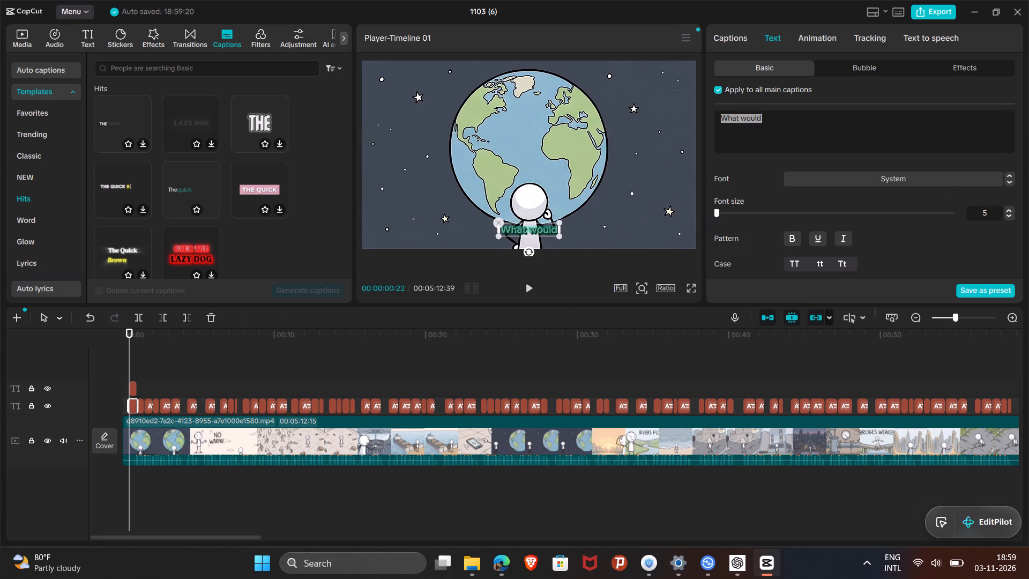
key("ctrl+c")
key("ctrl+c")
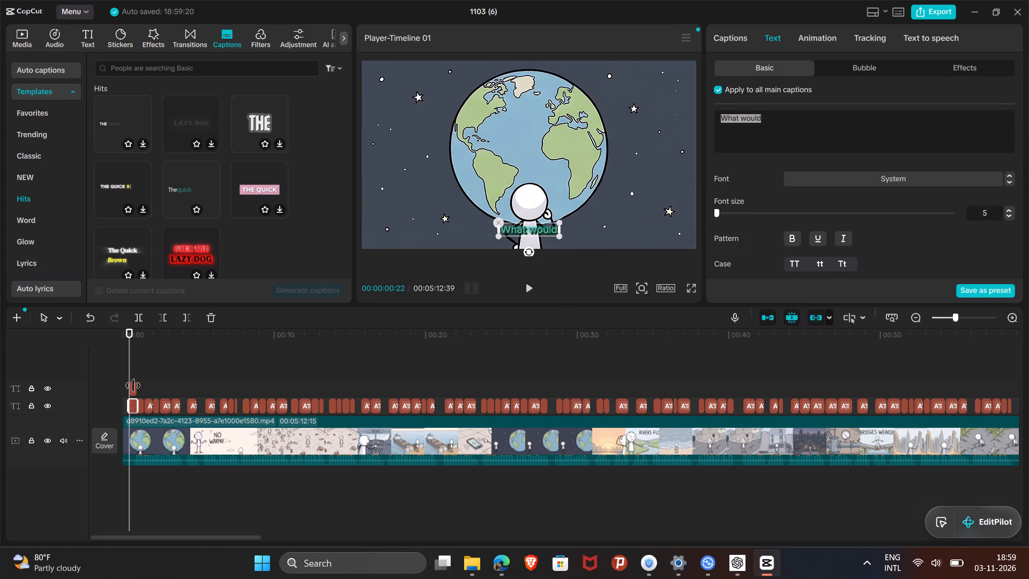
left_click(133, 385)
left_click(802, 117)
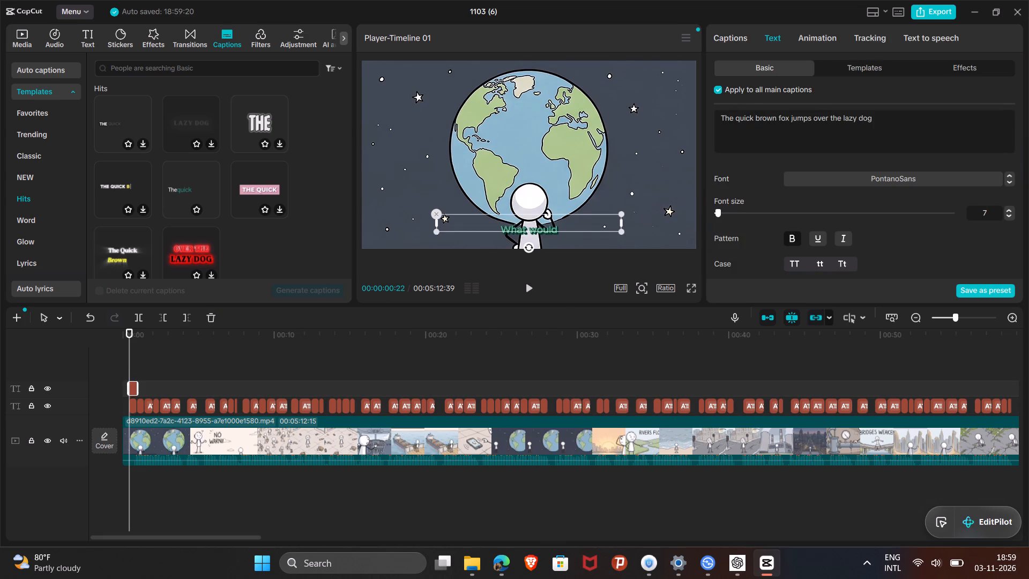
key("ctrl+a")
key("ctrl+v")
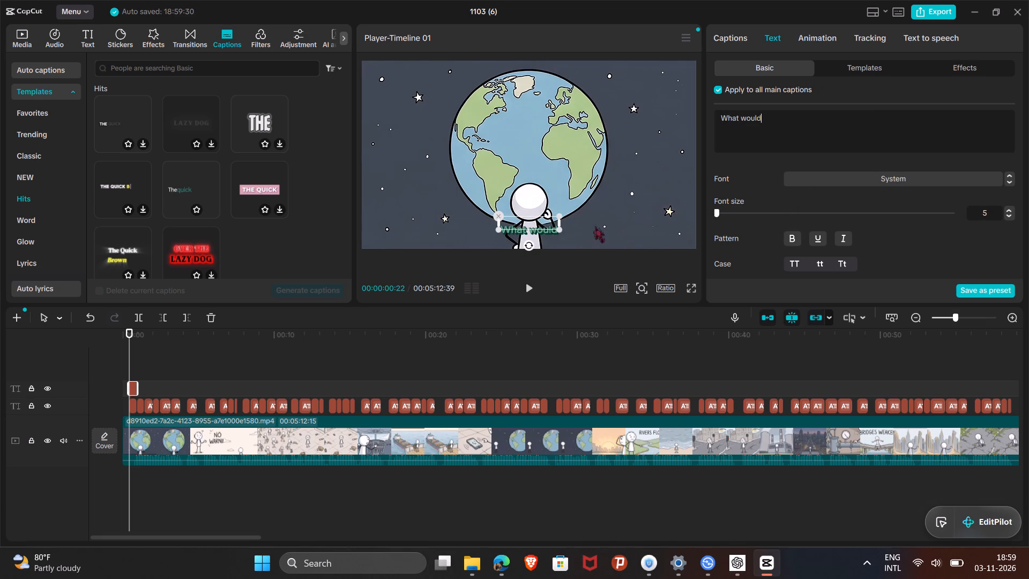
Play the first few seconds of the video to check the template caption with its new text.
left_click(526, 285)
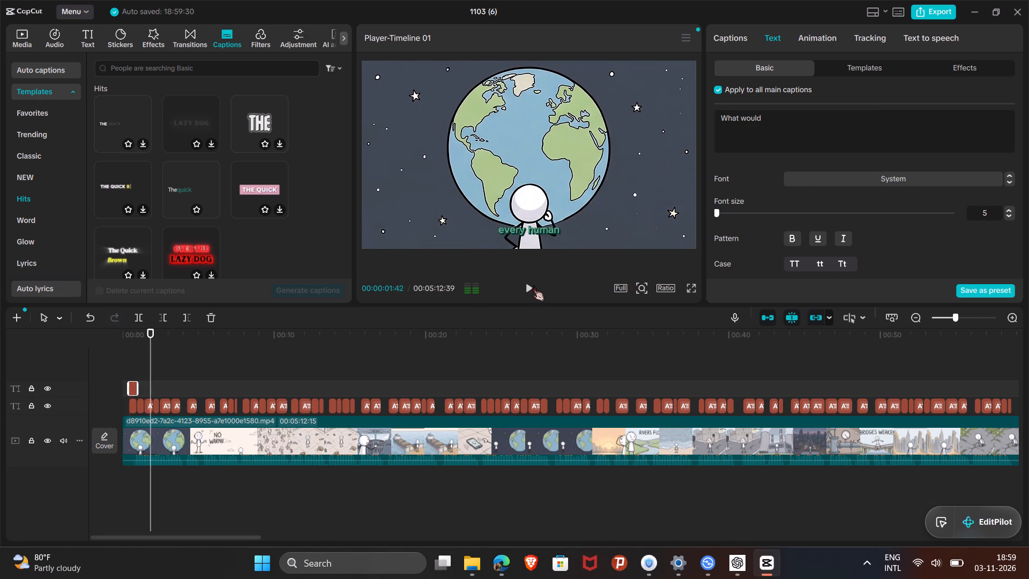
left_click(528, 284)
left_click(528, 288)
left_click(528, 288)
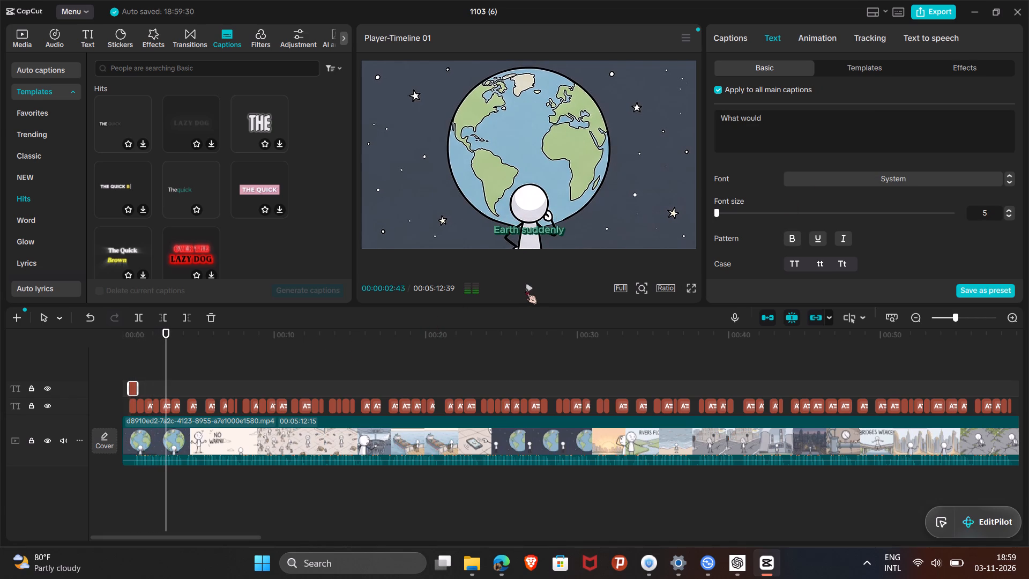
Delete the template caption clip above the first subtitles.
left_click(133, 388)
key("Delete")
left_click_drag(168, 331, 102, 351)
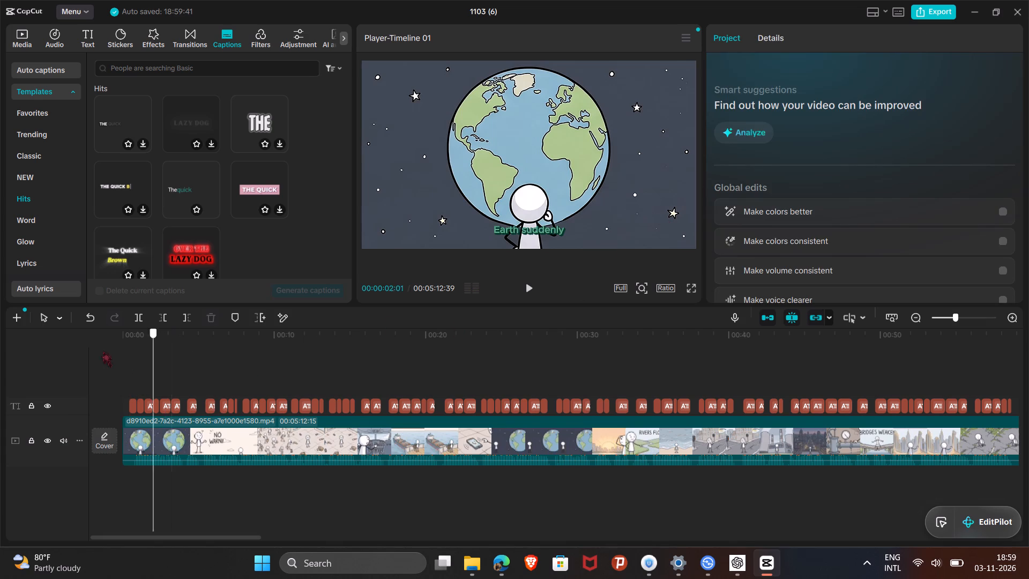
left_click_drag(102, 351, 94, 352)
left_click(521, 288)
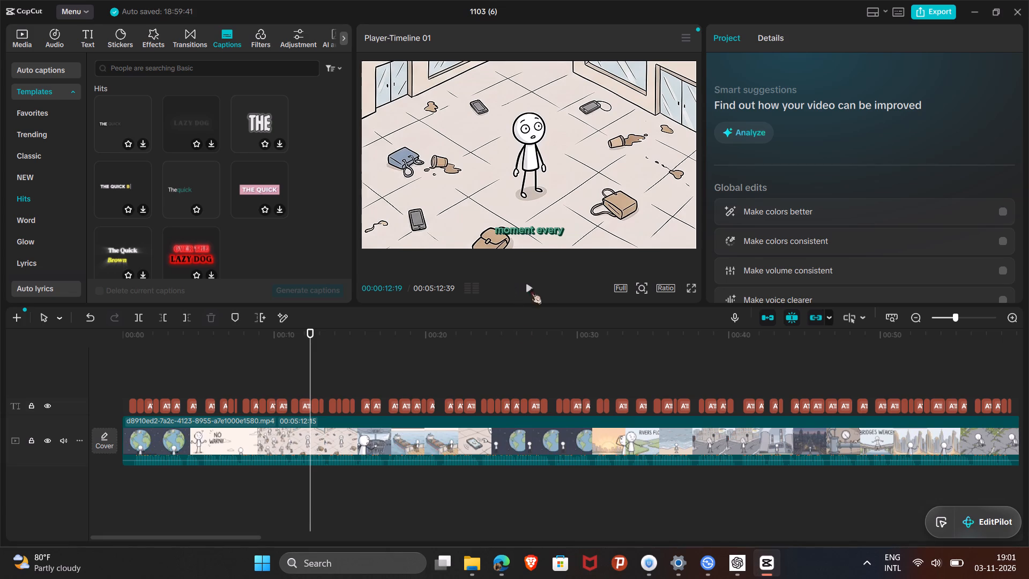
left_click(534, 284)
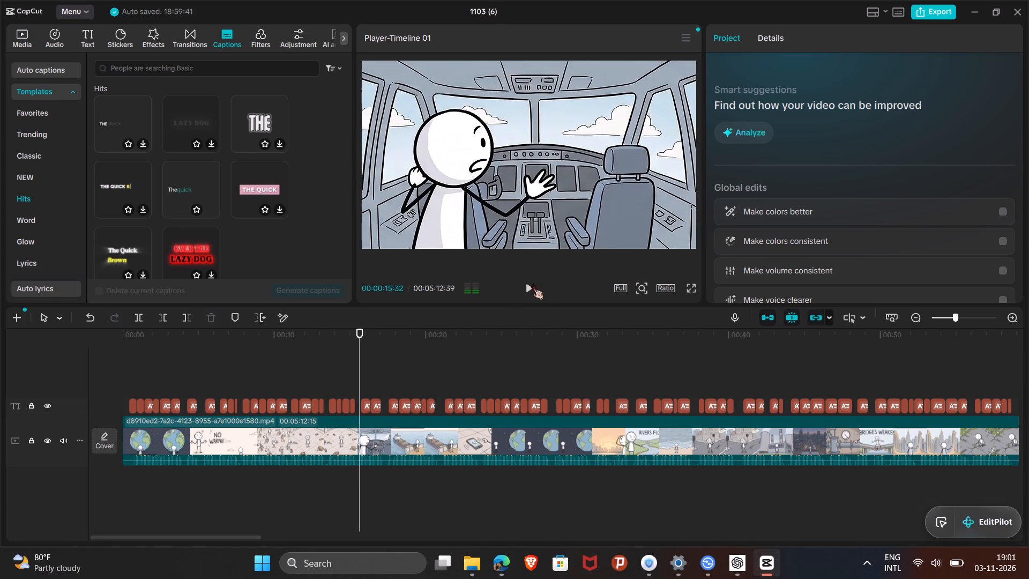
left_click(532, 284)
left_click(482, 350)
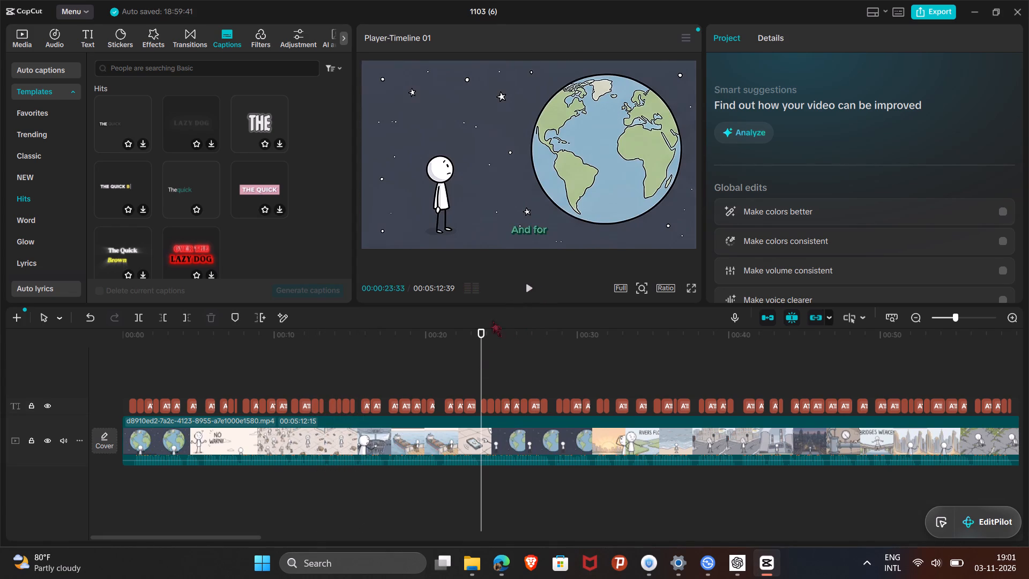
left_click(530, 288)
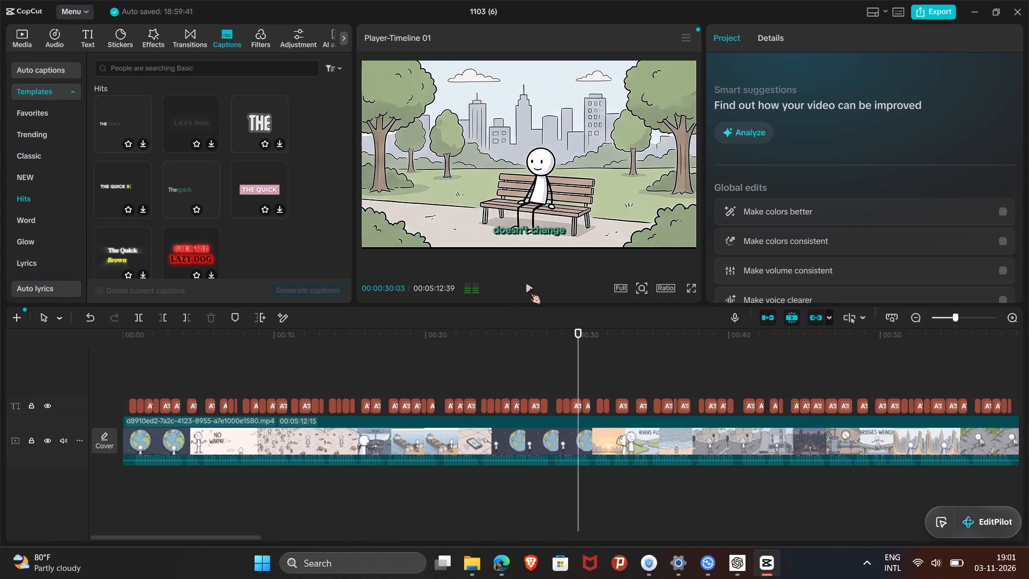
left_click(530, 288)
Look over the captions along the rest of the timeline and move the playhead to about 02:36.
scroll(748, 348, "left", 8)
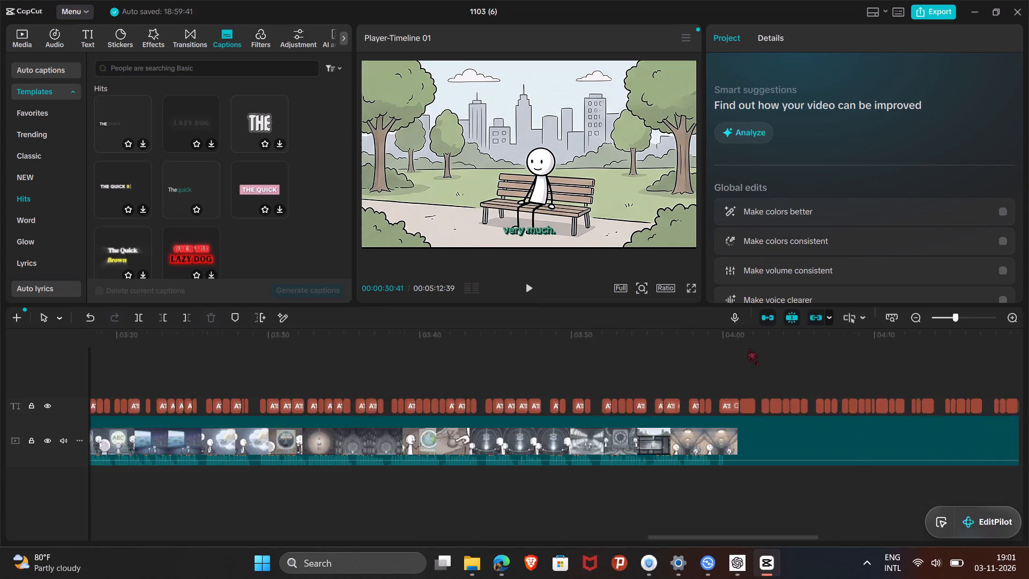
scroll(748, 348, "left", 1)
scroll(748, 348, "right", 2)
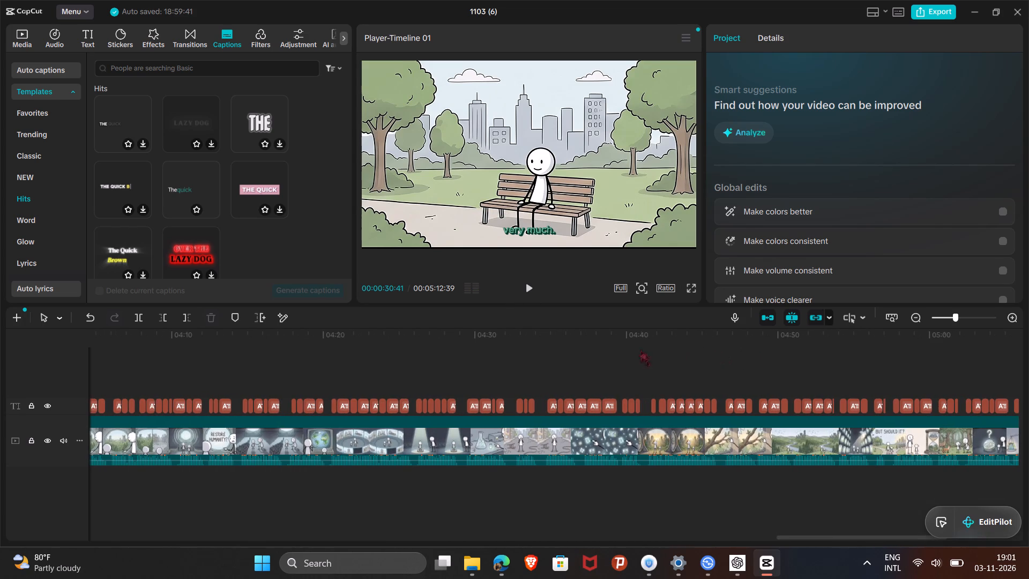
scroll(592, 343, "right", 1)
scroll(450, 336, "right", 7)
scroll(385, 364, "right", 2)
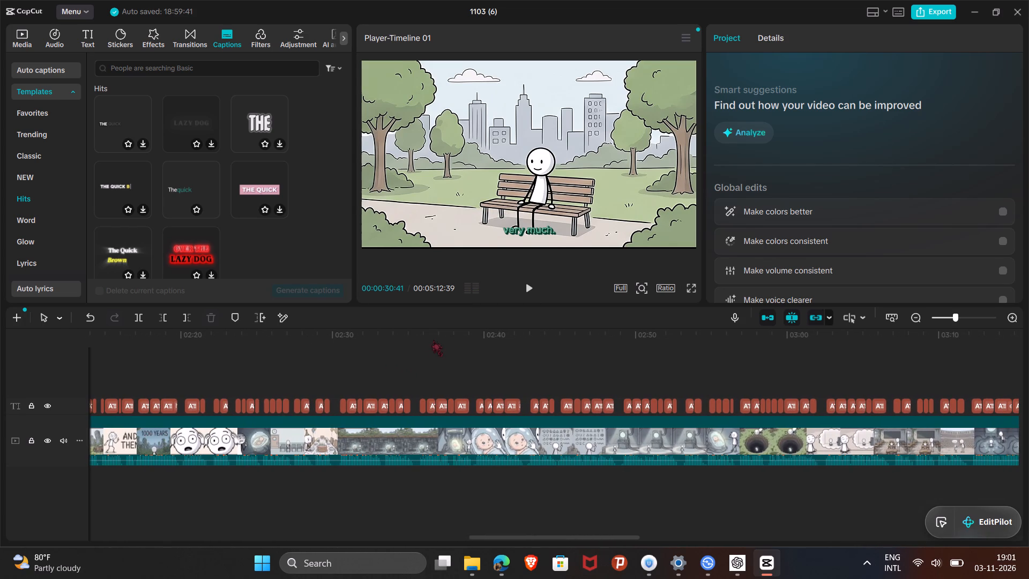
left_click(433, 333)
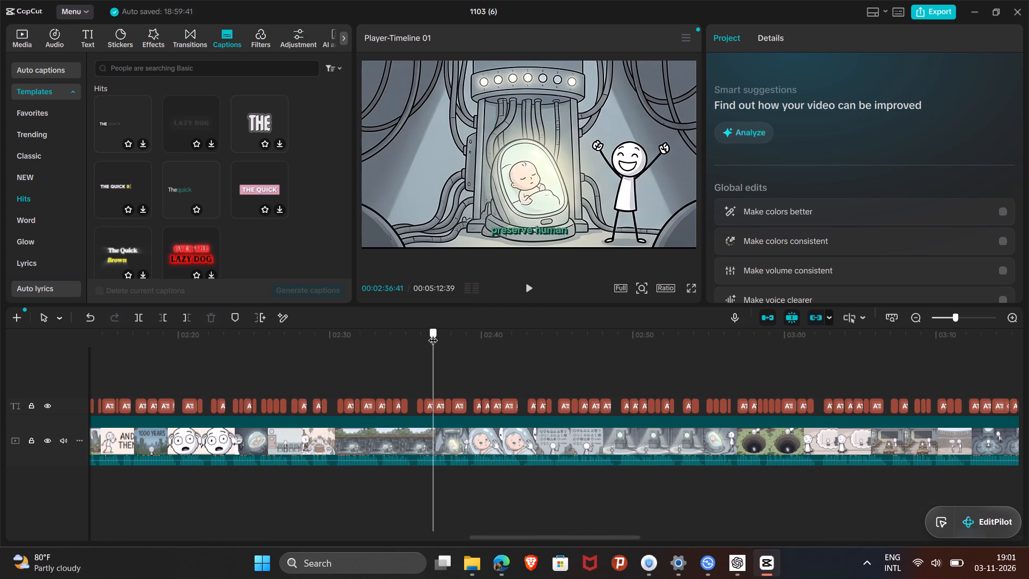
Move the playhead to the "Decades pass" scene at about 01:32 on the timeline.
scroll(433, 333, "right", 4)
scroll(366, 363, "right", 3)
scroll(392, 358, "left", 2)
scroll(657, 391, "left", 1)
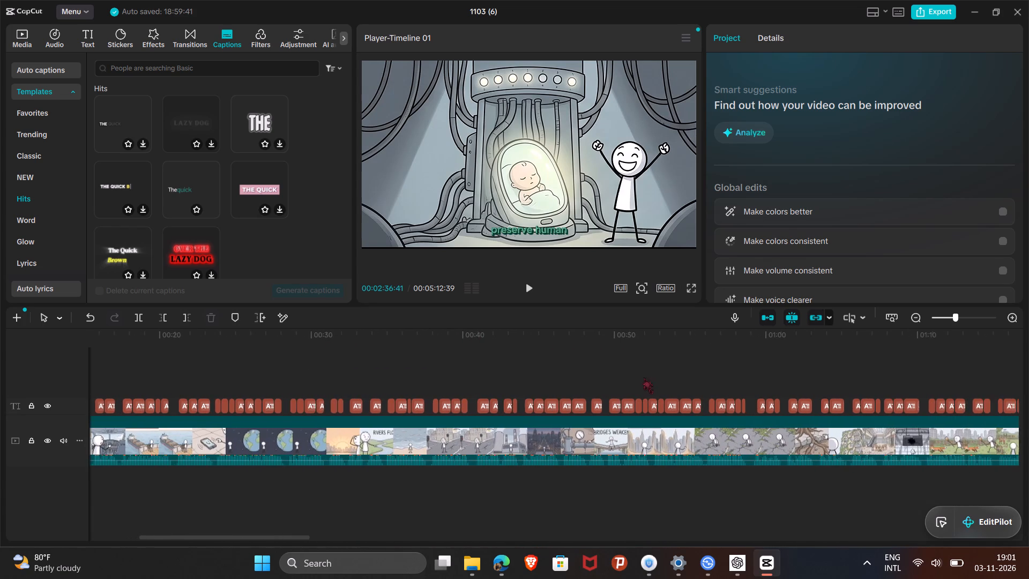
scroll(643, 377, "left", 2)
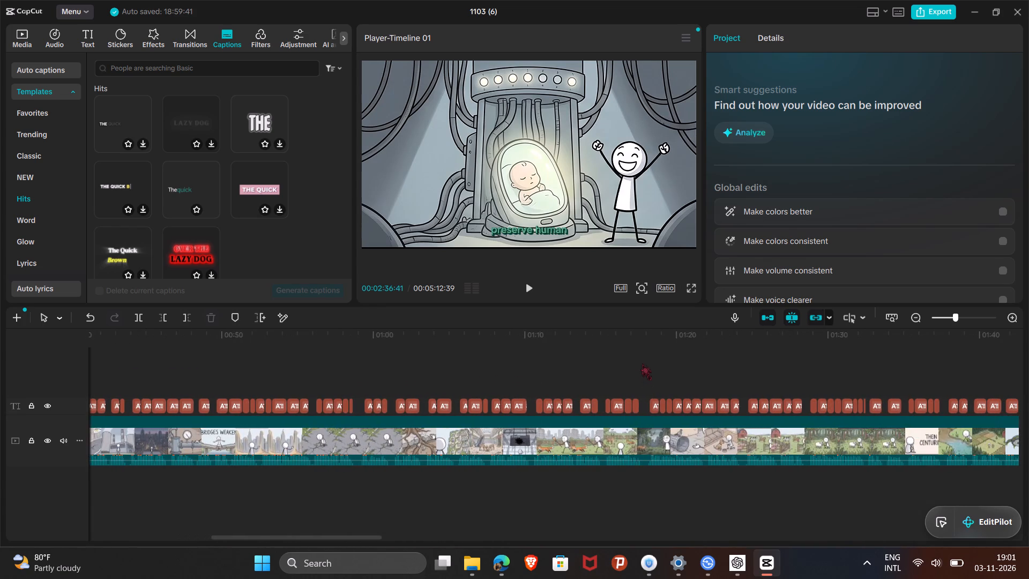
scroll(645, 363, "left", 1)
left_click(633, 337)
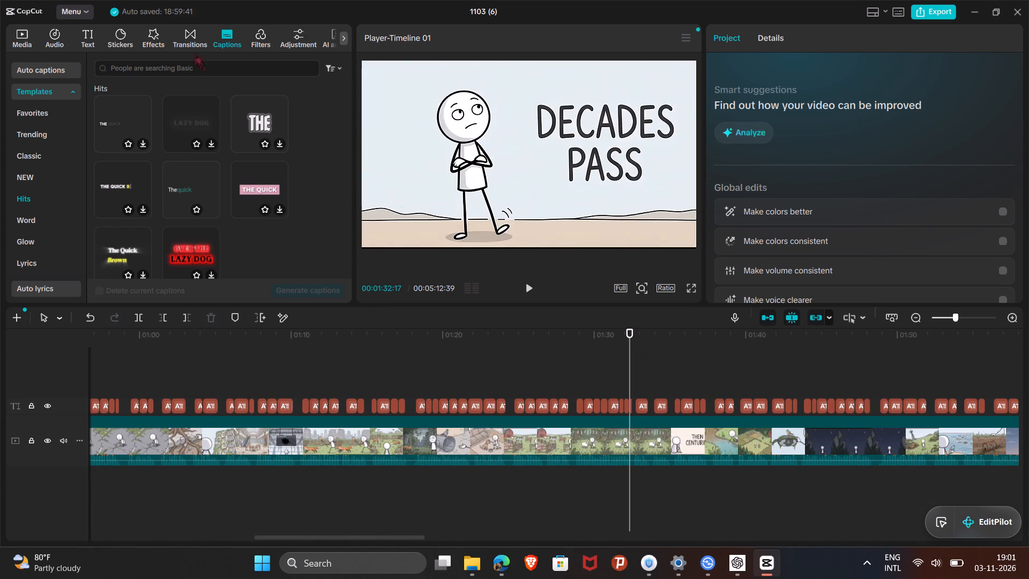
Preview the first trending sticker, the white like, subscribe and bell bar, over the video.
left_click(115, 49)
left_click(124, 41)
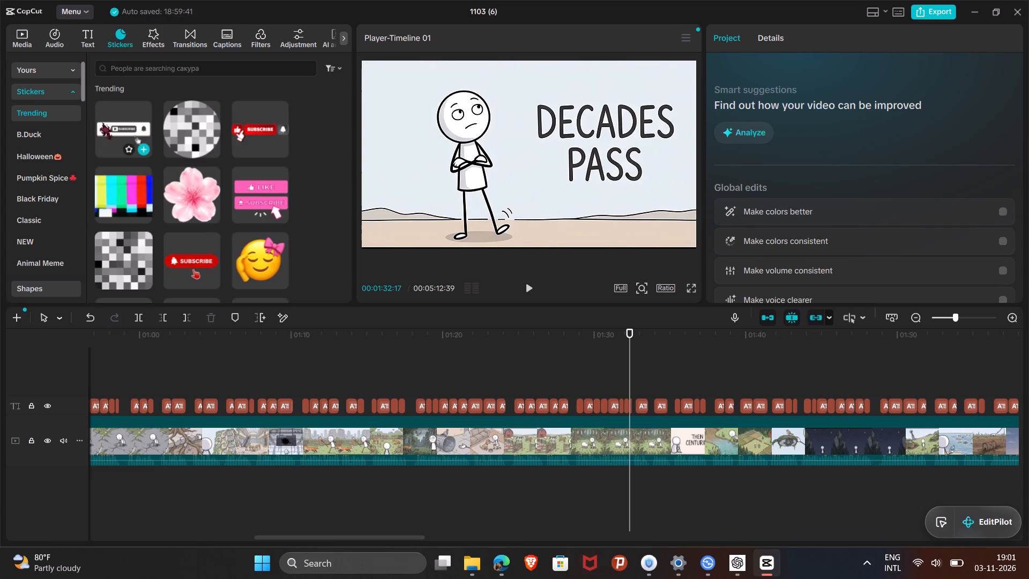
left_click(107, 127)
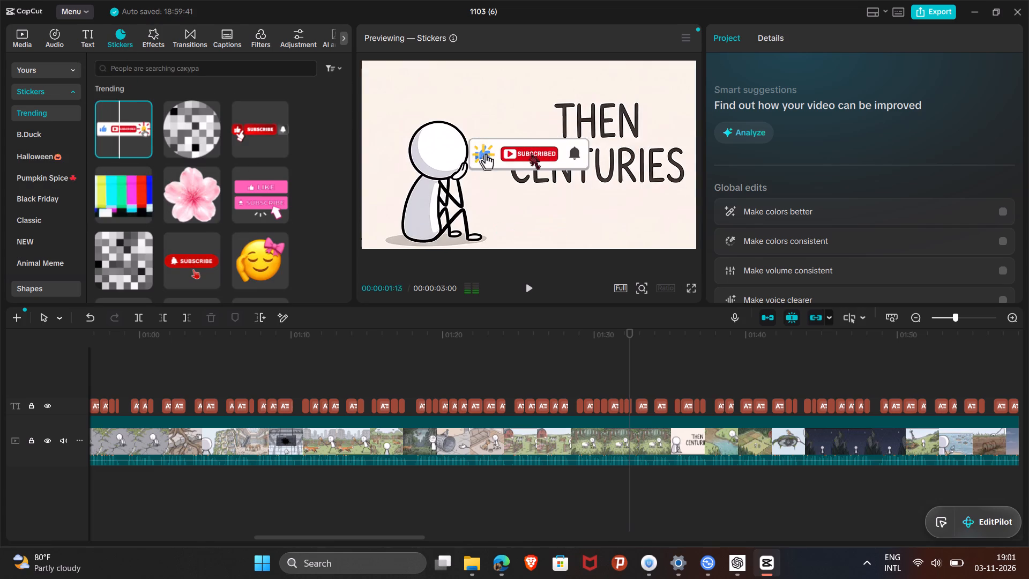
left_click_drag(530, 153, 558, 190)
left_click(537, 183)
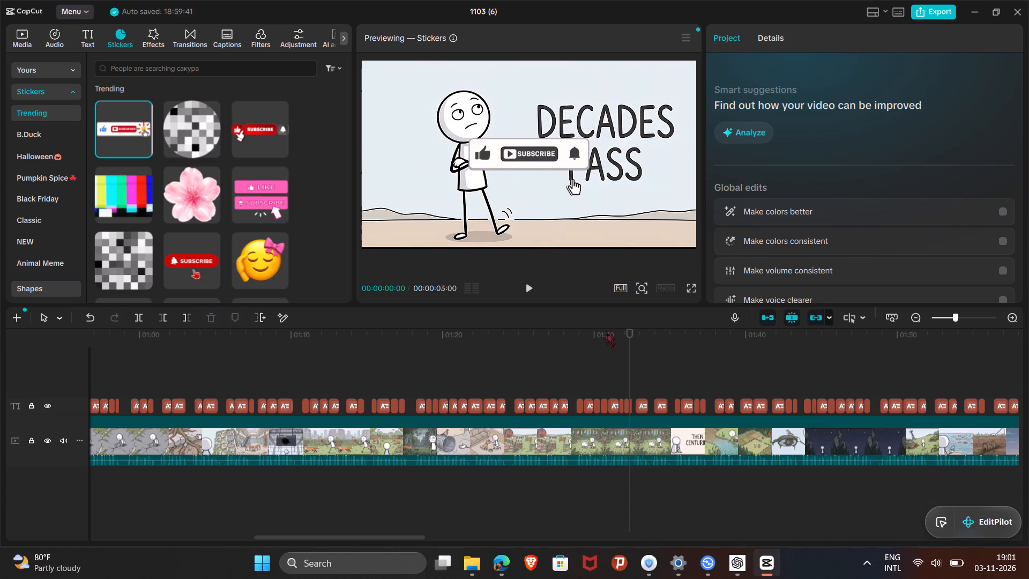
Scrub through the frames between about 01:29 and 01:32, ending with the playhead at the start of the "Decades pass" scene.
scroll(606, 336, "left", 1)
scroll(338, 276, "left", 1)
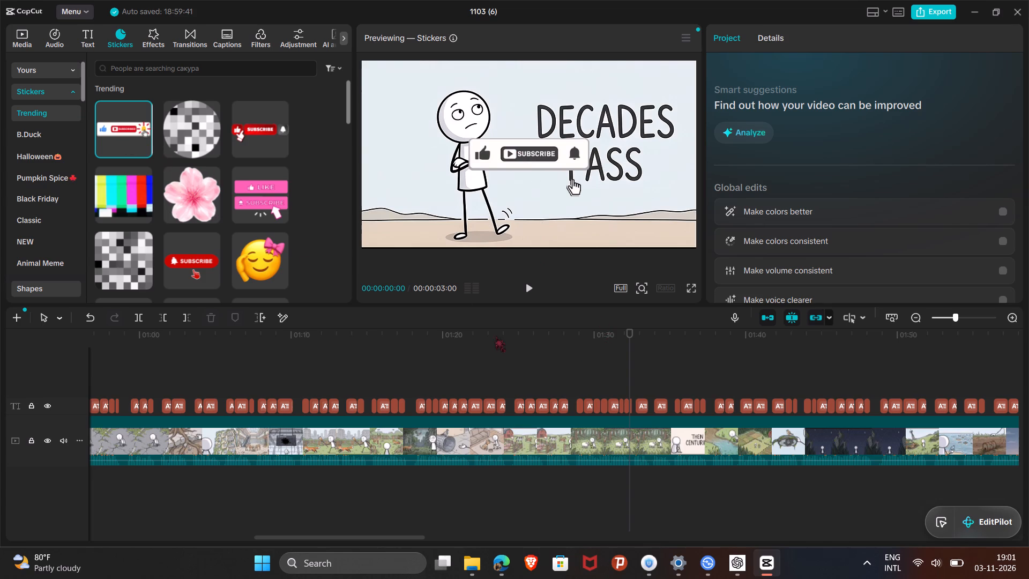
left_click(616, 330)
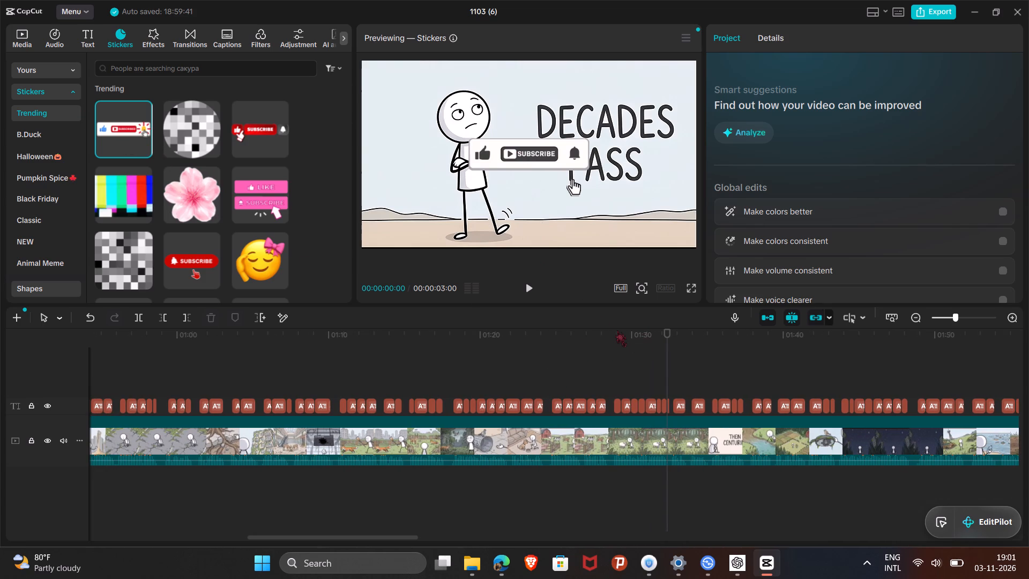
left_click(635, 335)
left_click(635, 335)
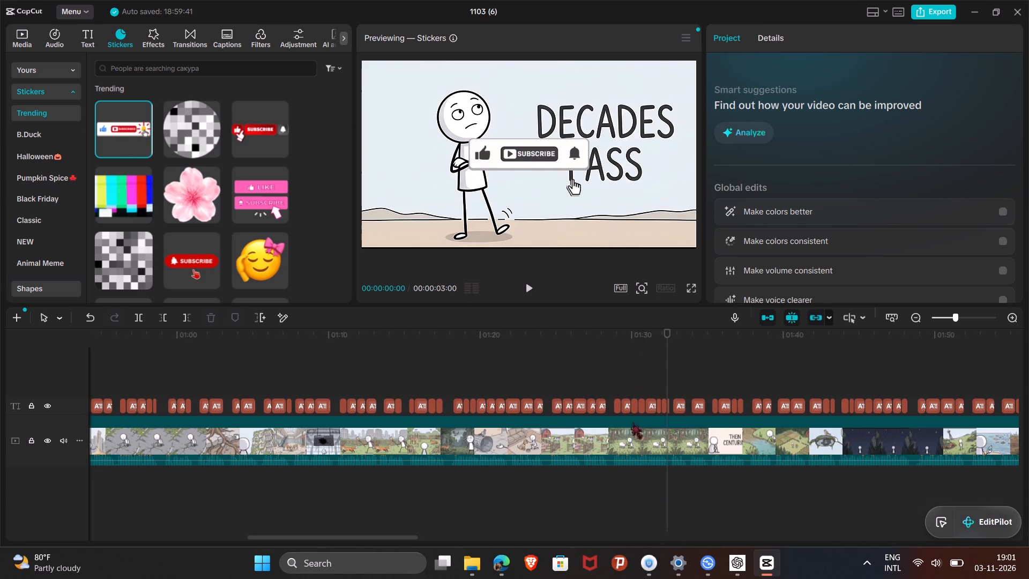
left_click(628, 431)
left_click(667, 332)
left_click_drag(667, 332, 628, 337)
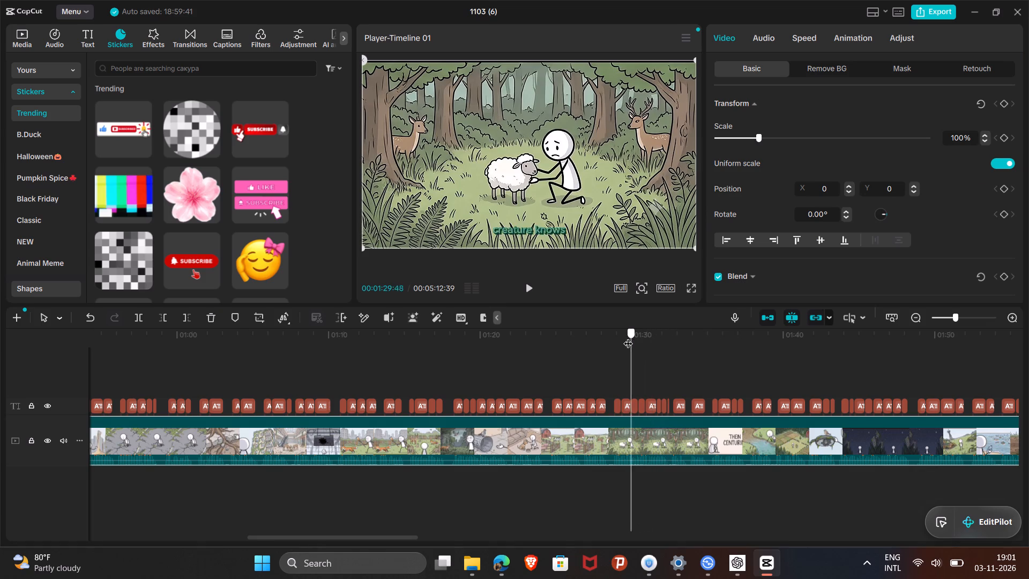
left_click_drag(628, 337, 629, 338)
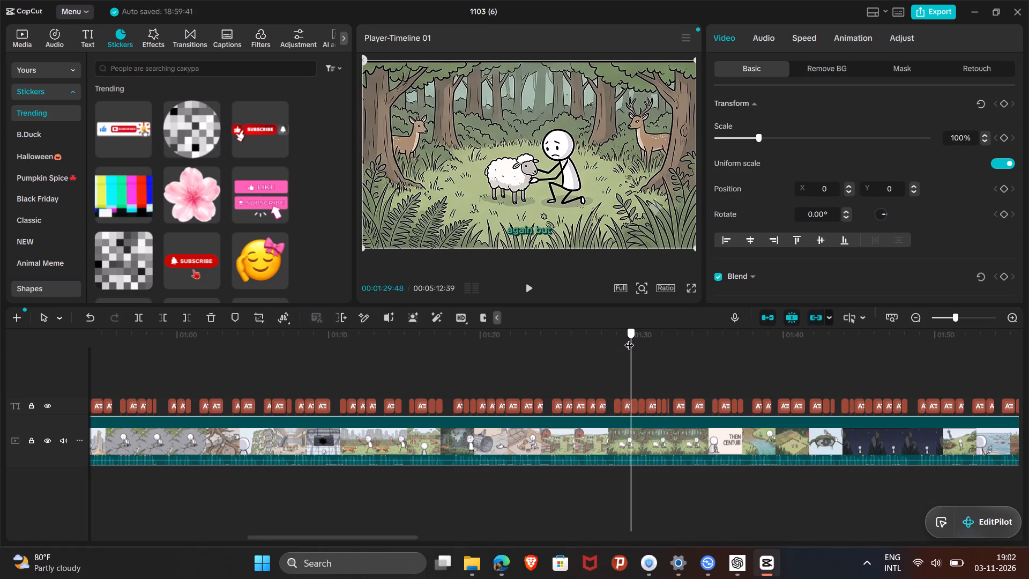
left_click_drag(629, 338, 651, 338)
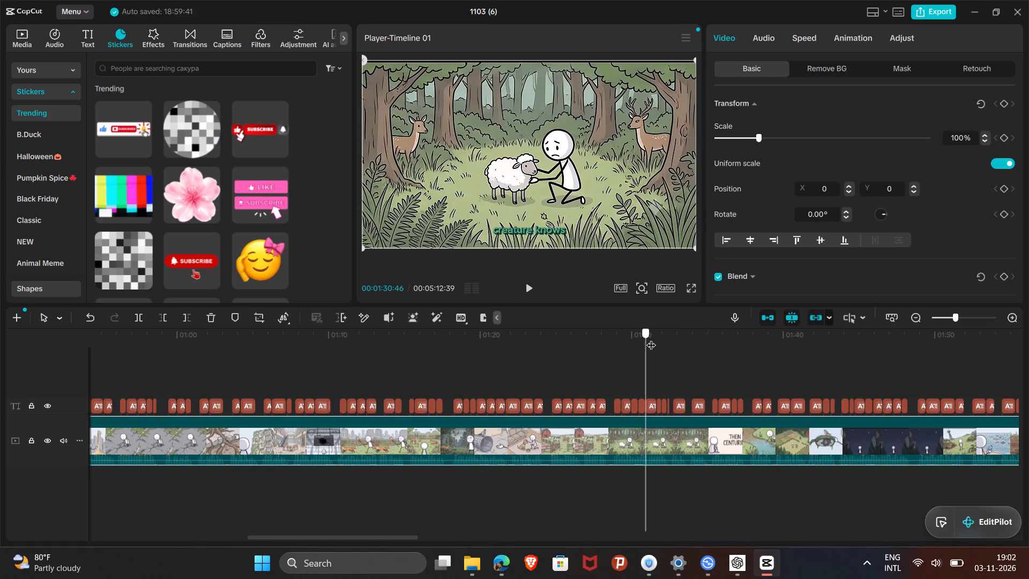
left_click_drag(651, 338, 669, 338)
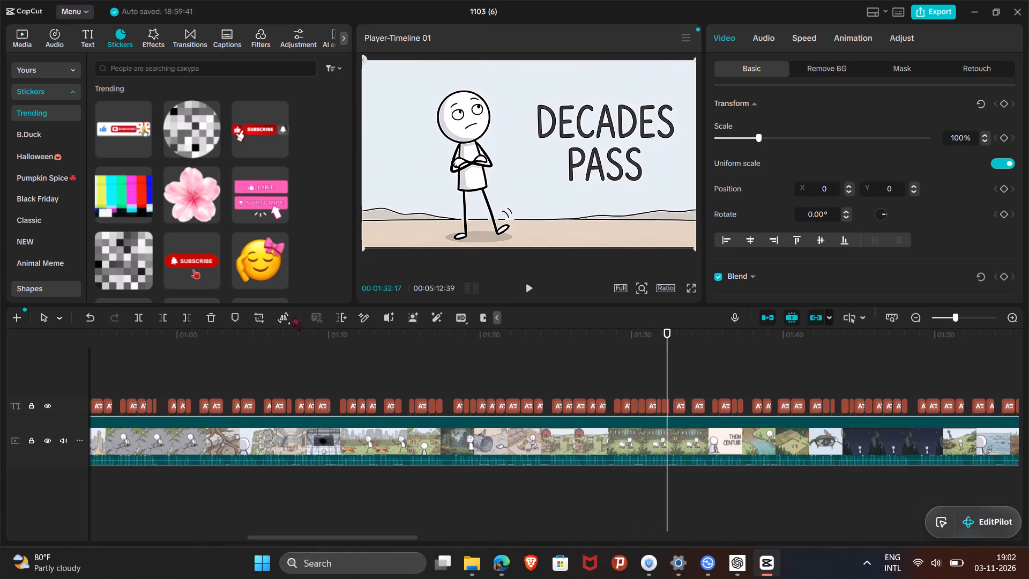
Place the white like, subscribe and bell sticker on a track above the captions, starting at about 01:32.
left_click_drag(108, 127, 617, 350)
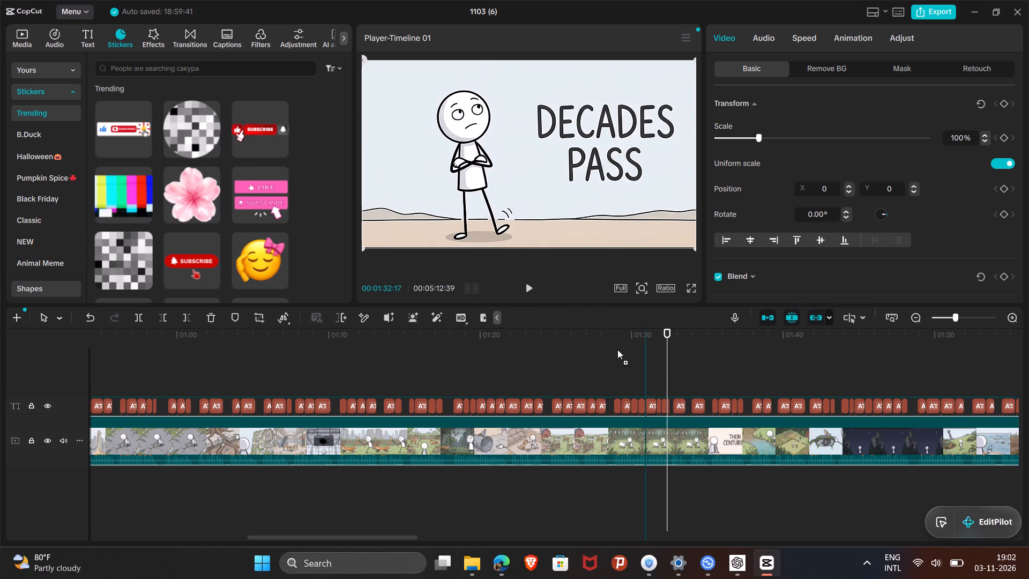
left_click_drag(617, 350, 668, 378)
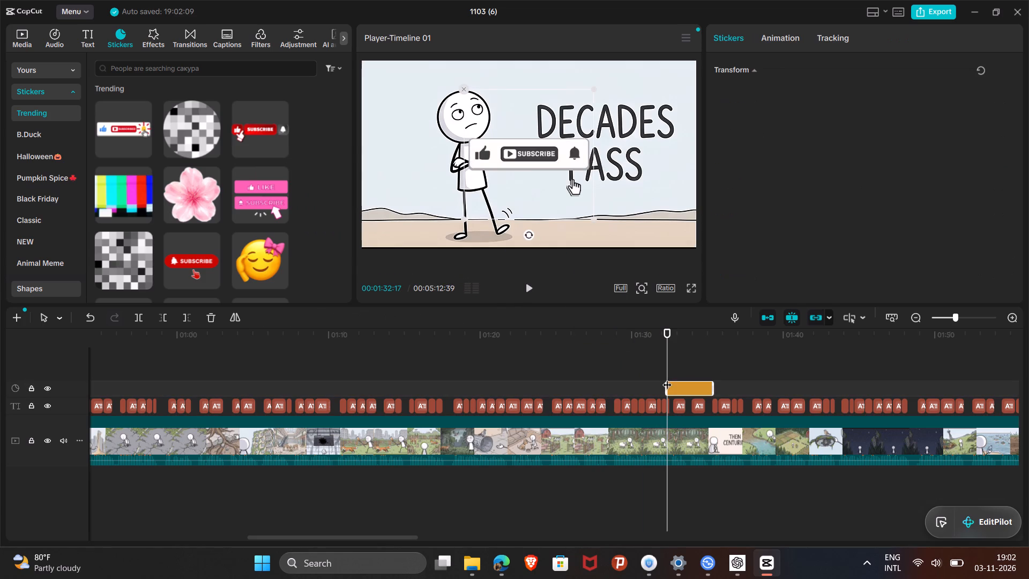
Scale the subscribe sticker to 56% and move it to position X 900, Y -450 in the frame.
left_click(509, 149)
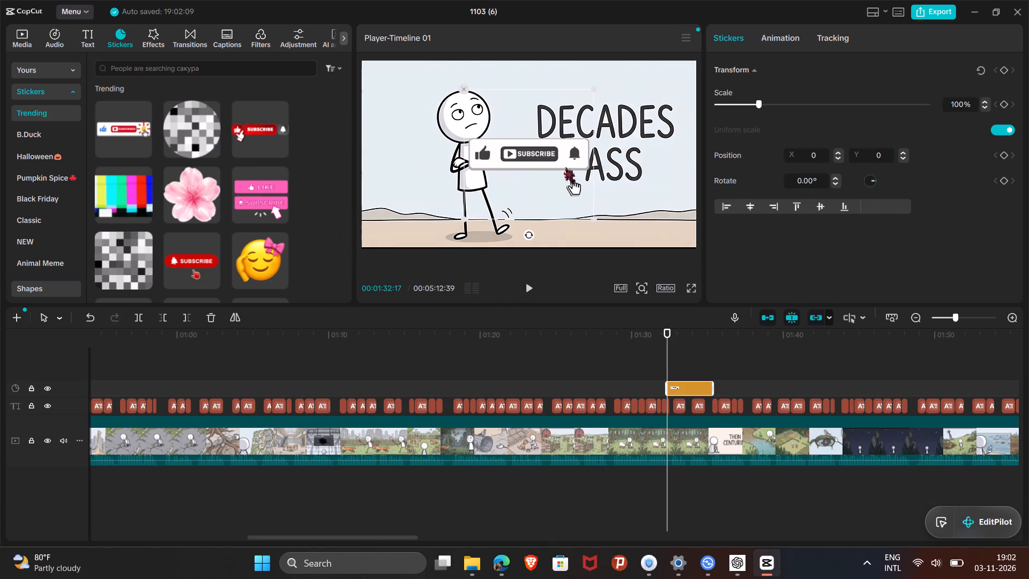
left_click_drag(592, 219, 549, 181)
left_click_drag(518, 149, 600, 192)
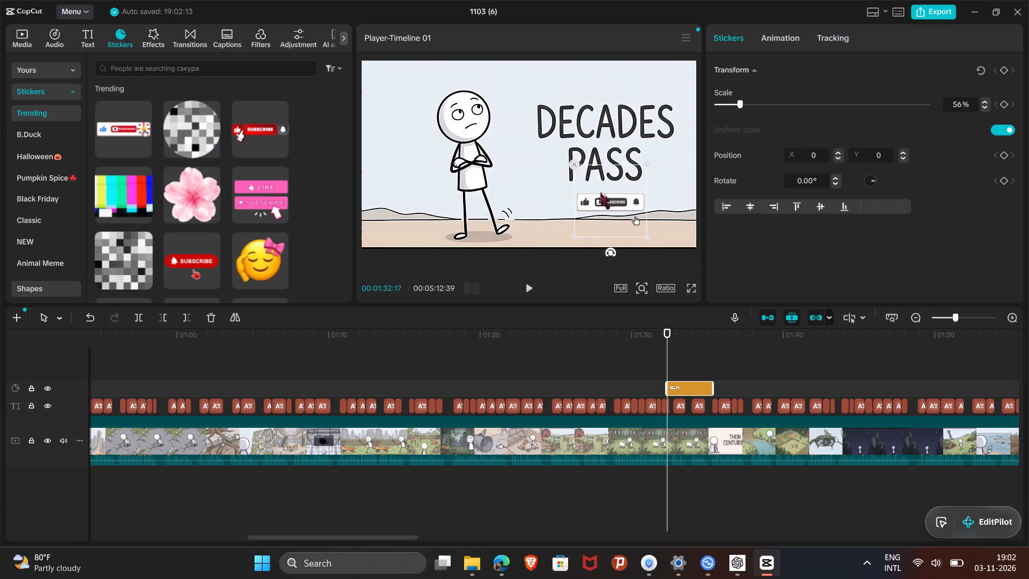
left_click_drag(600, 192, 596, 188)
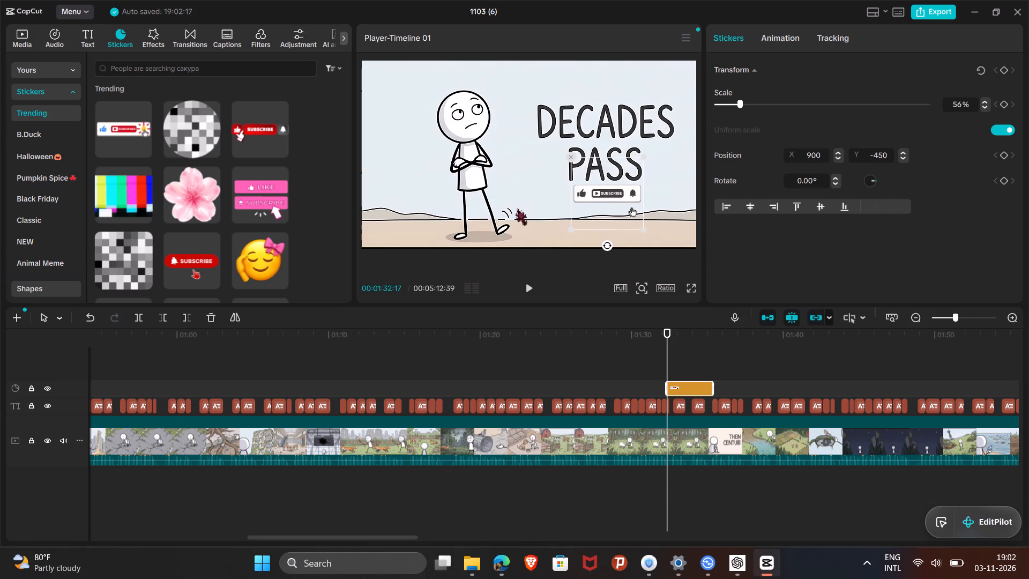
Play the video from about 01:32 to 01:39 to check the subscribe sticker's animation.
left_click(529, 287)
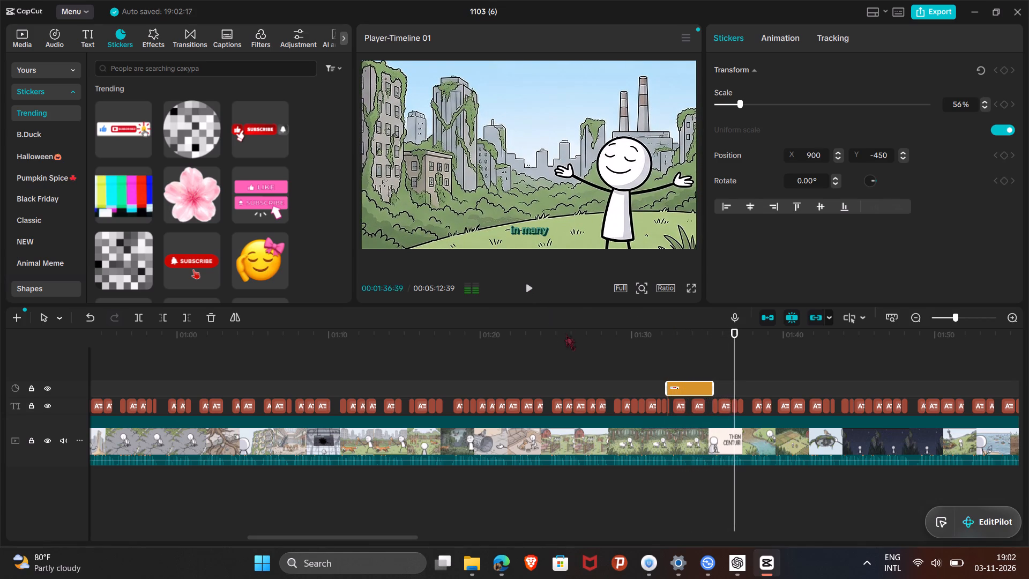
left_click(531, 292)
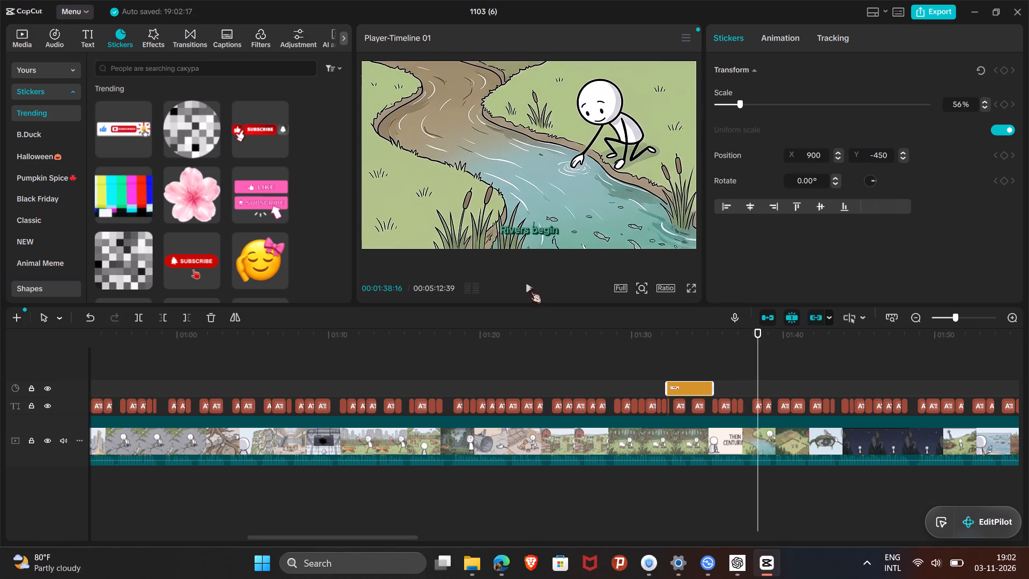
left_click(530, 287)
Extend the end of the subscribe sticker clip to about 01:38 on the timeline.
left_click(697, 388)
left_click_drag(714, 388, 732, 388)
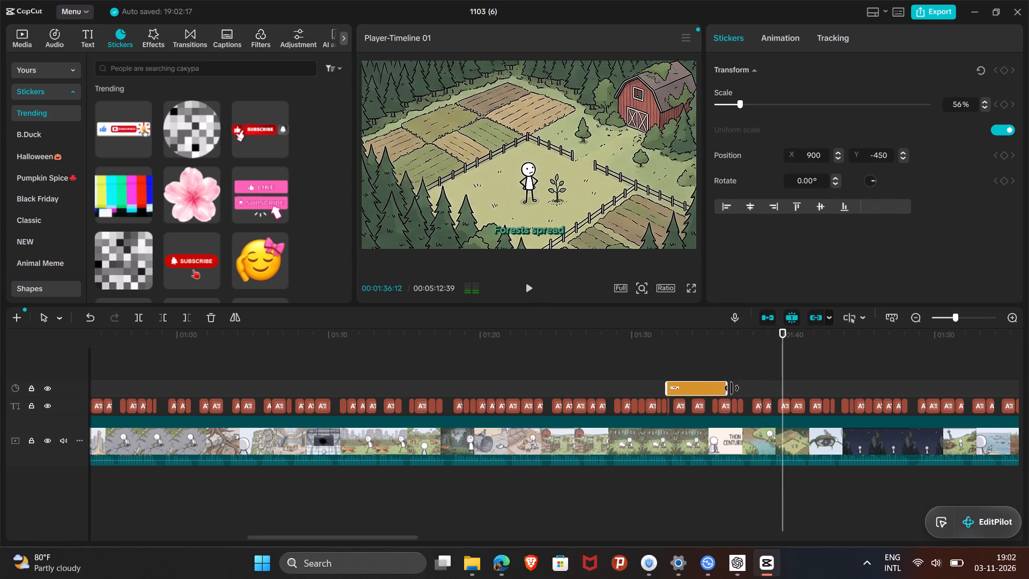
left_click_drag(732, 388, 743, 388)
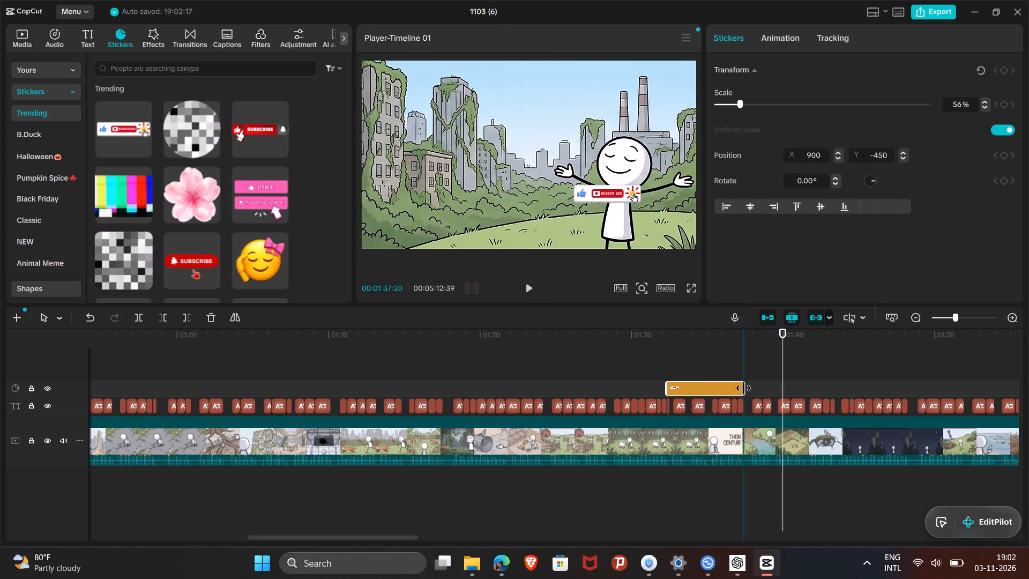
left_click_drag(743, 388, 760, 388)
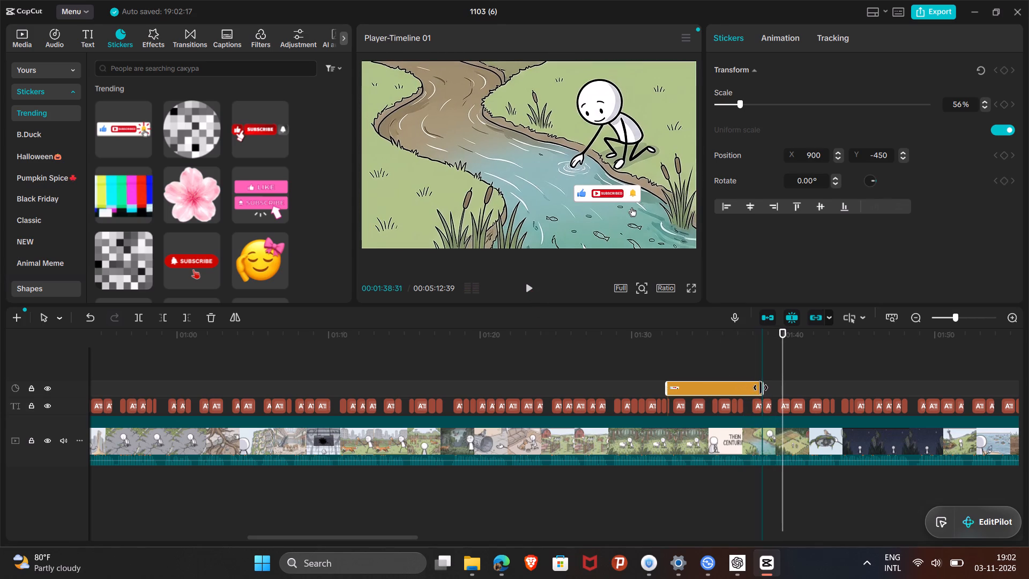
left_click_drag(760, 388, 756, 388)
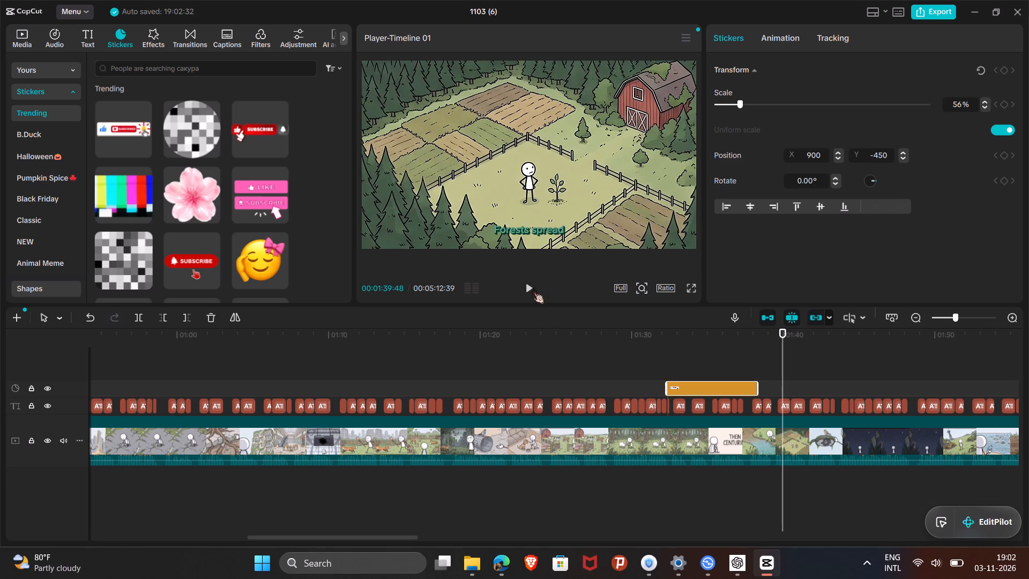
Play the captioned video from about 01:39 to 01:44.
left_click(526, 289)
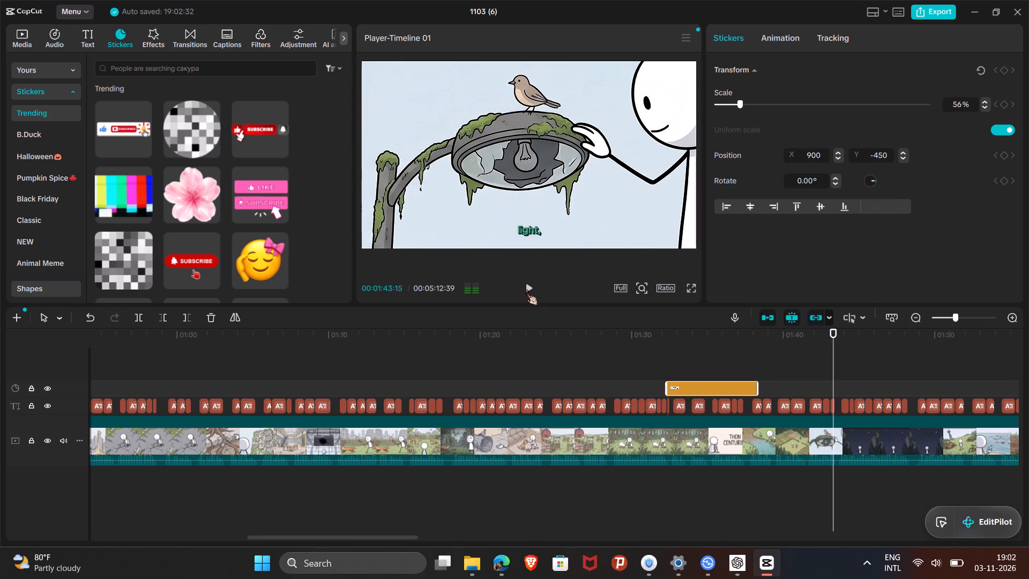
left_click(526, 289)
left_click(526, 289)
left_click(535, 289)
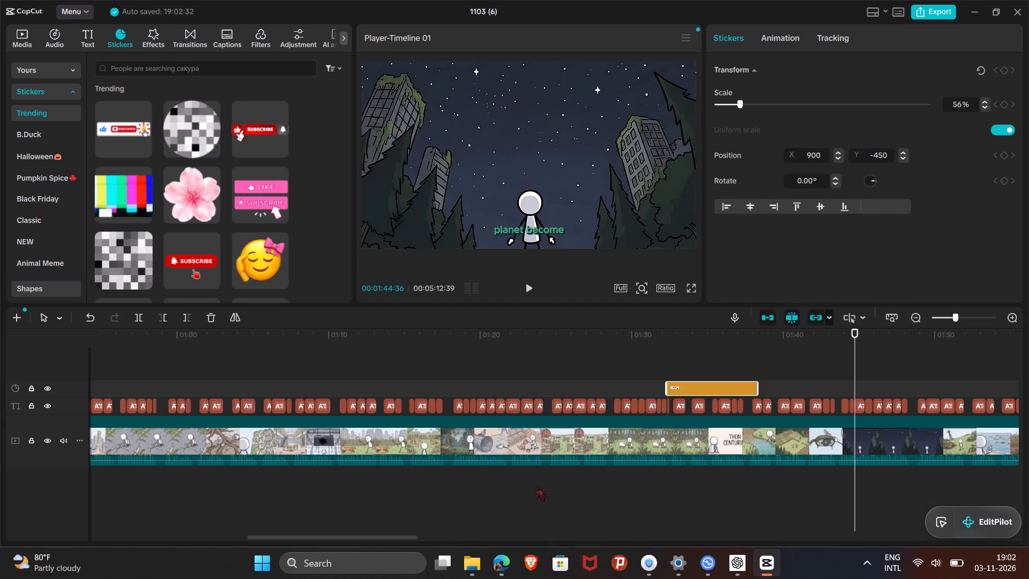
left_click(378, 488)
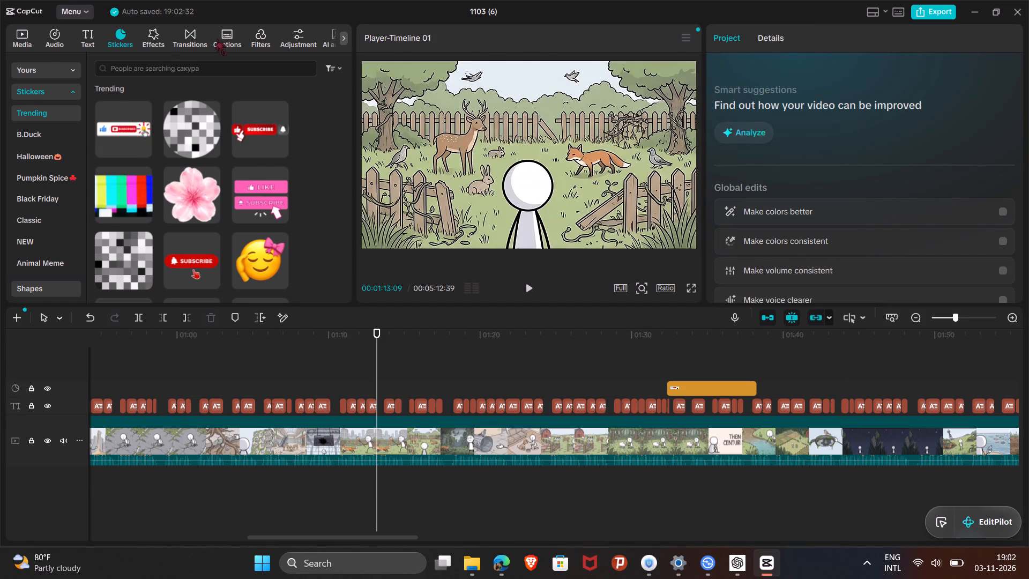
left_click(216, 39)
left_click(247, 38)
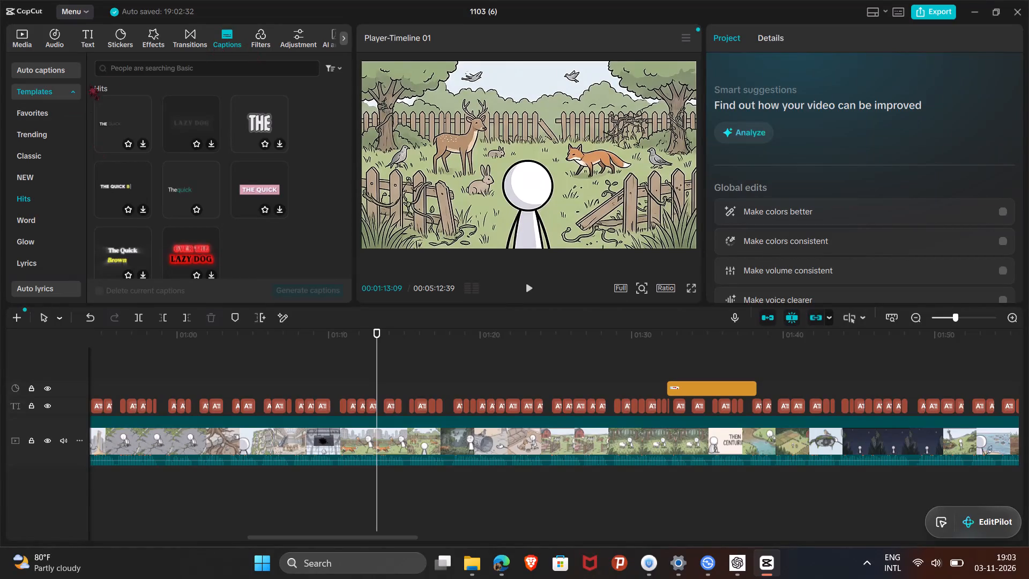
left_click(53, 94)
left_click(53, 129)
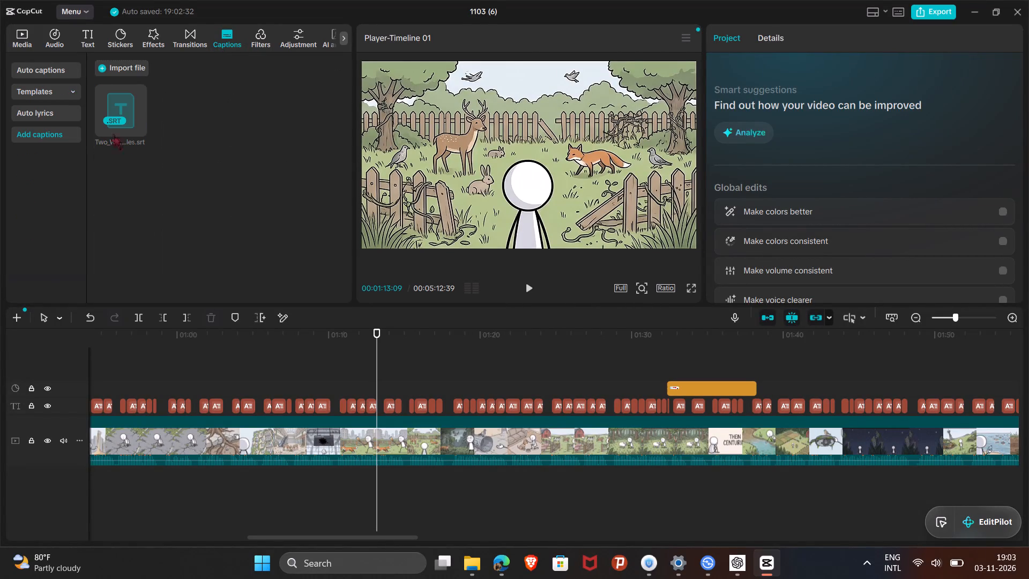
left_click(111, 136)
left_click(139, 165)
left_click(117, 66)
left_click(180, 143)
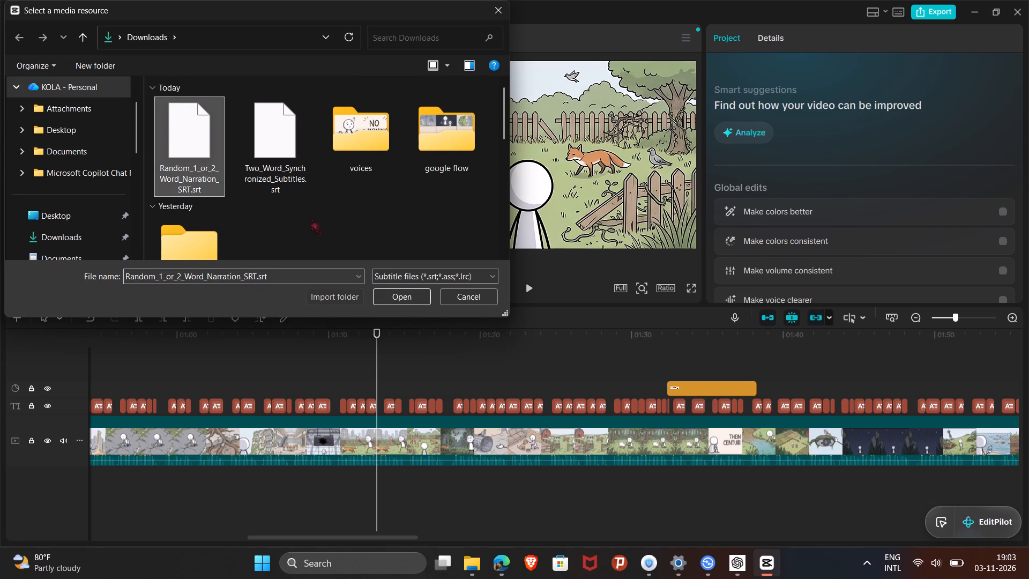
left_click(400, 295)
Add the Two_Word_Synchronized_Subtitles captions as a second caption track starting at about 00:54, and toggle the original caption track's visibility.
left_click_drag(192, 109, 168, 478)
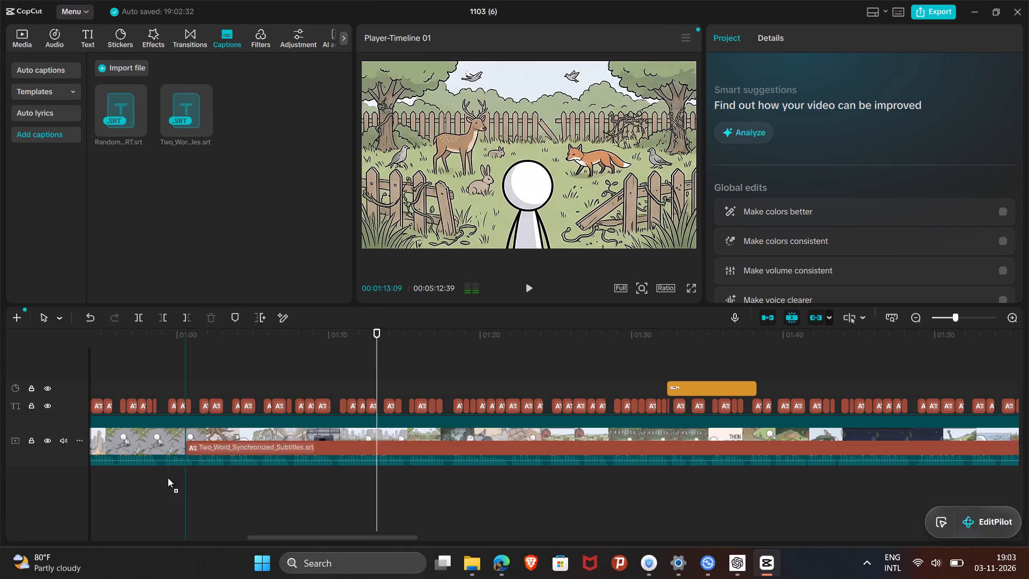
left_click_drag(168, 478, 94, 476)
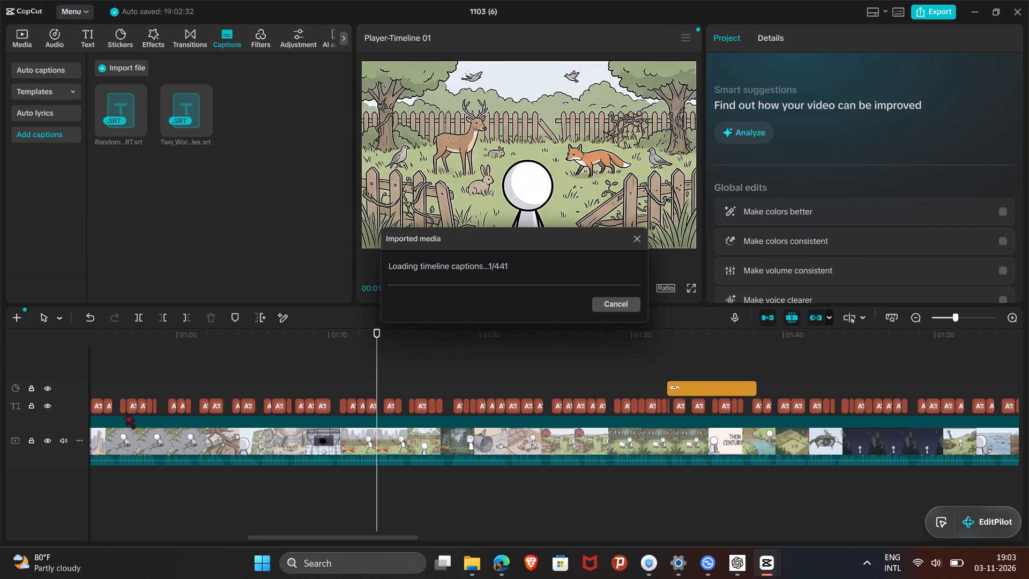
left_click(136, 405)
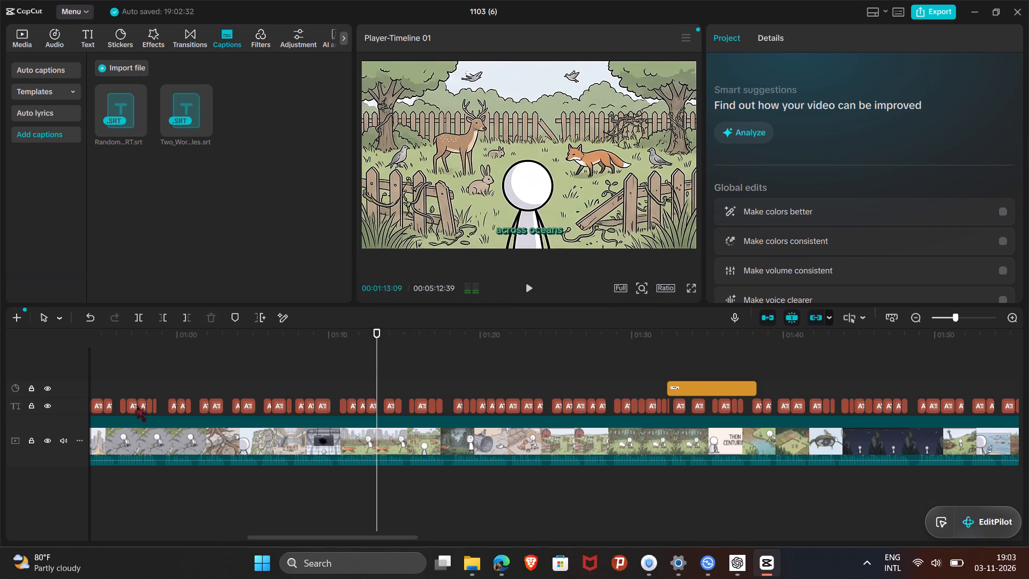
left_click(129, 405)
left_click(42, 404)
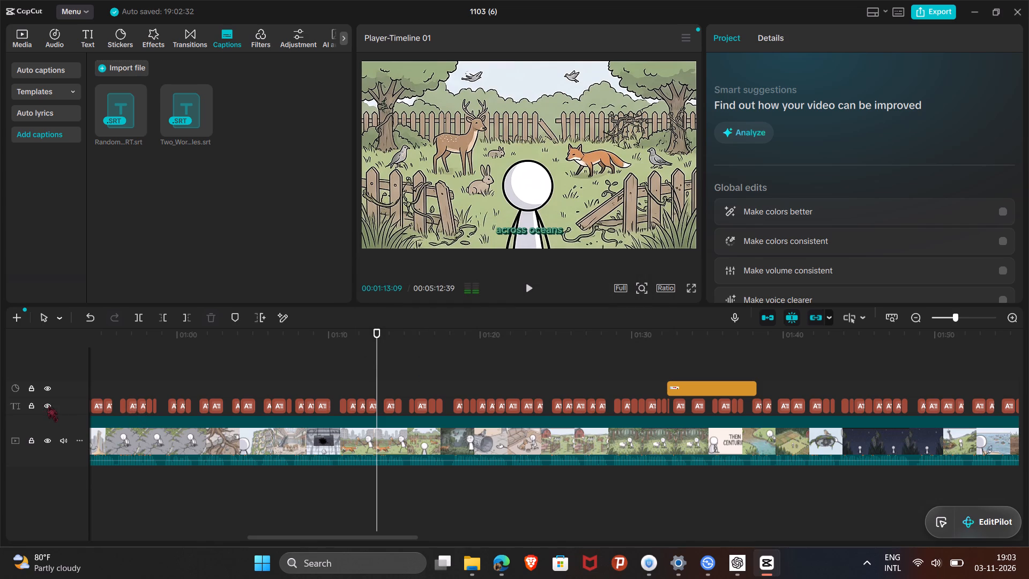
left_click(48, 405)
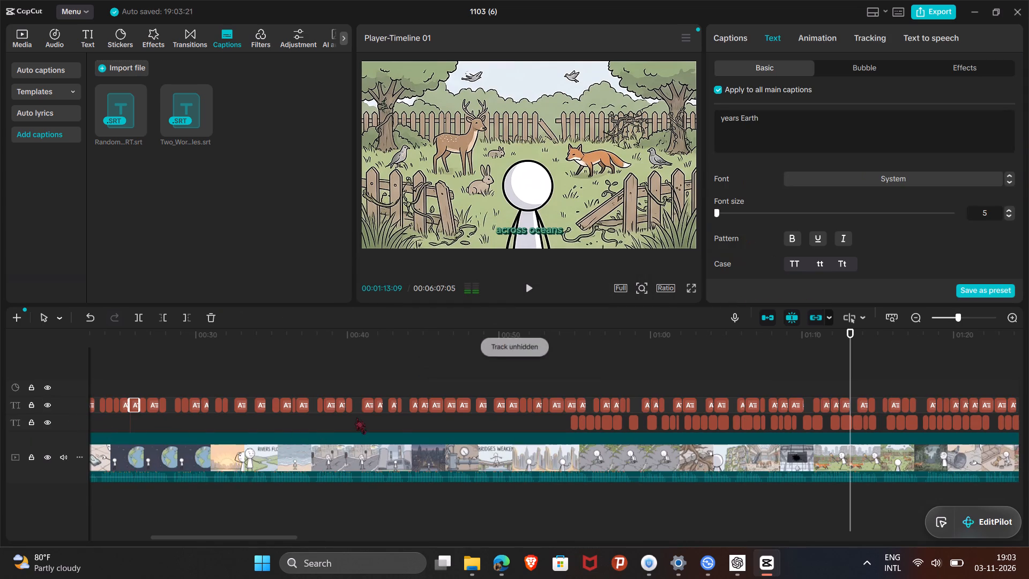
Compare the two caption tracks along the length of the timeline.
scroll(382, 418, "right", 6)
scroll(278, 418, "right", 1)
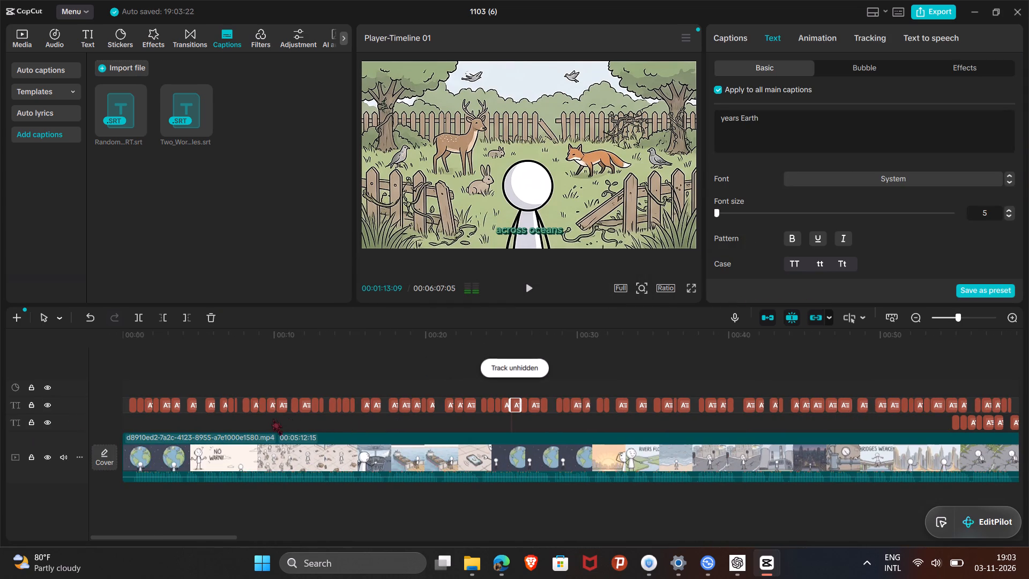
left_click(272, 419)
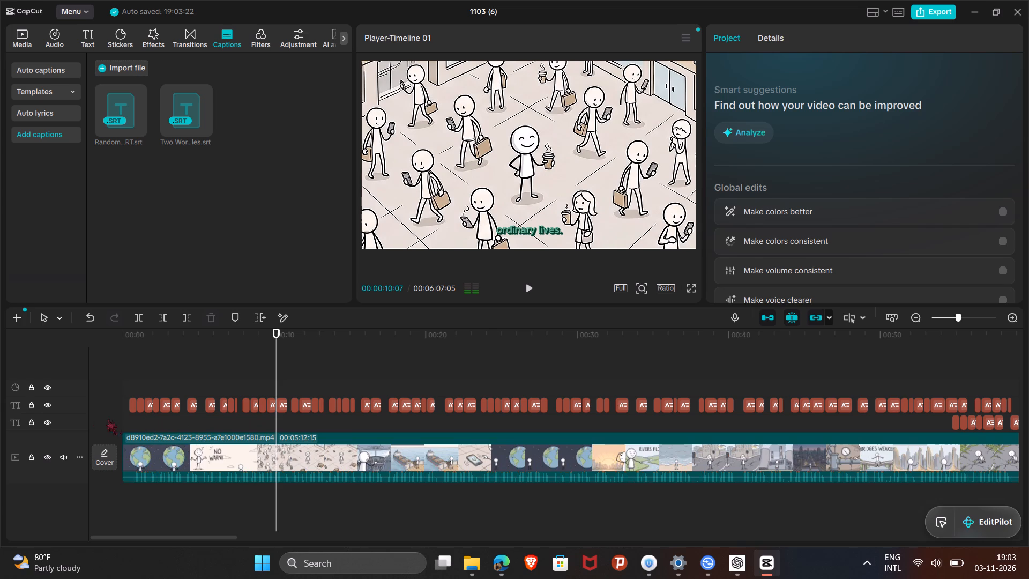
scroll(91, 420, "left", 4)
scroll(296, 442, "left", 1)
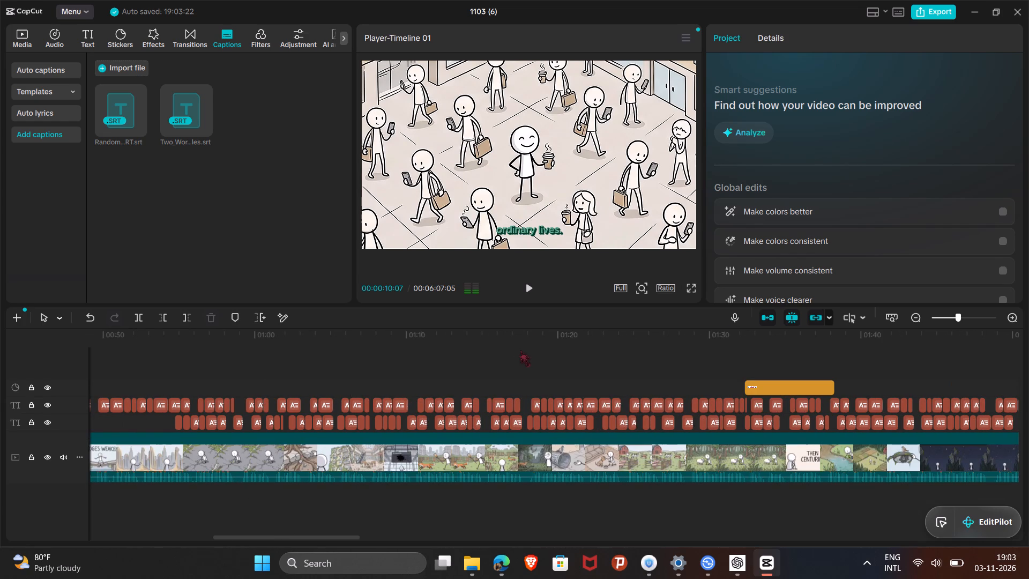
scroll(516, 384, "left", 20)
scroll(516, 384, "left", 20)
scroll(516, 384, "left", 17)
scroll(573, 443, "right", 20)
scroll(573, 443, "right", 14)
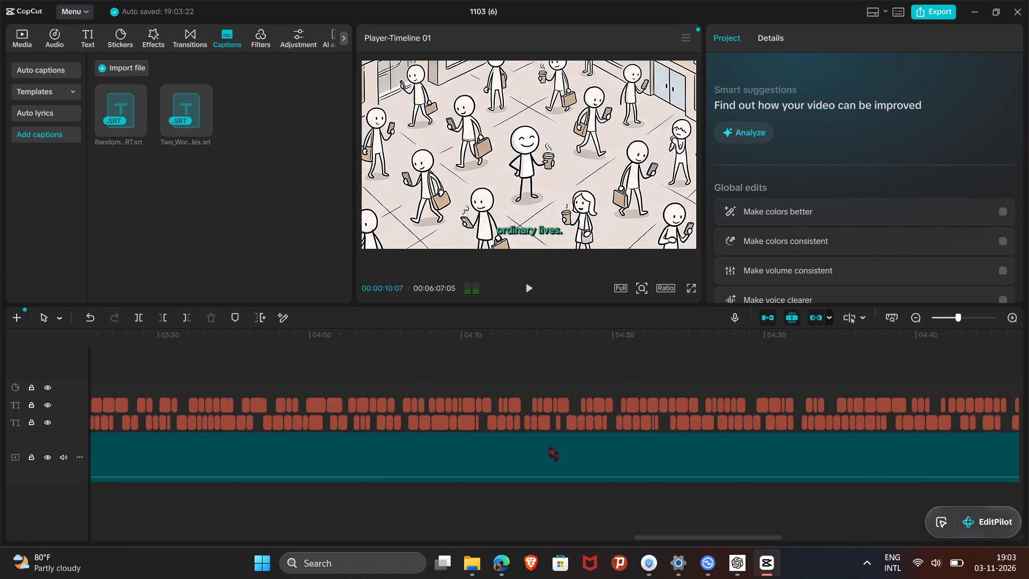
scroll(548, 445, "right", 20)
scroll(548, 445, "right", 17)
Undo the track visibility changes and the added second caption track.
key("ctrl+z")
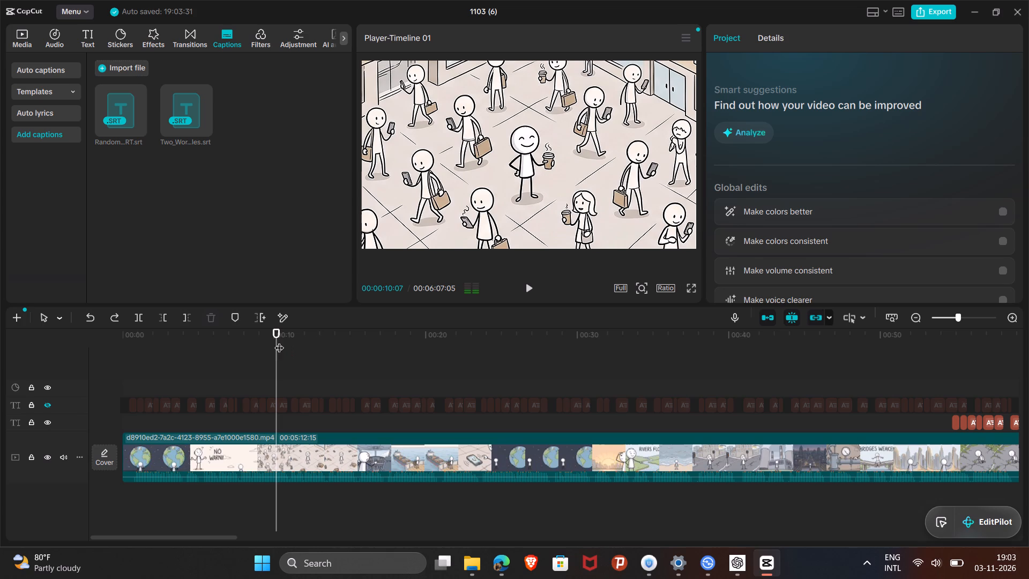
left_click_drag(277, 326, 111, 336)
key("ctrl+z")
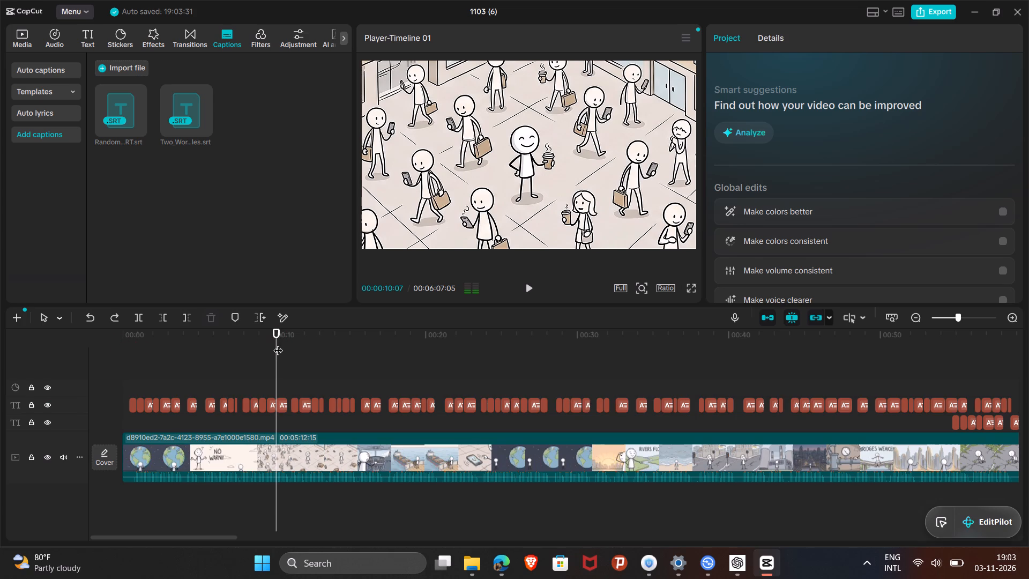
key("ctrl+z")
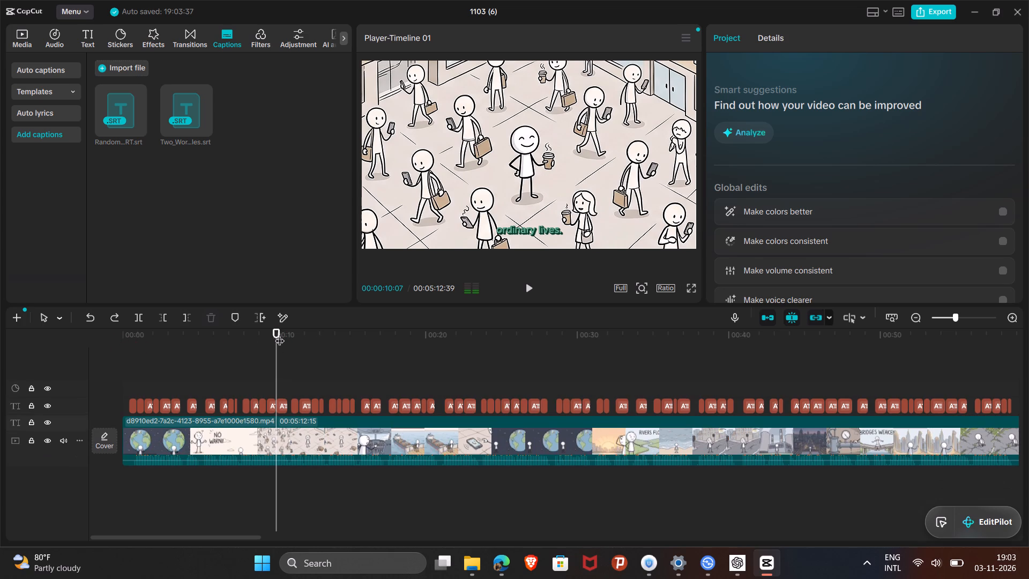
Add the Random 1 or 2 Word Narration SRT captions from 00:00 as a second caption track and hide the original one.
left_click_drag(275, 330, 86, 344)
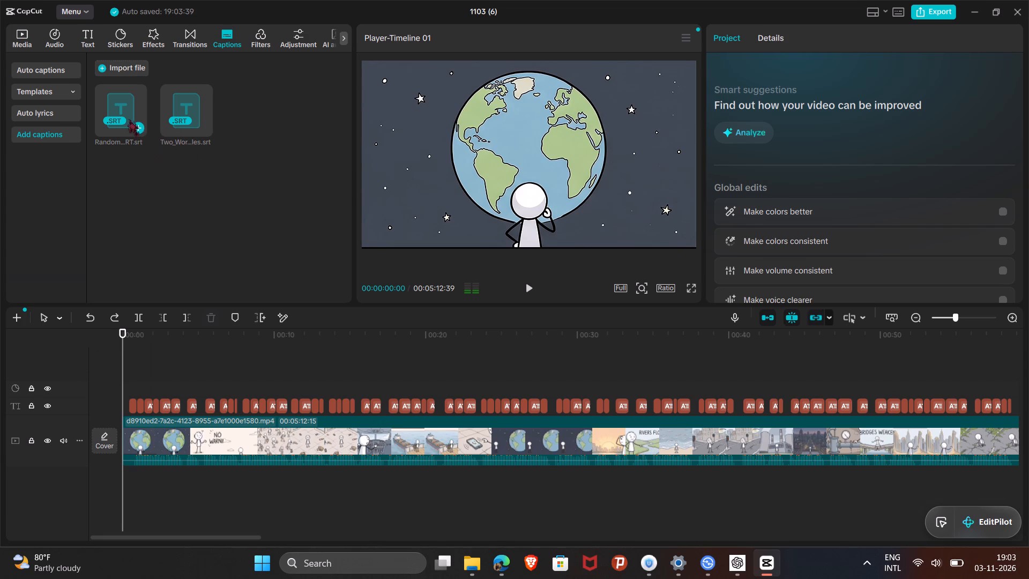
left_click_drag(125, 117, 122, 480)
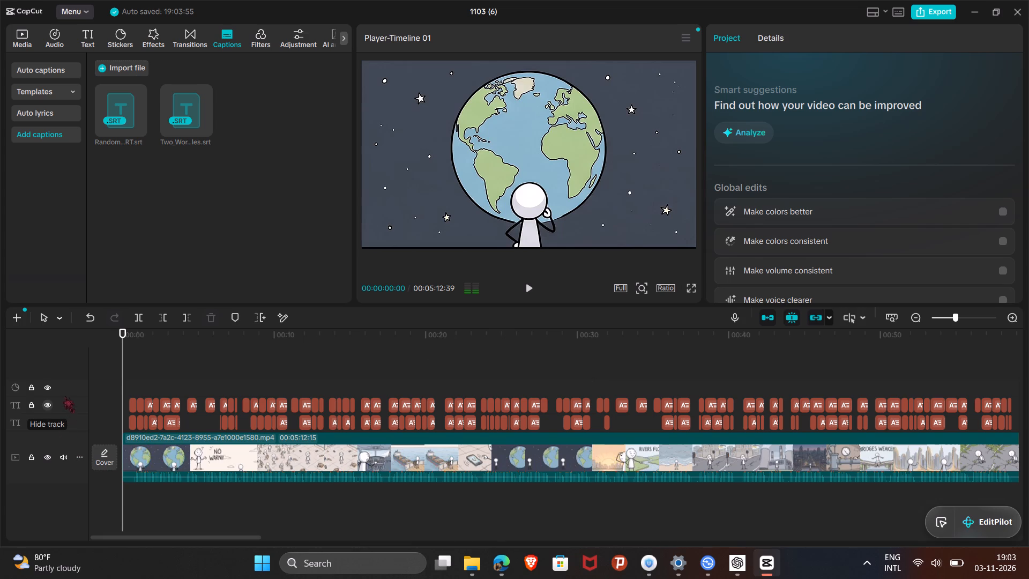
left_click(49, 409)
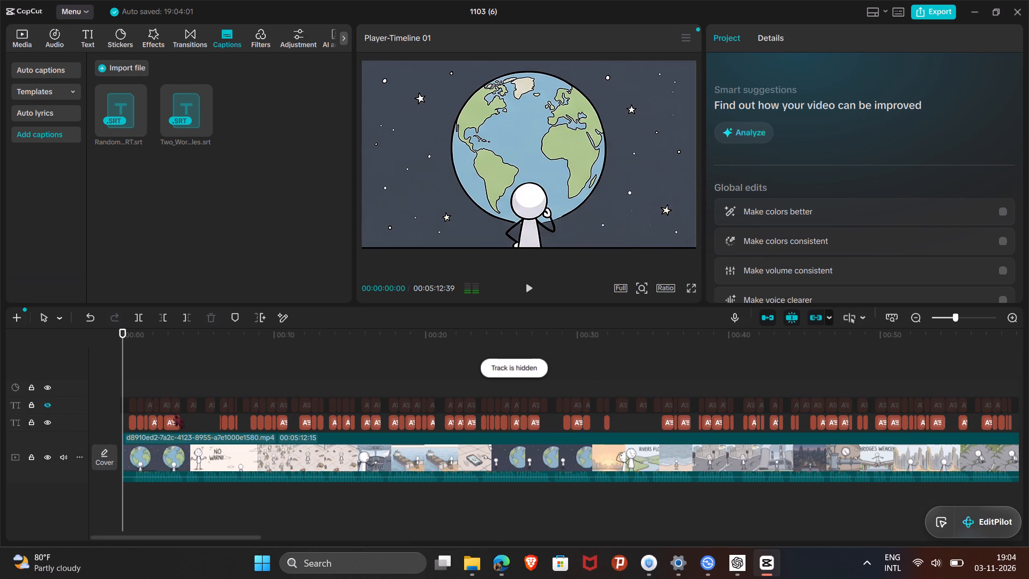
Play the video from the start to about 00:13 to check the new captions.
left_click(532, 291)
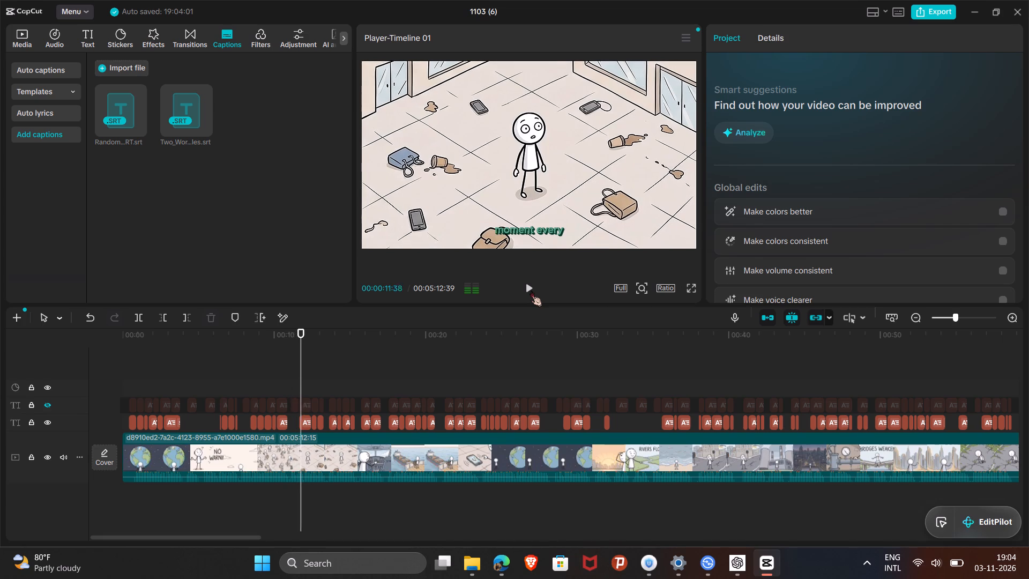
left_click(531, 291)
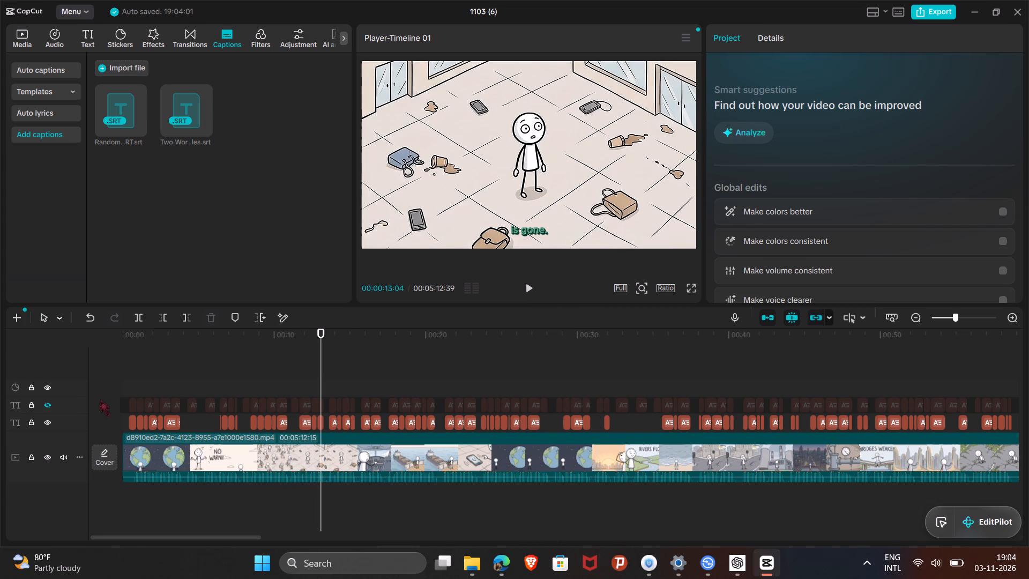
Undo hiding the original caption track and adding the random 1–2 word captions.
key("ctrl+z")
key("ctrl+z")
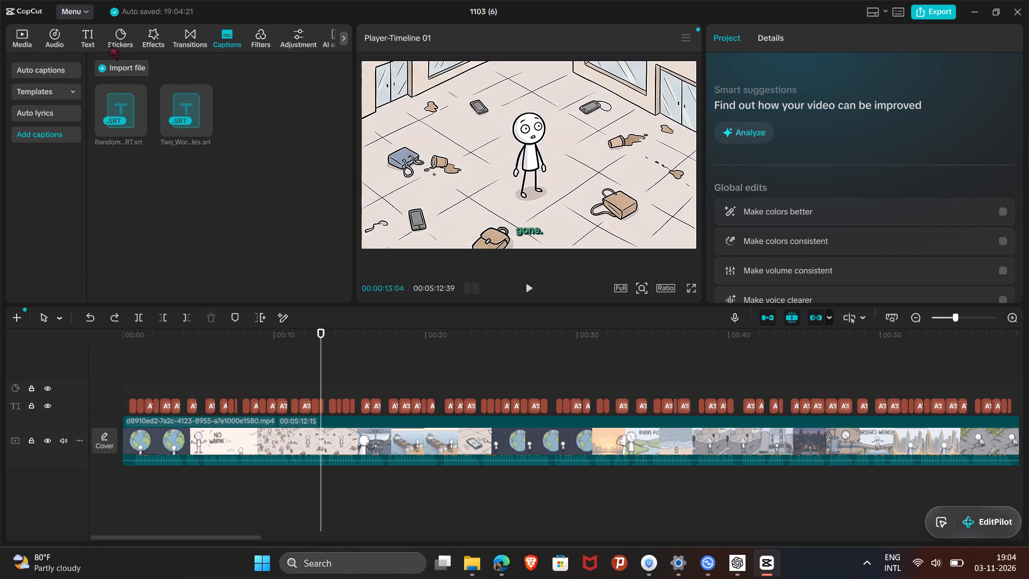
Play the opening second of the video with the original captions.
scroll(437, 403, "right", 2)
left_click_drag(319, 331, 280, 340)
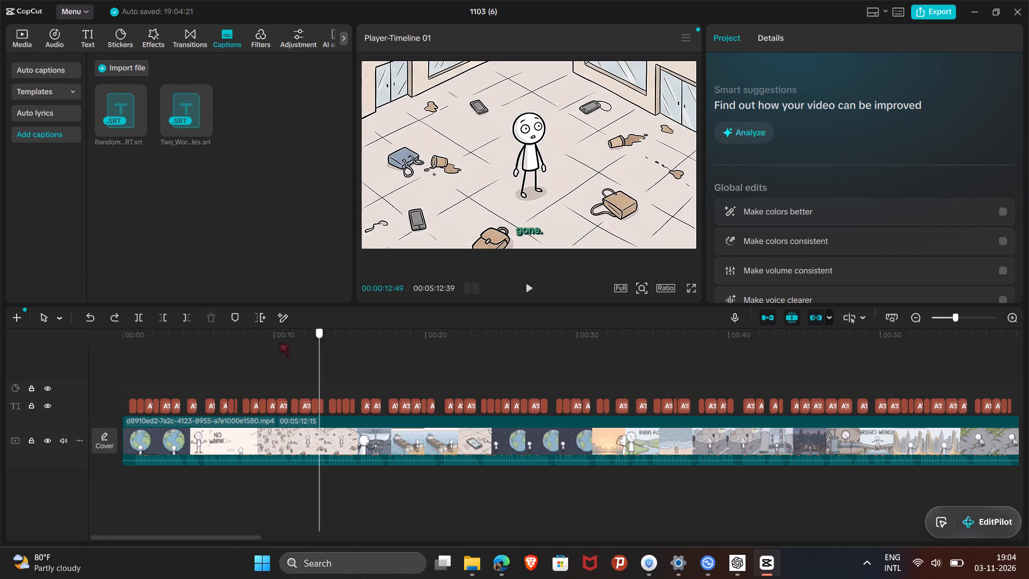
left_click_drag(280, 340, 103, 362)
left_click(524, 285)
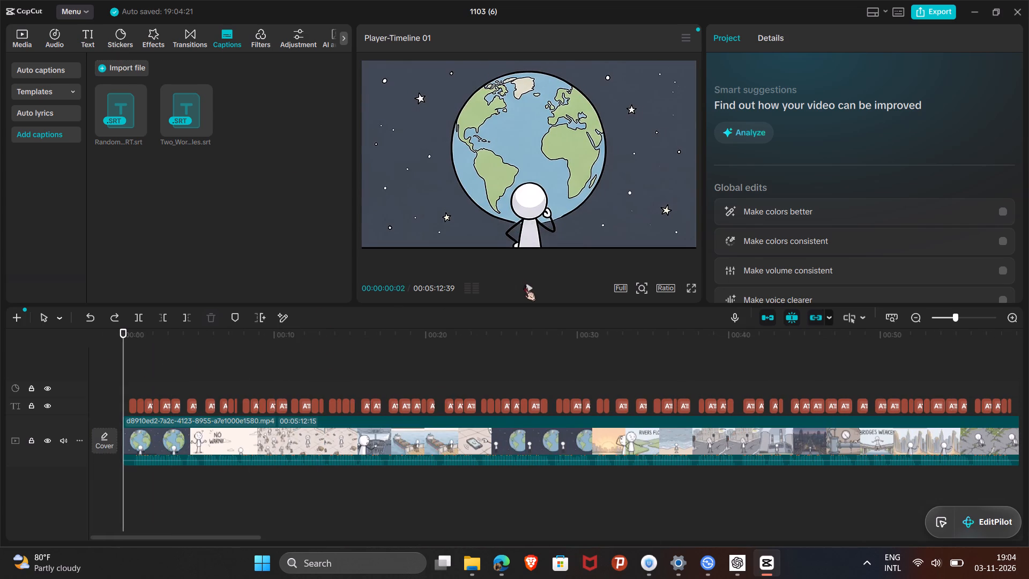
left_click(524, 285)
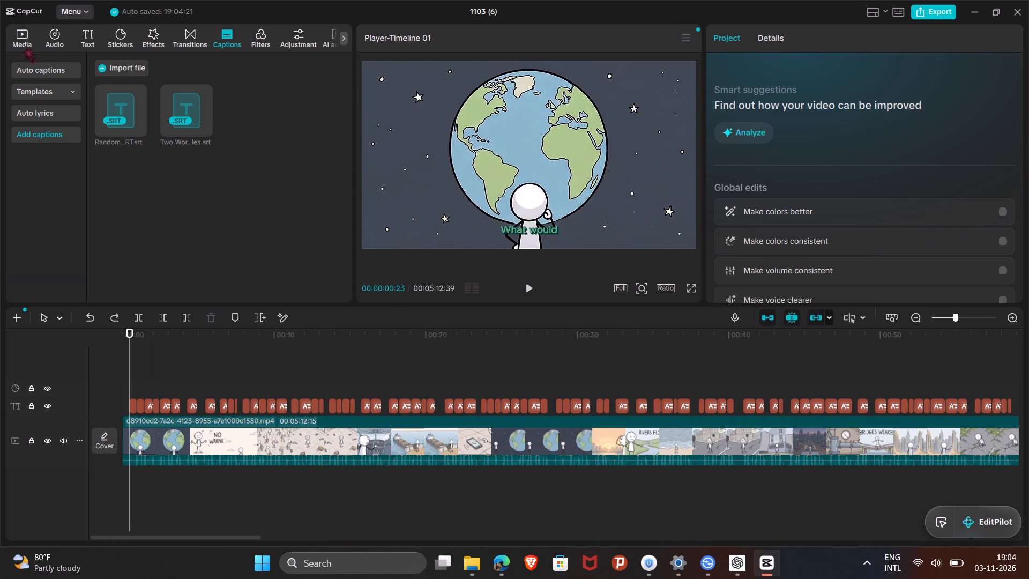
Import the Xelomori Moonlit Vigil Emblem-Photoroom image from the youtube folder on the Desktop as project media.
left_click(25, 46)
left_click(126, 71)
left_click(175, 92)
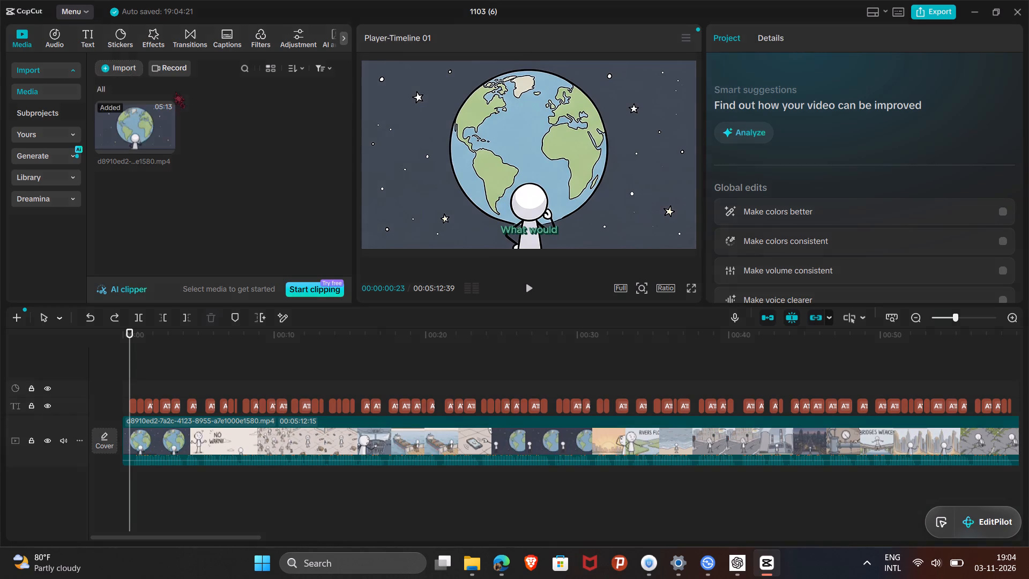
scroll(79, 199, "down", 1)
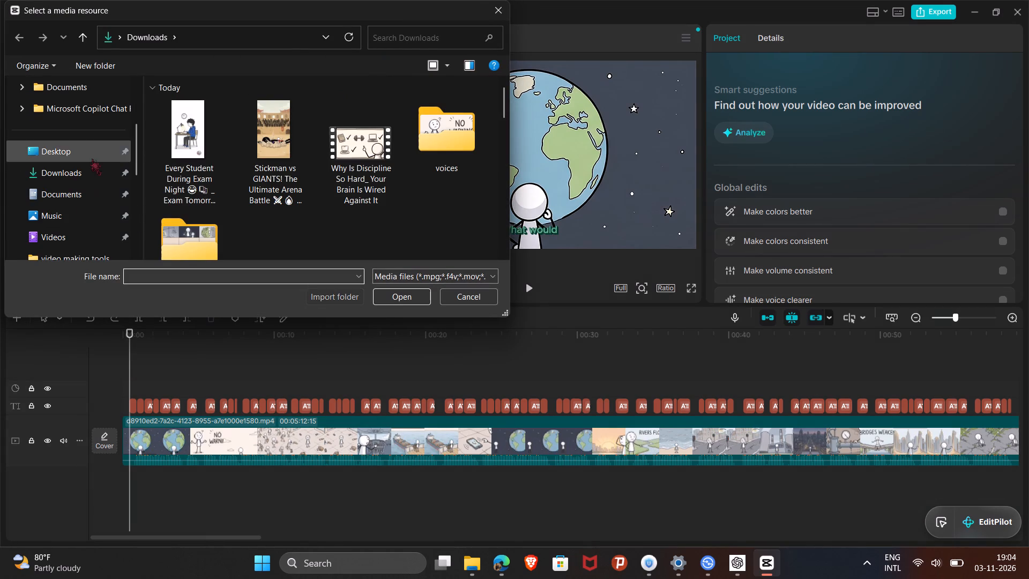
left_click(91, 159)
double_click(207, 145)
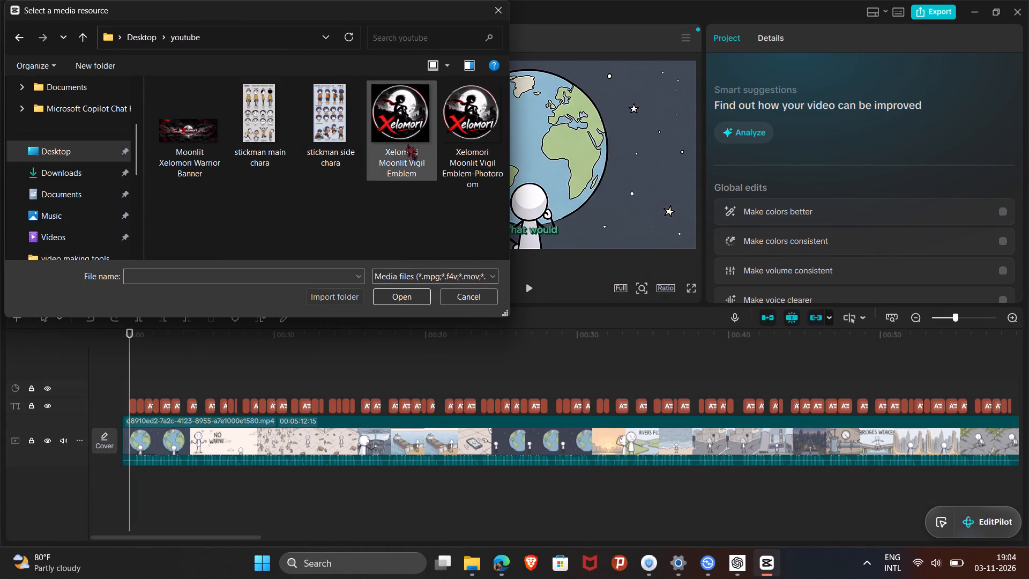
left_click(442, 136)
left_click(409, 295)
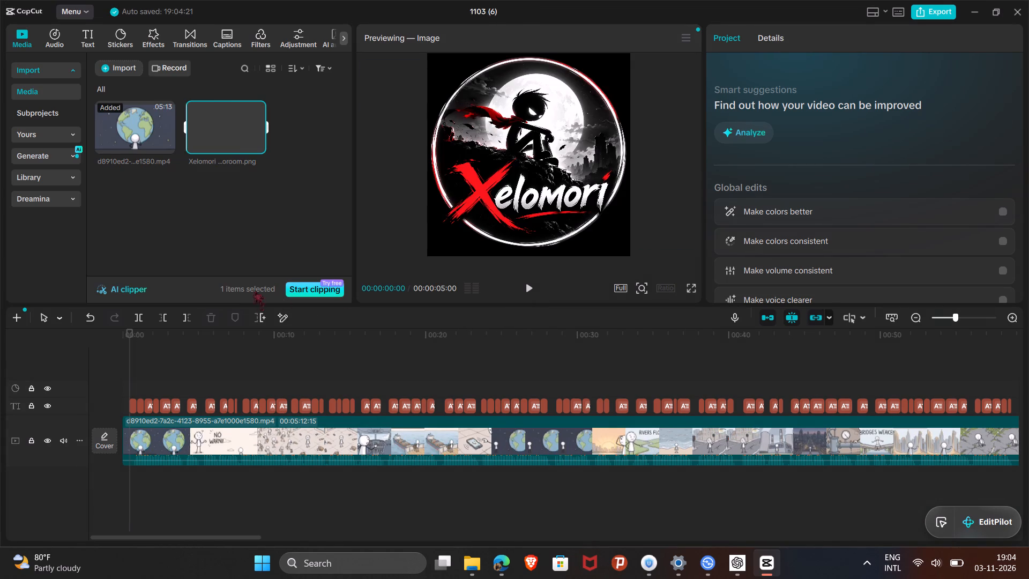
Place the Xelomori emblem on a track above the captions near the video's start and extend it to the end of the main footage.
left_click_drag(219, 123, 131, 376)
left_click_drag(206, 397, 784, 403)
scroll(777, 402, "left", 1)
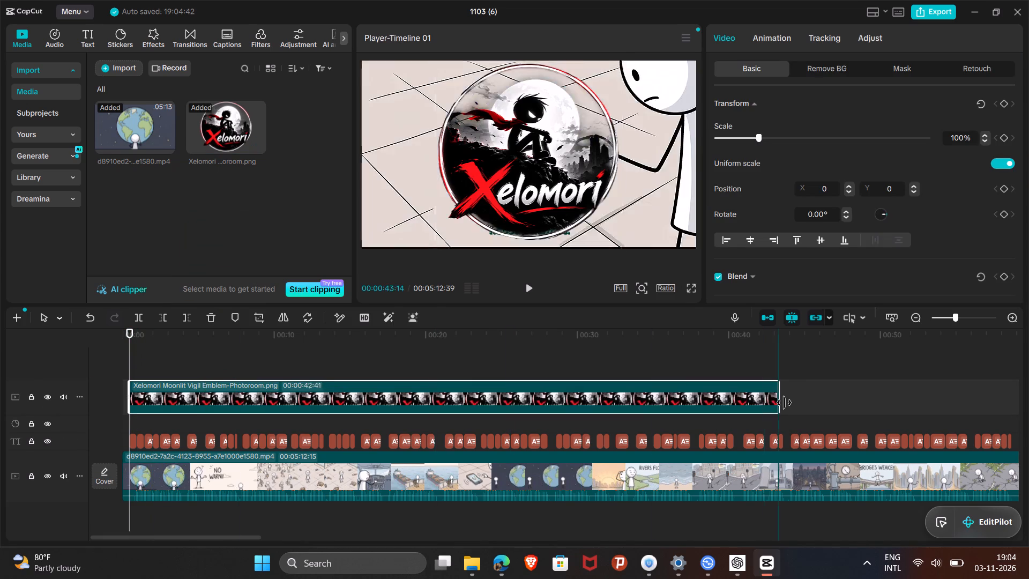
scroll(784, 403, "left", 13)
left_click_drag(784, 403, 733, 410)
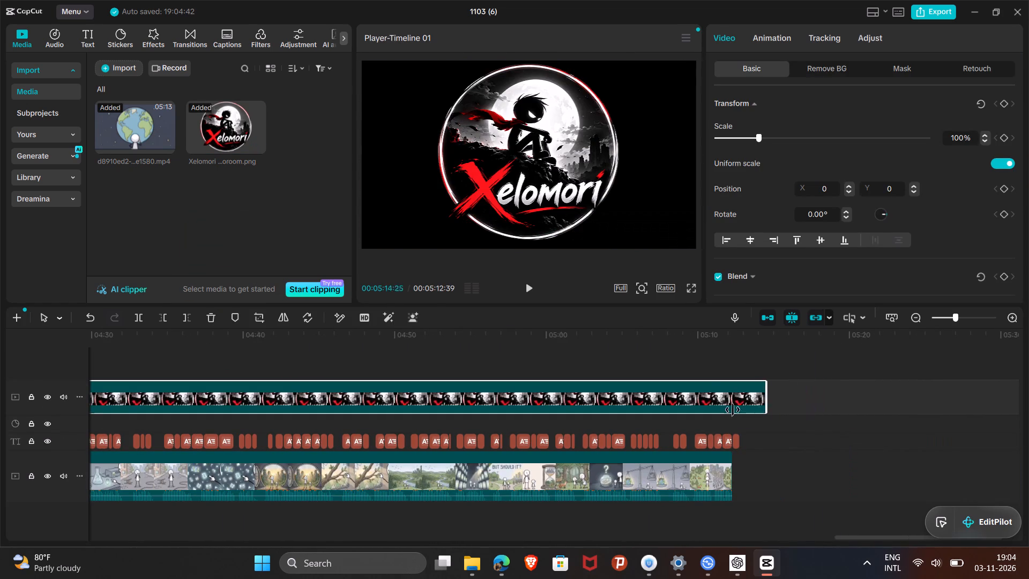
left_click_drag(733, 410, 730, 410)
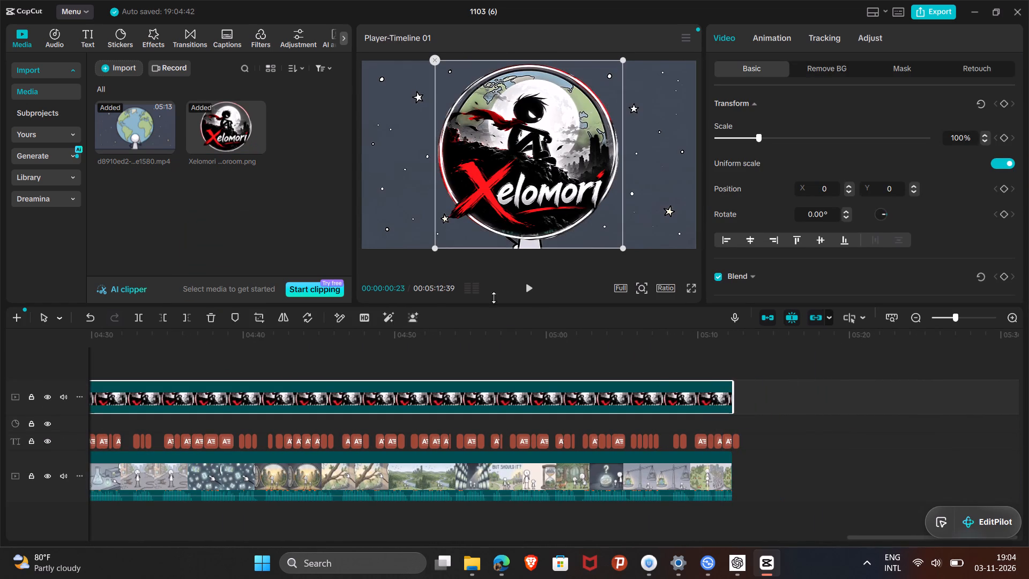
Scale the emblem overlay down uniformly to 11%.
left_click_drag(623, 247, 608, 242)
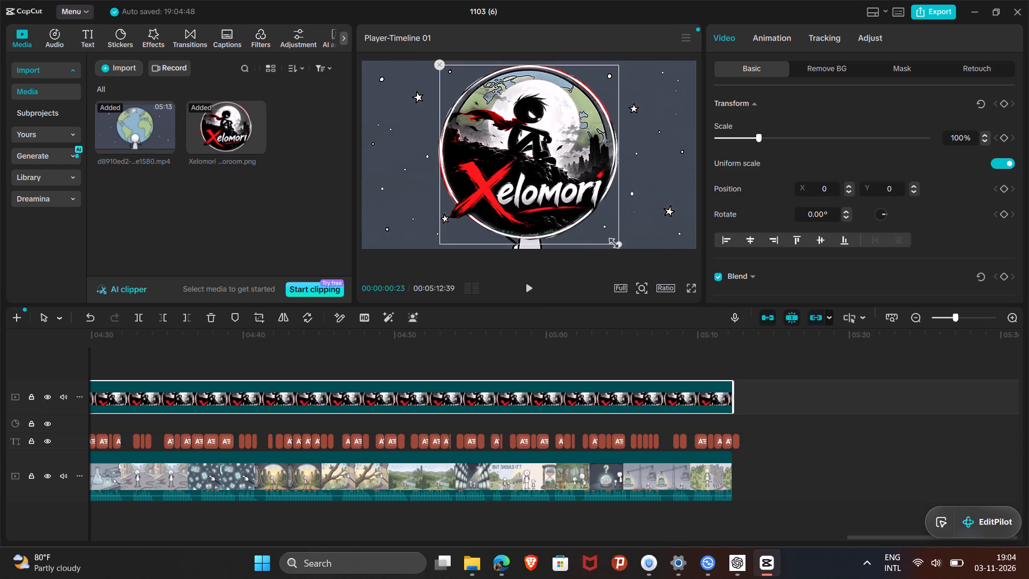
left_click_drag(608, 242, 498, 145)
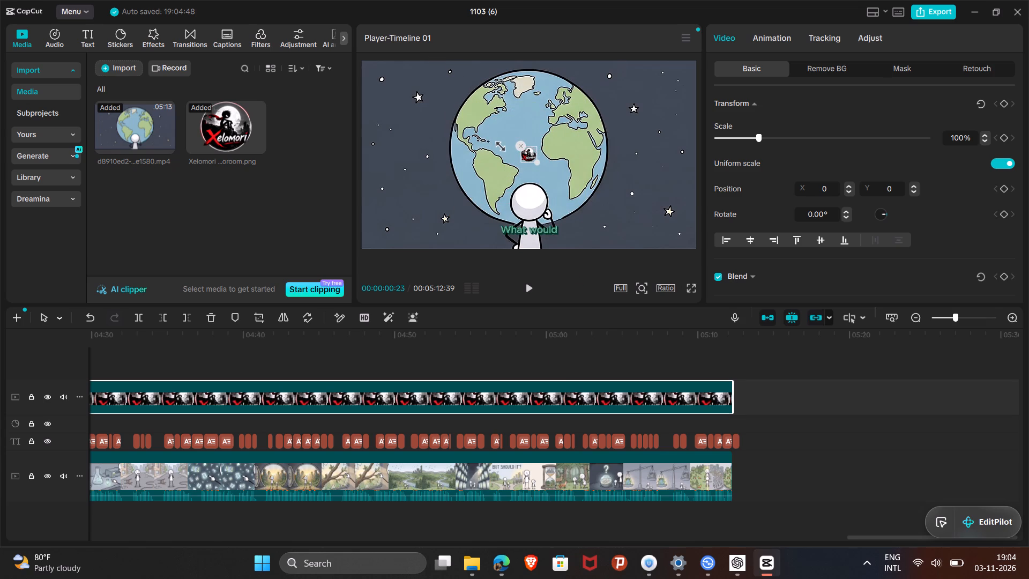
left_click_drag(498, 145, 501, 146)
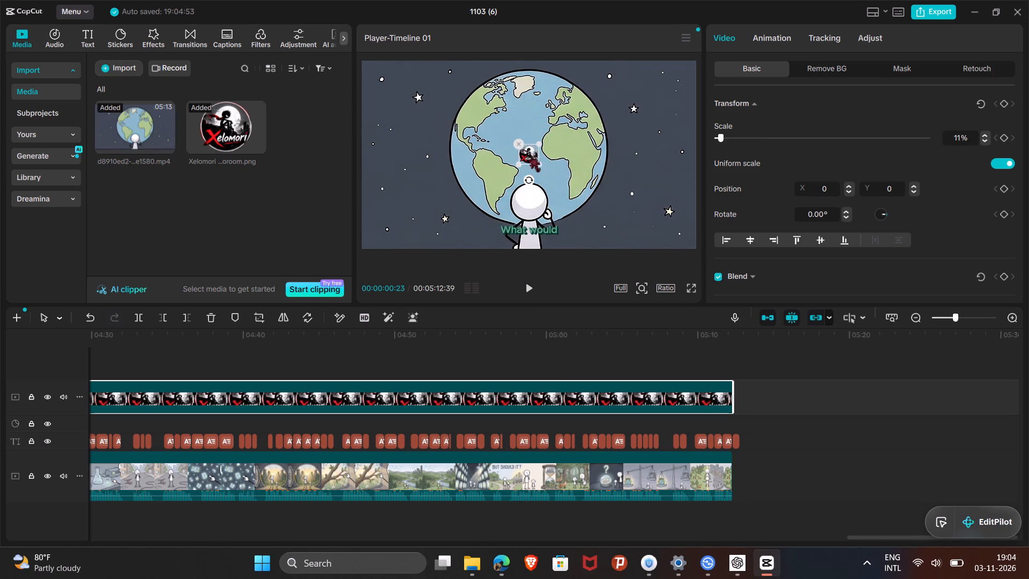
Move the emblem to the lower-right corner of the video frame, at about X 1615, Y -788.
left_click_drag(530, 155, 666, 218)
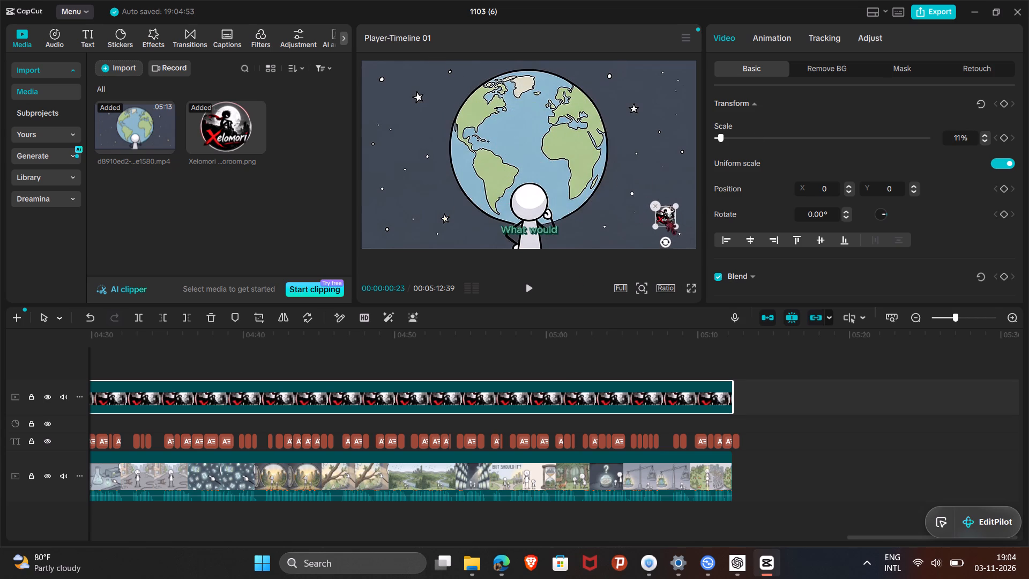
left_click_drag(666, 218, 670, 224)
Play the video's ending to check the emblem and the last captions.
left_click(593, 330)
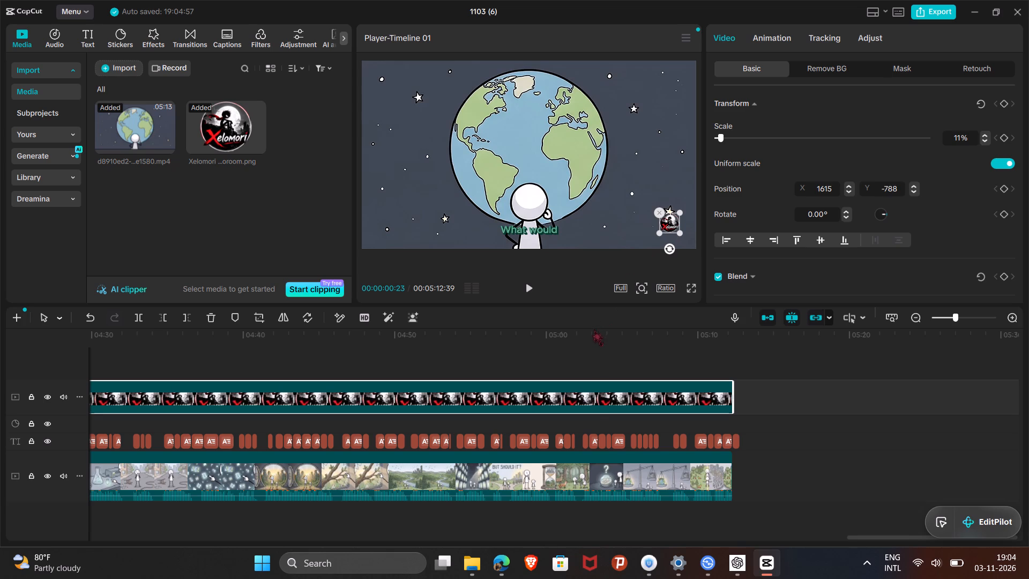
left_click(529, 284)
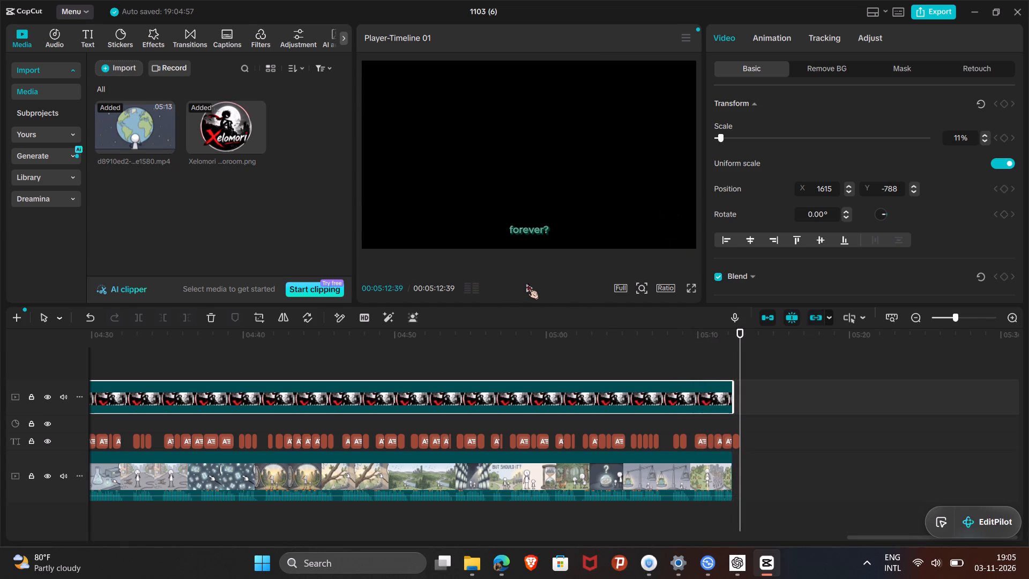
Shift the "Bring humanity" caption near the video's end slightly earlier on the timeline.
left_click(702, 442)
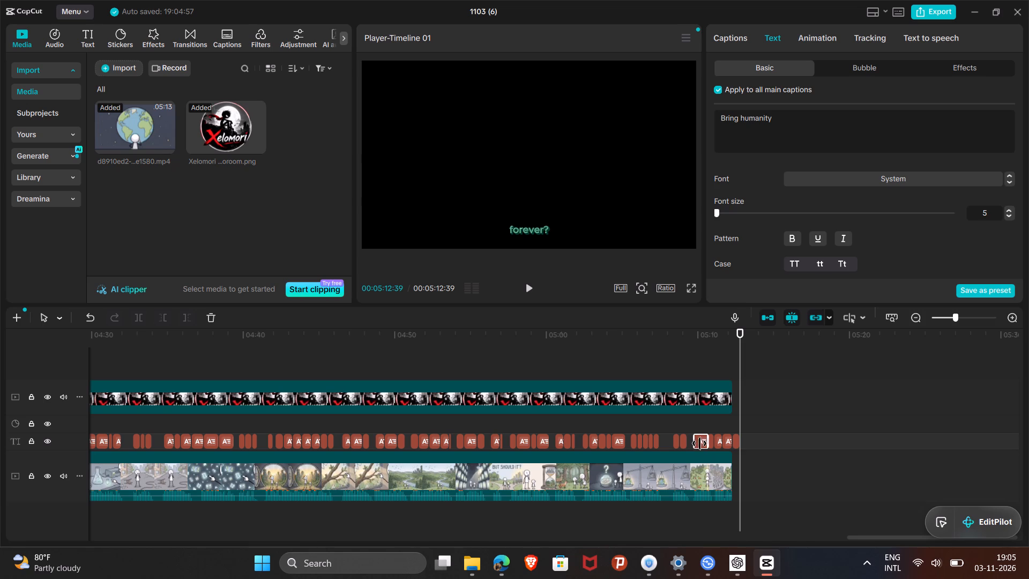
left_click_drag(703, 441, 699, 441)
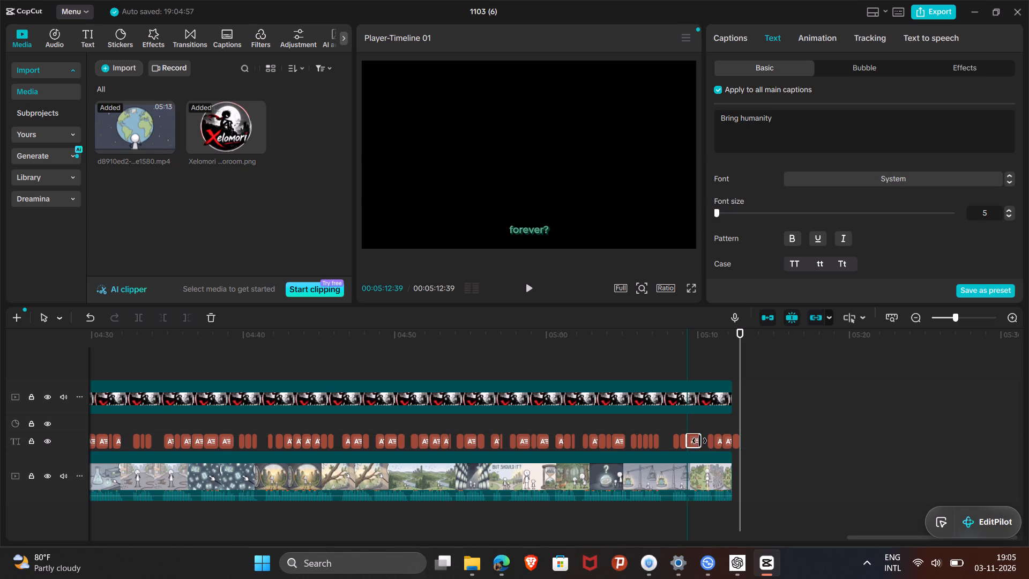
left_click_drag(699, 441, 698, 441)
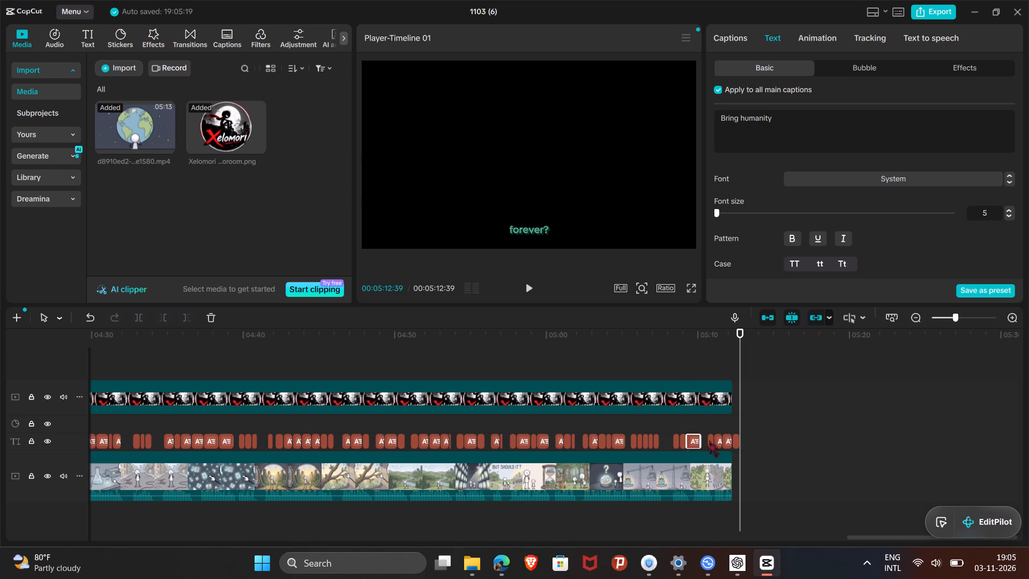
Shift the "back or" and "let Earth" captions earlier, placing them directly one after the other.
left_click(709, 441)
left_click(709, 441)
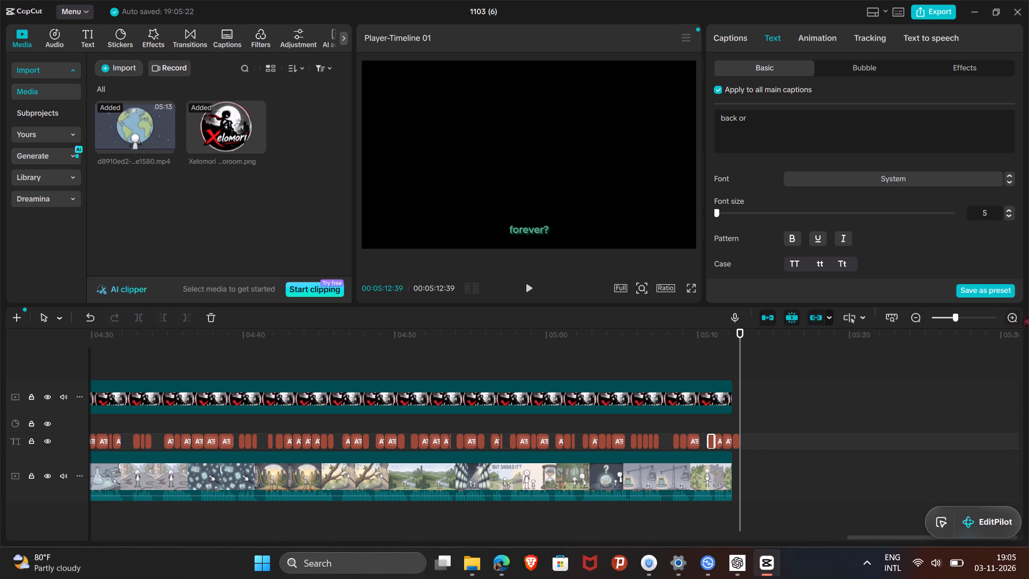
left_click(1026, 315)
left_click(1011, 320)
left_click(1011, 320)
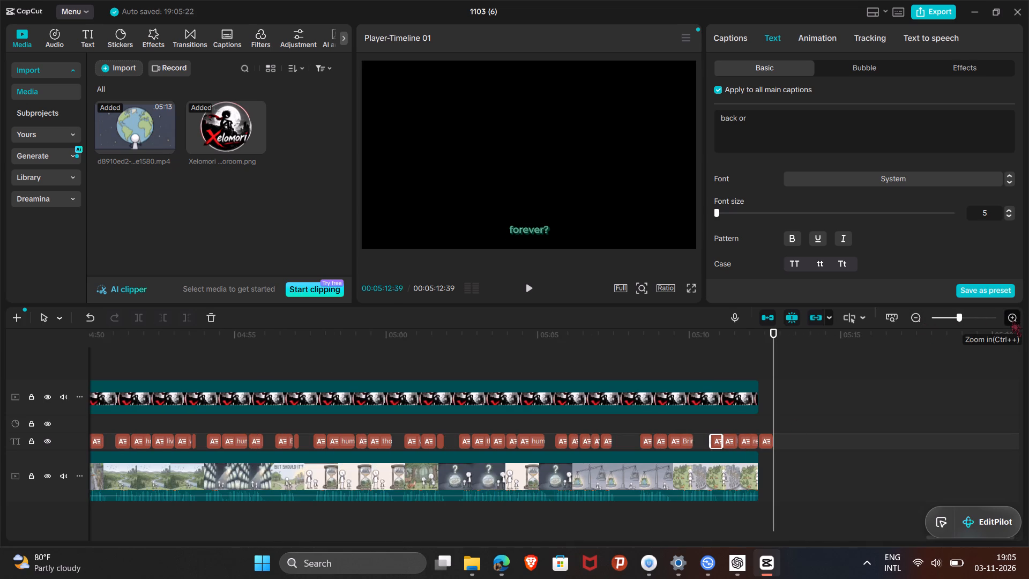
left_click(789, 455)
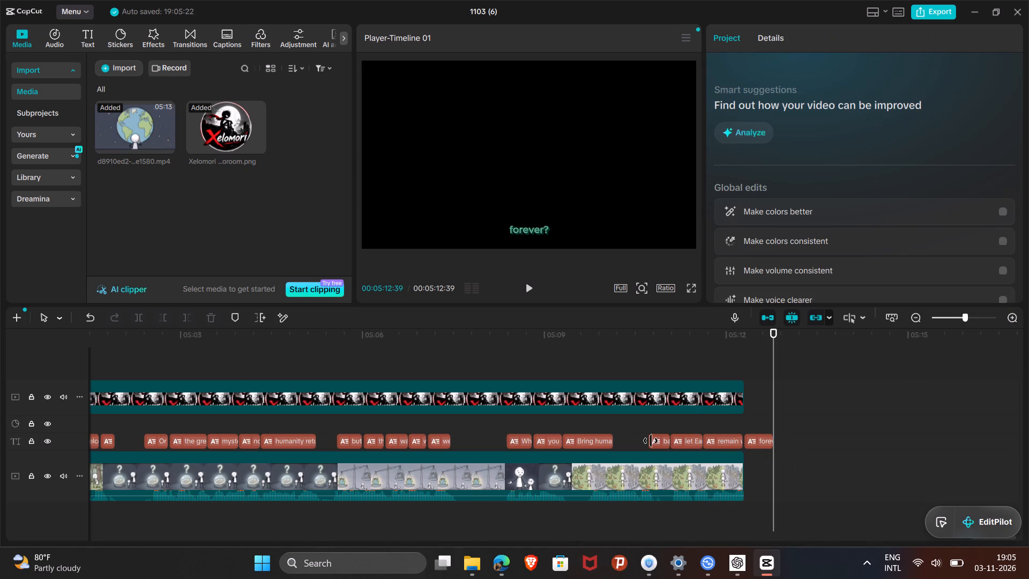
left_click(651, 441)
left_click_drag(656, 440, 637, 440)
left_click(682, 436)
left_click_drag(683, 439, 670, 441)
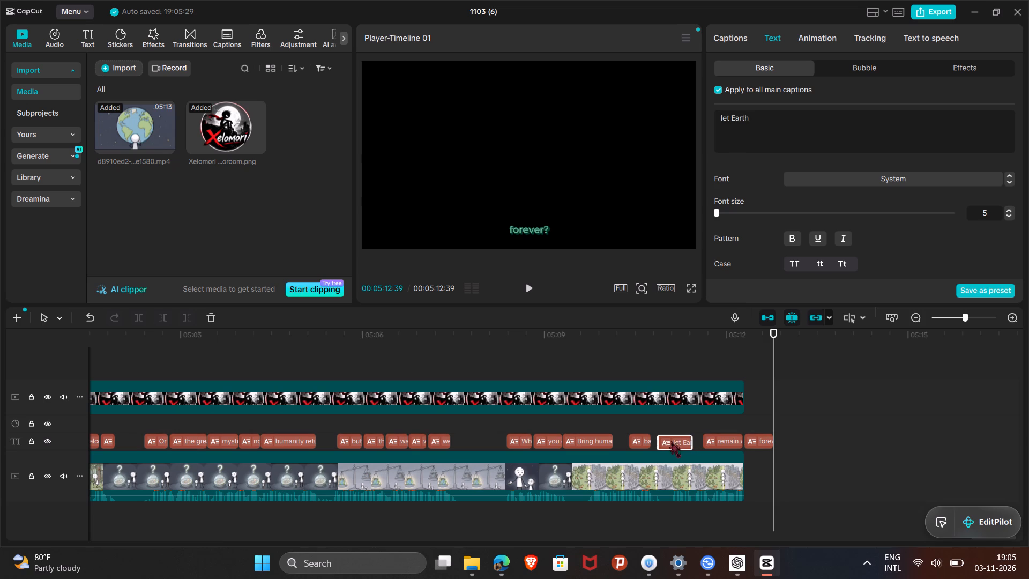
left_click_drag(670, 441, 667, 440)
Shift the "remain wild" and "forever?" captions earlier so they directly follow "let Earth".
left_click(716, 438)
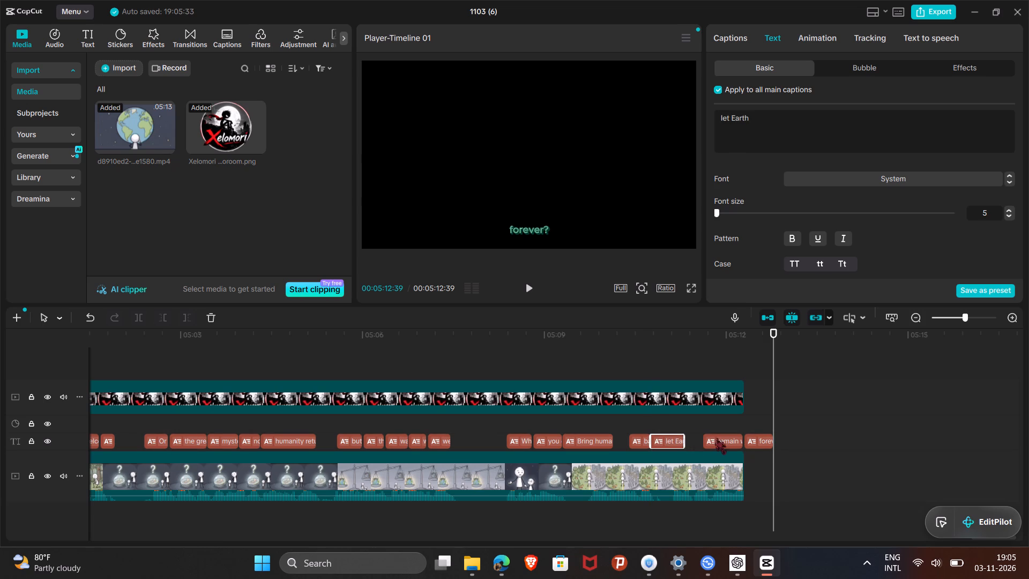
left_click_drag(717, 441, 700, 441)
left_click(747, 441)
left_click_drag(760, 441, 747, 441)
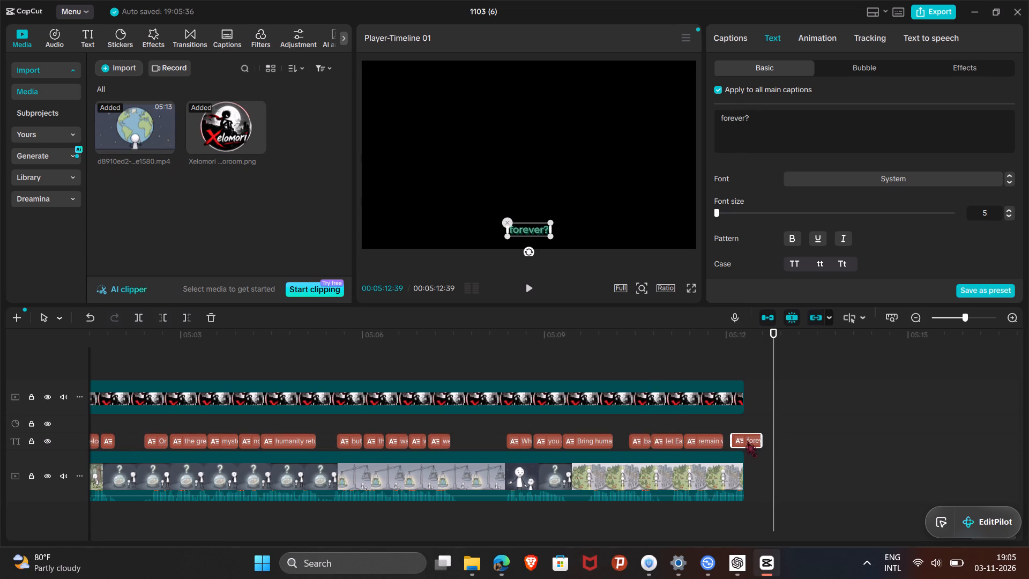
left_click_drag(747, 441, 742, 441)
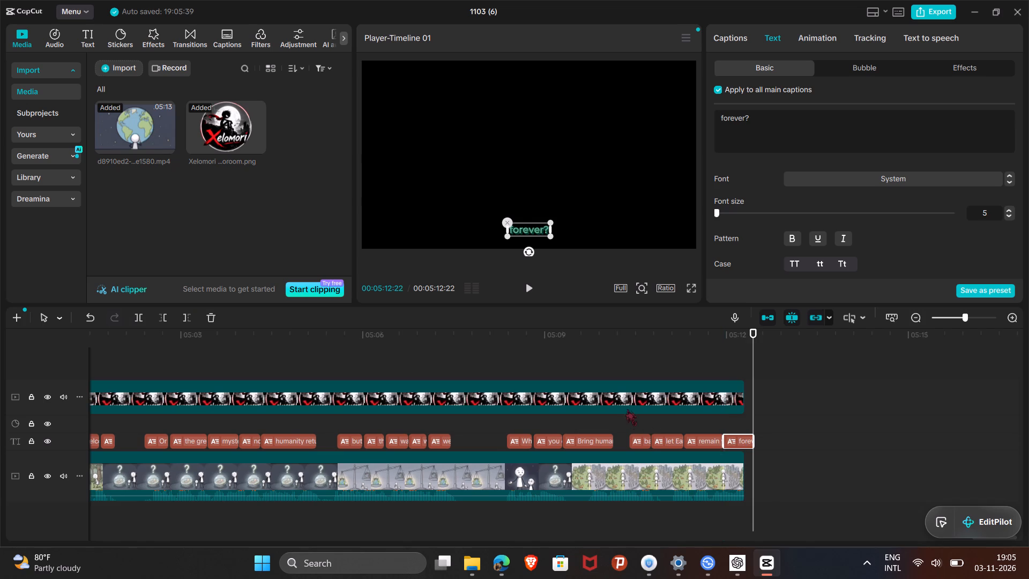
Play the ending from about 05:10 to check the timing of the shifted captions.
left_click(615, 329)
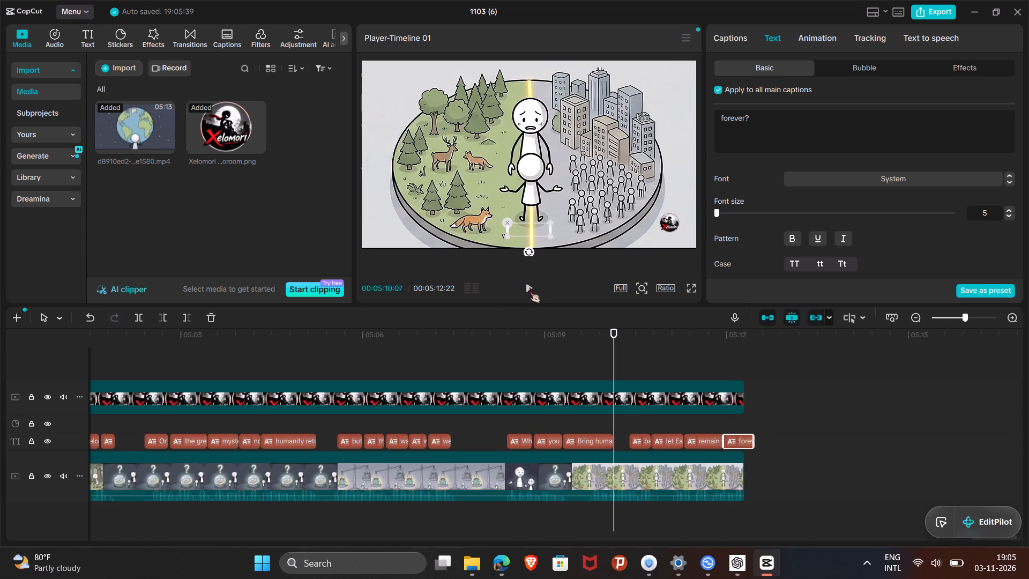
left_click(529, 287)
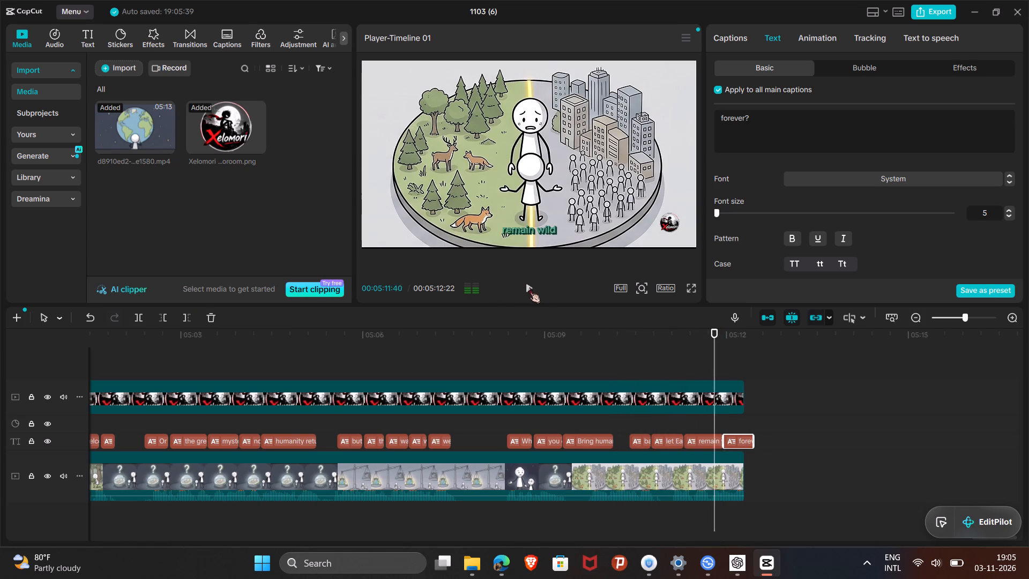
Play the first seven seconds of the video to check the opening captions with the emblem overlaid.
left_click(529, 287)
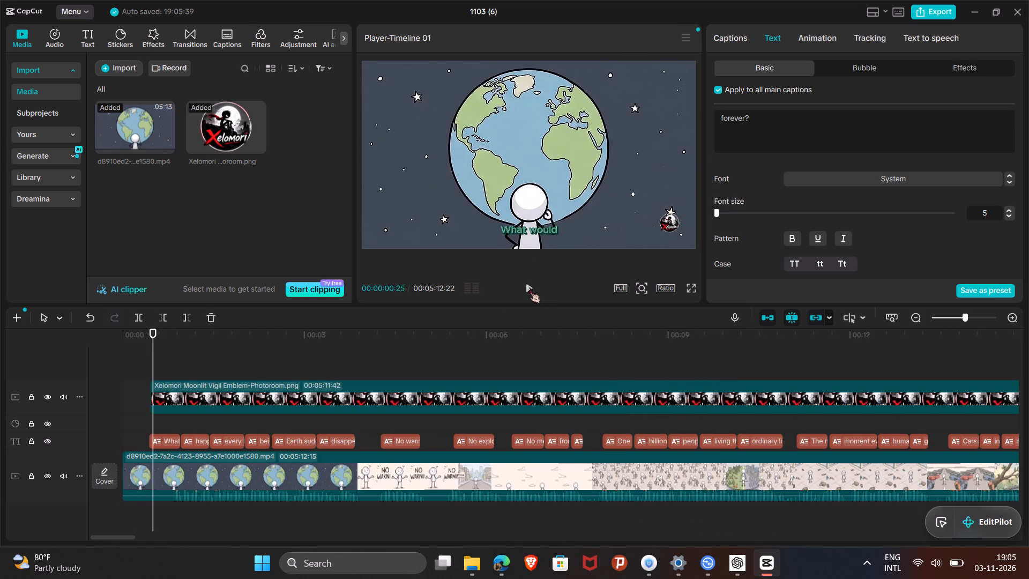
scroll(612, 390, "left", 10)
scroll(747, 469, "left", 13)
scroll(771, 442, "right", 9)
scroll(767, 427, "left", 20)
scroll(767, 427, "left", 20)
scroll(767, 427, "left", 20)
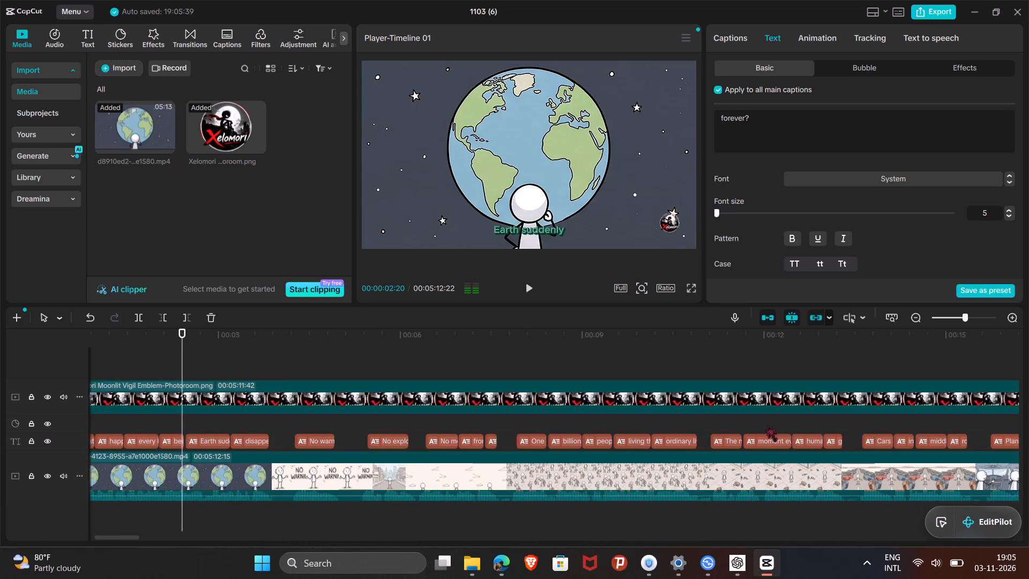
scroll(767, 425, "left", 20)
scroll(767, 425, "left", 20)
scroll(767, 425, "left", 20)
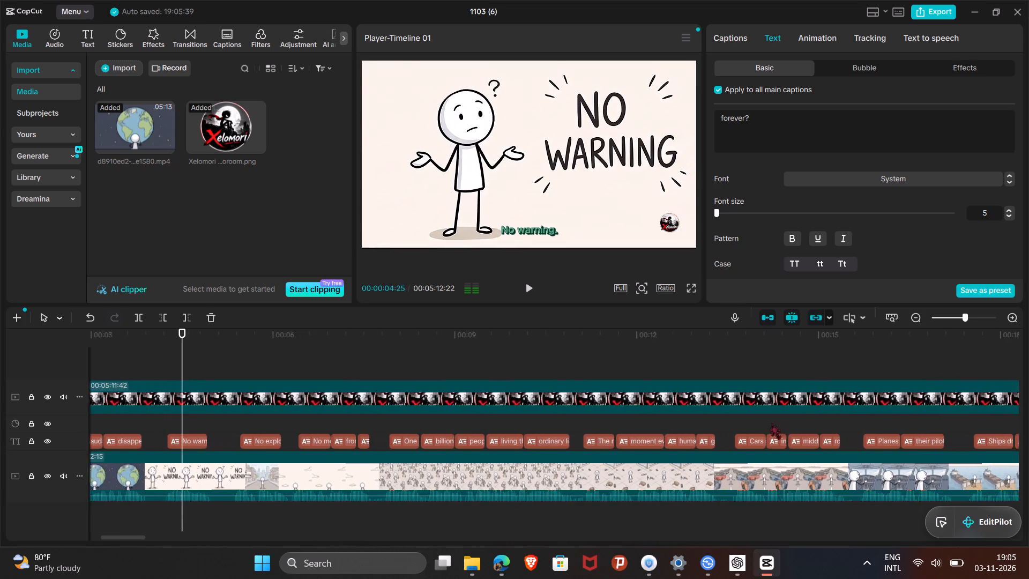
scroll(771, 423, "left", 20)
scroll(771, 423, "left", 20)
scroll(771, 423, "left", 20)
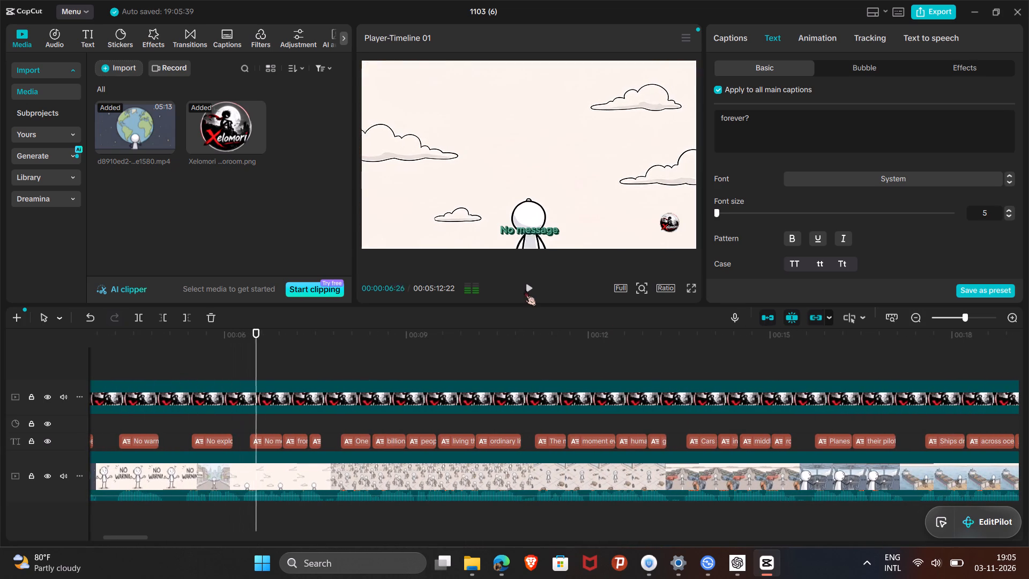
left_click(525, 289)
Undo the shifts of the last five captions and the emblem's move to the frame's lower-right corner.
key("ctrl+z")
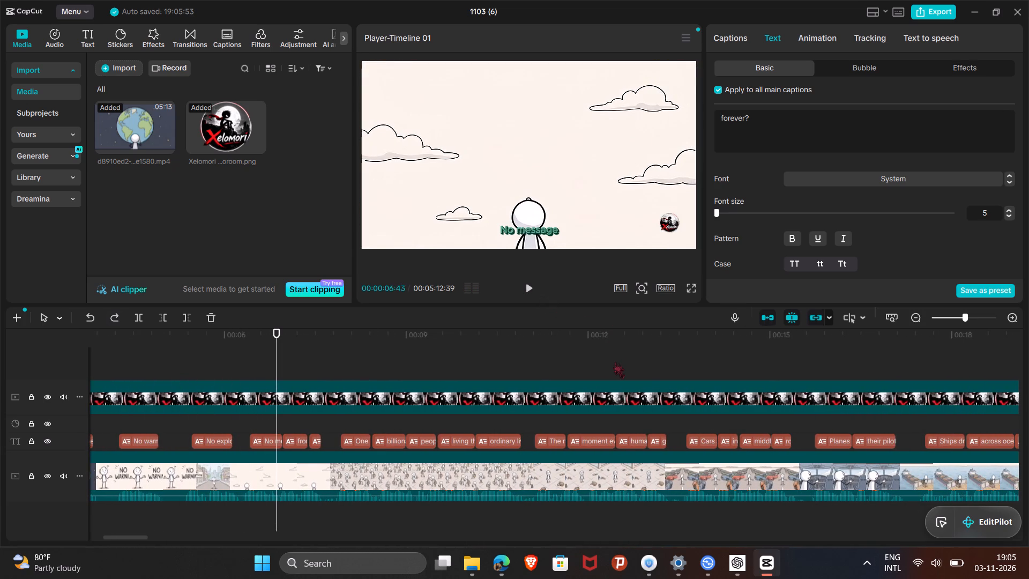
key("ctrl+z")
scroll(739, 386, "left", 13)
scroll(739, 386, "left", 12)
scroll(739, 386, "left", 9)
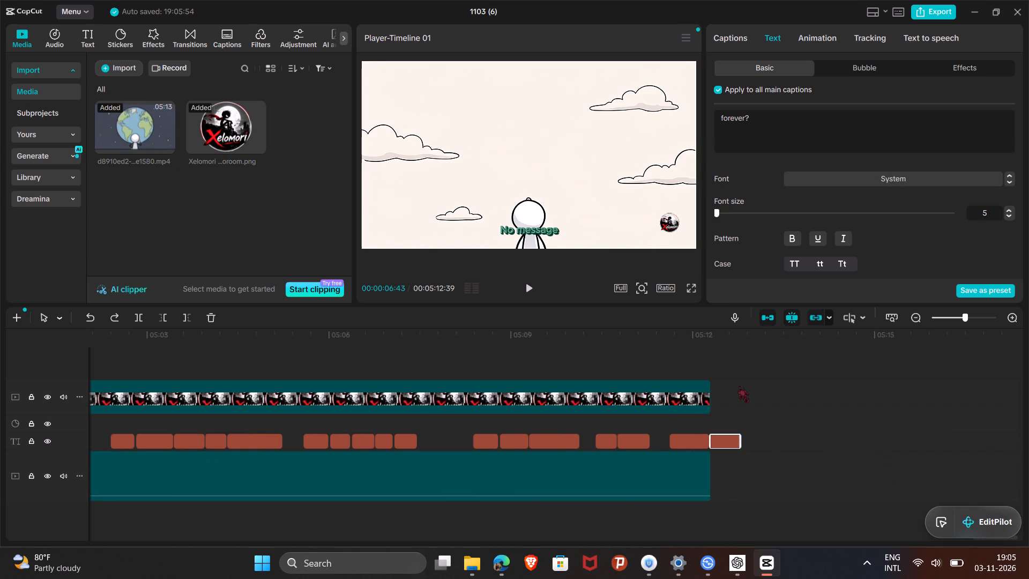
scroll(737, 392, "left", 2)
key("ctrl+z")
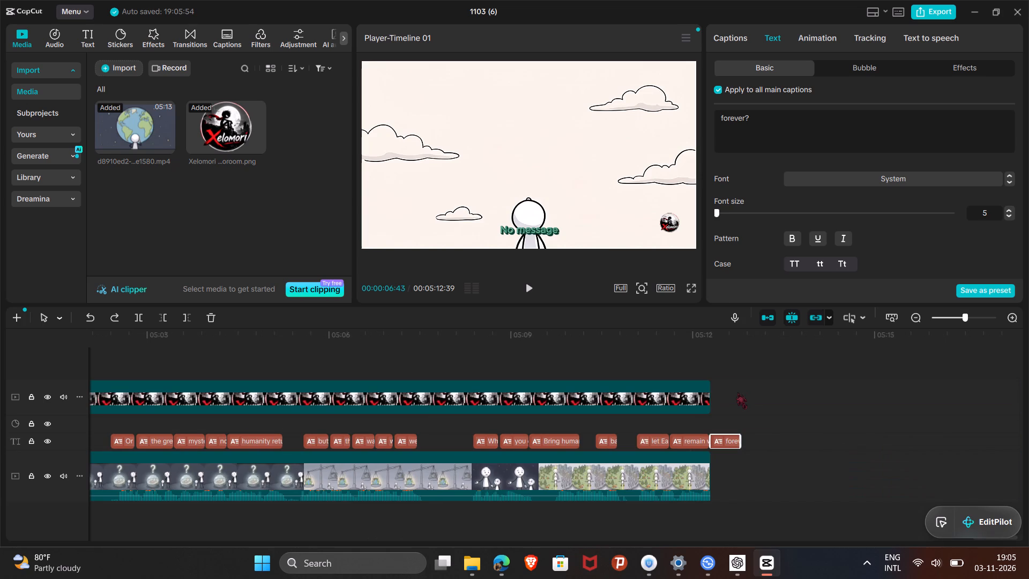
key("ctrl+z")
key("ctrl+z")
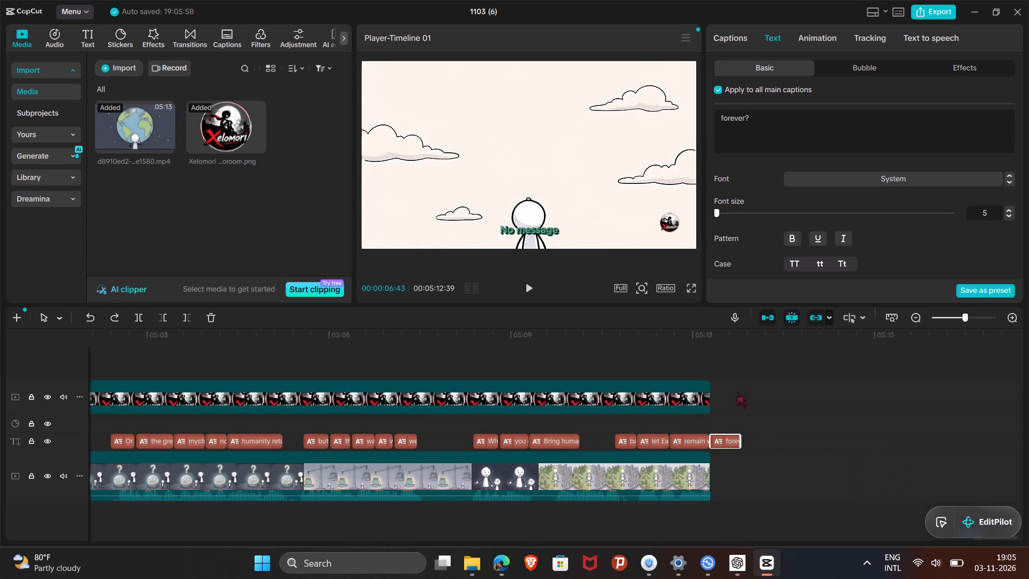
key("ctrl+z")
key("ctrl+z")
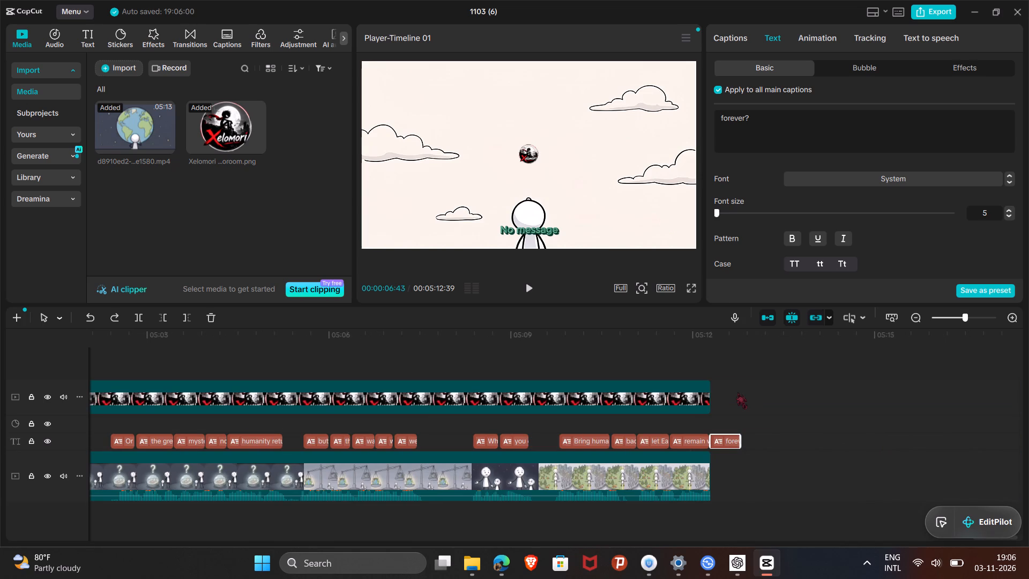
Move the emblem to the lower-right corner of the video frame, at about X 1608, Y -842.
left_click(528, 157)
left_click_drag(528, 157, 668, 231)
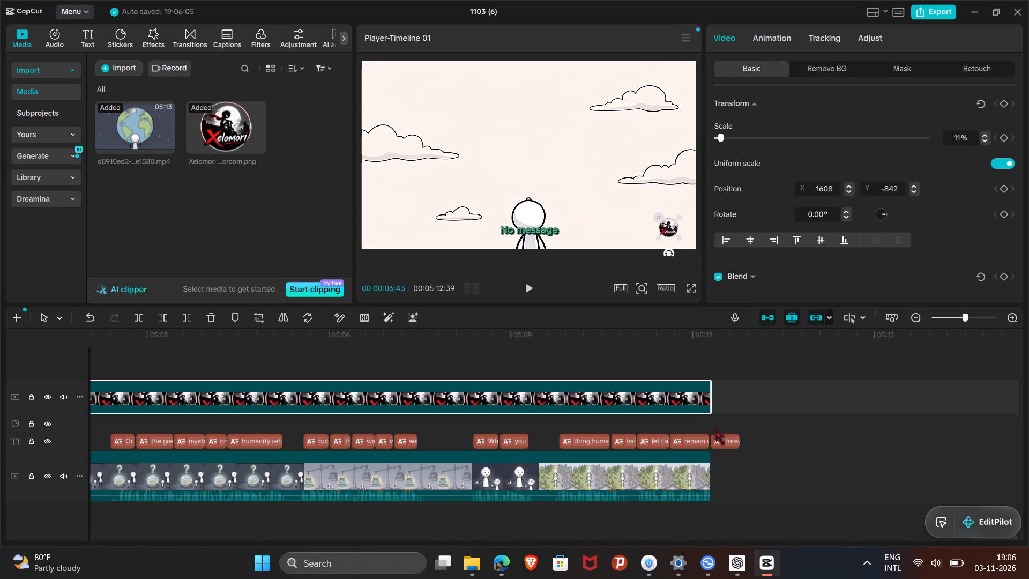
Play the ending from about 05:08 to check how the last captions match the narration.
left_click(713, 440)
left_click(687, 440)
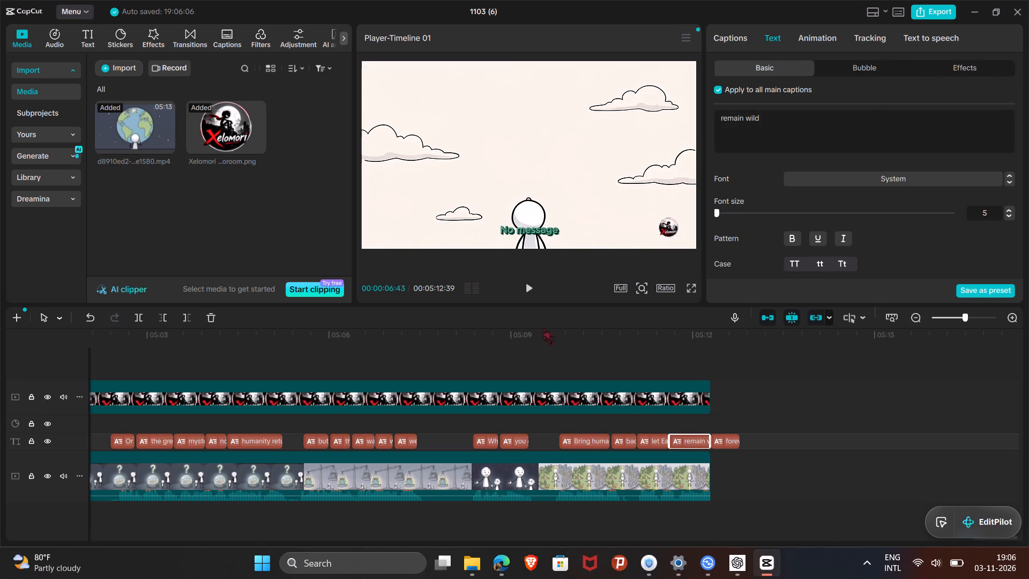
left_click(487, 319)
left_click(487, 335)
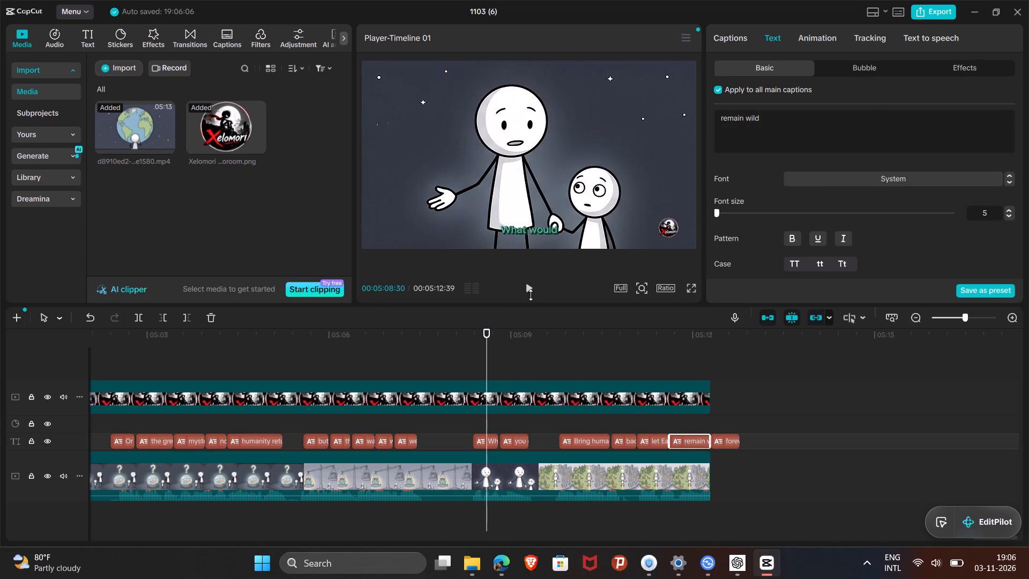
left_click(534, 291)
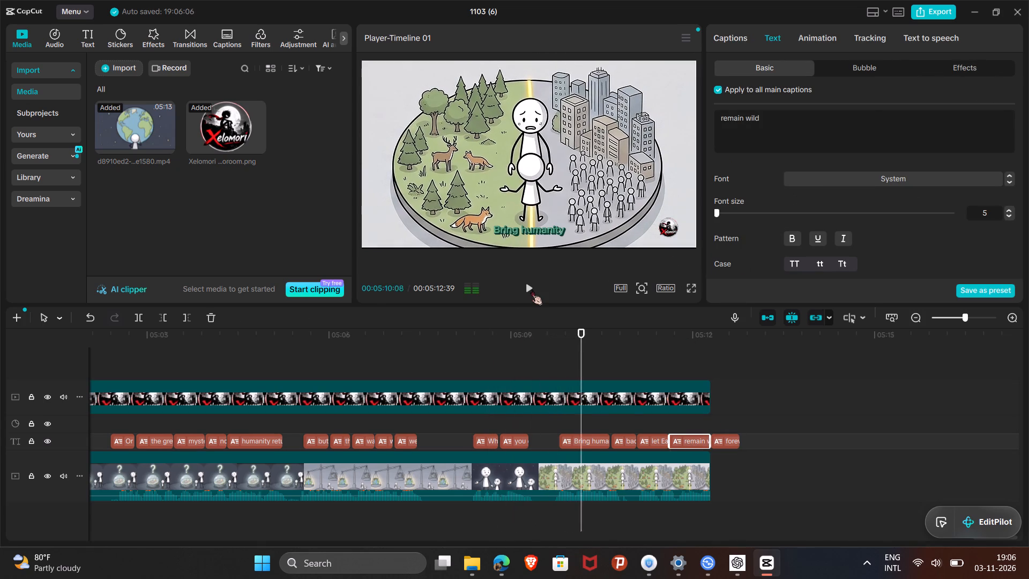
left_click(531, 289)
left_click(531, 289)
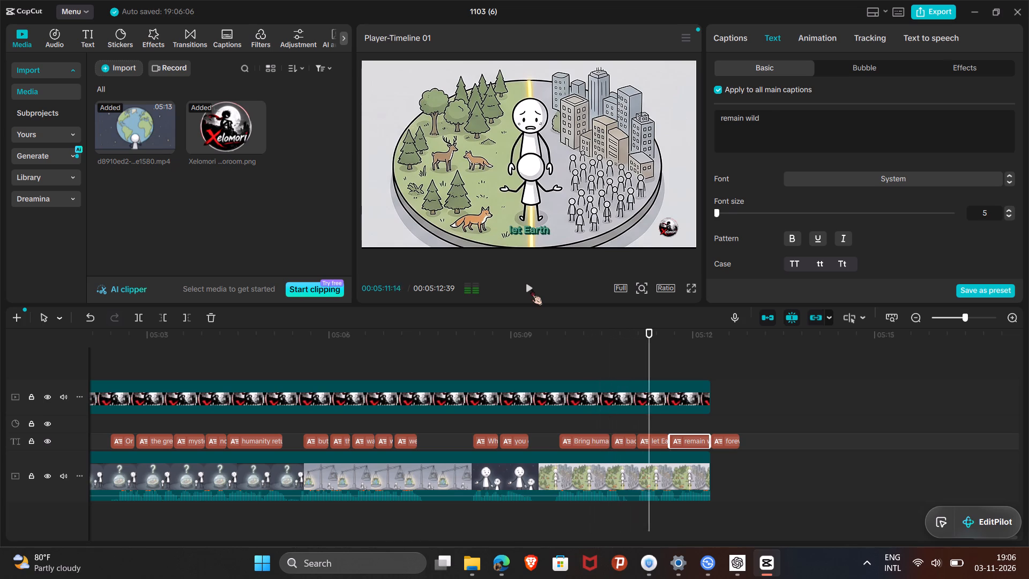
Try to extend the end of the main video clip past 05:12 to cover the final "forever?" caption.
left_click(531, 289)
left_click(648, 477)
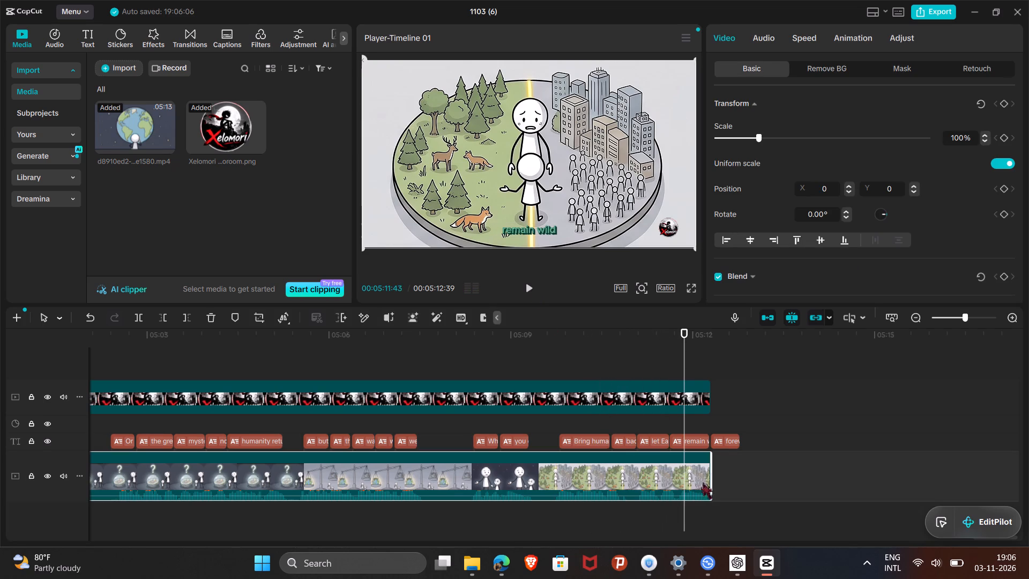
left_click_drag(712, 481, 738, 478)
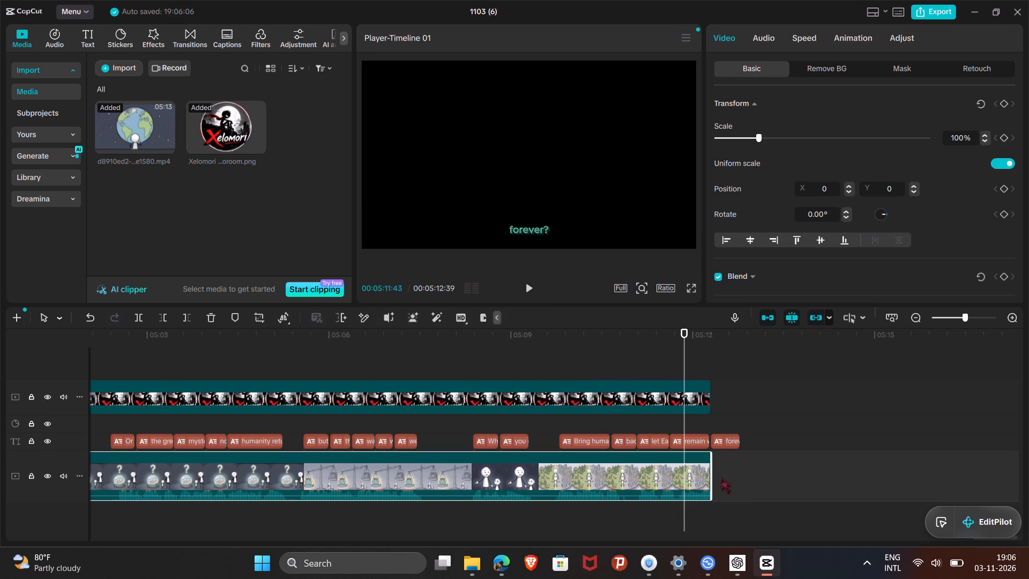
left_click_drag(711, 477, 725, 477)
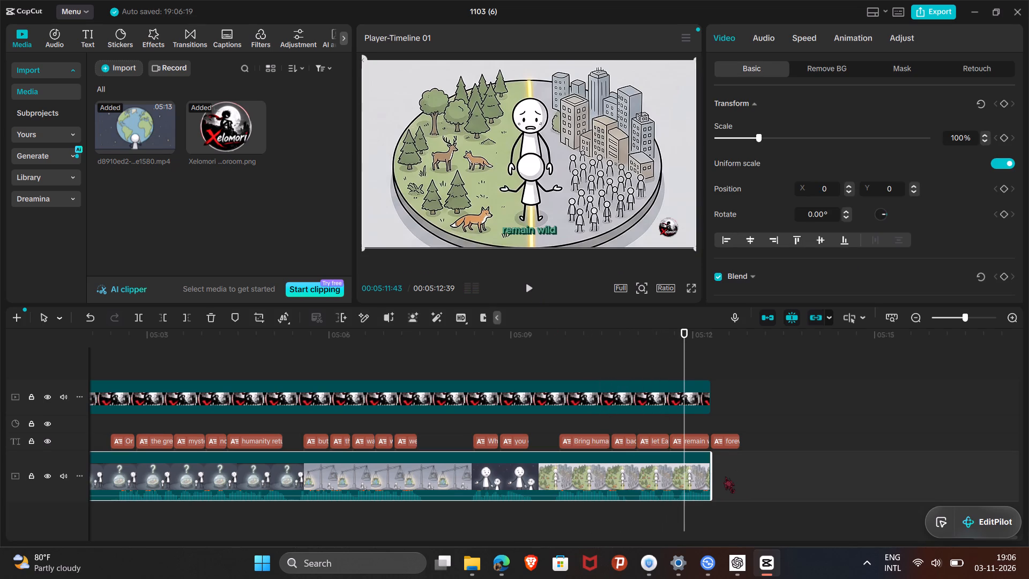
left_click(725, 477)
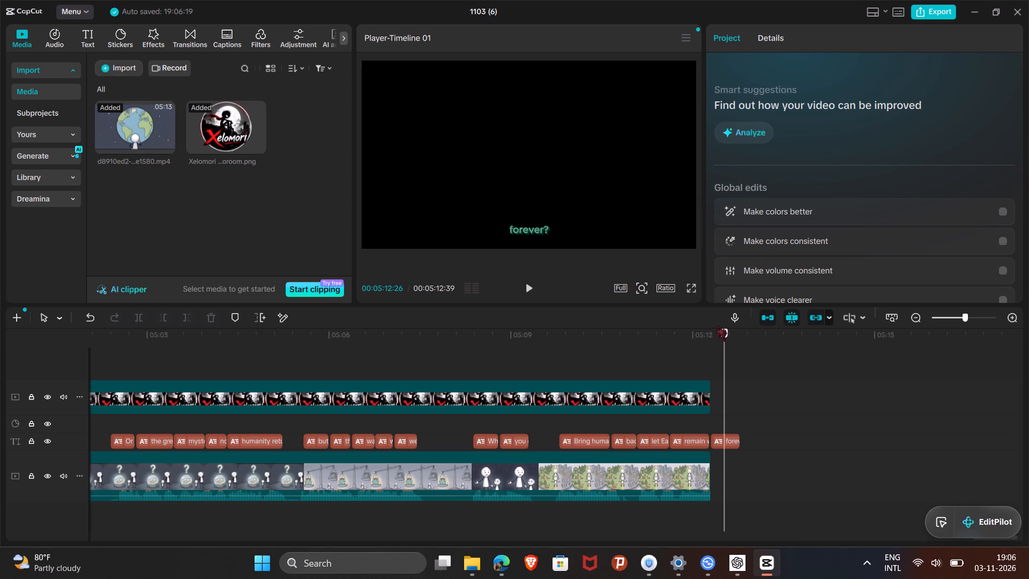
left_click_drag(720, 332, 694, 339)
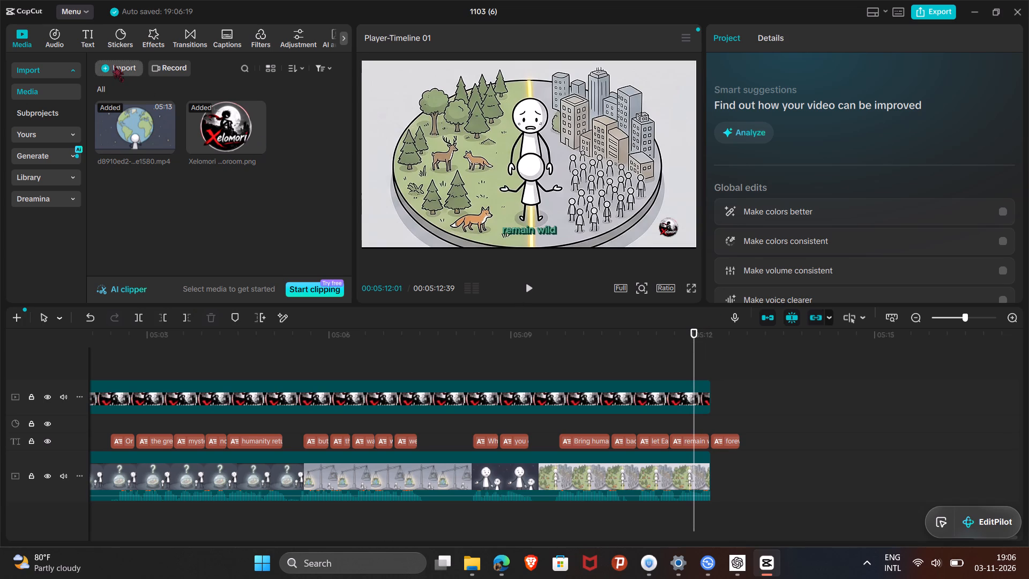
Import the image 12_8f6e9d4d_2K-001 from the output folder inside Downloads > google flow.
left_click(114, 65)
left_click(156, 97)
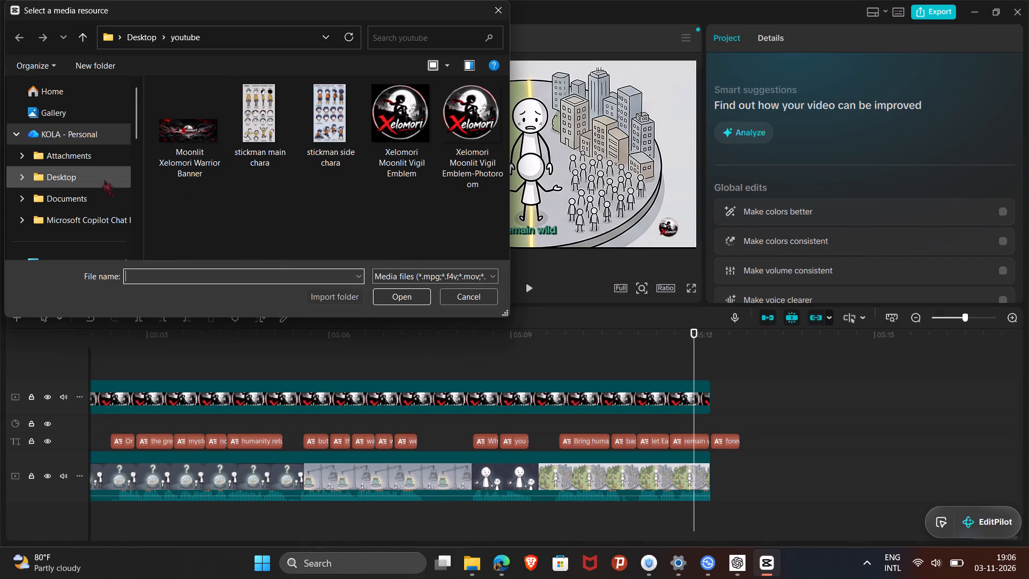
scroll(83, 170, "down", 1)
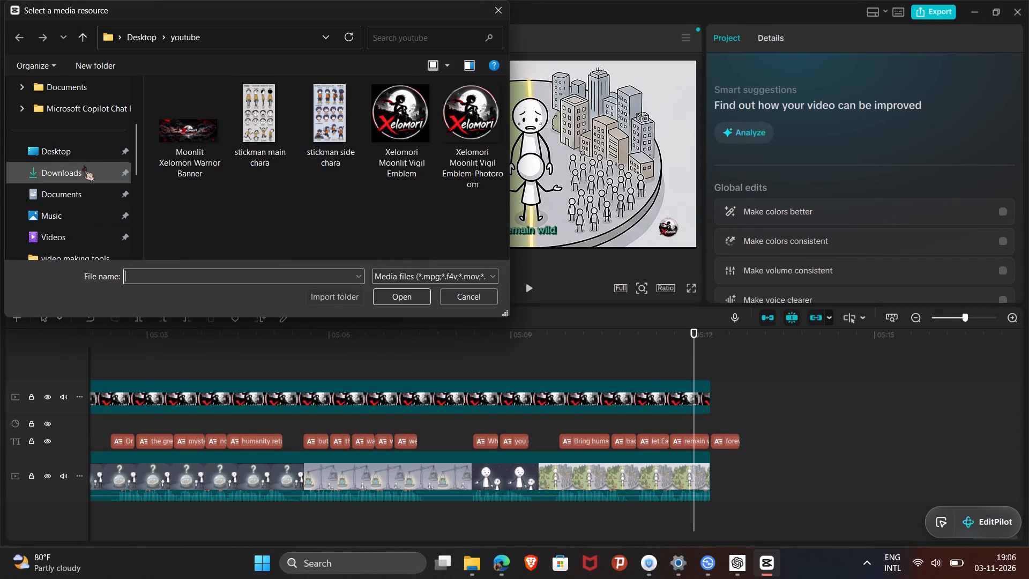
left_click(85, 166)
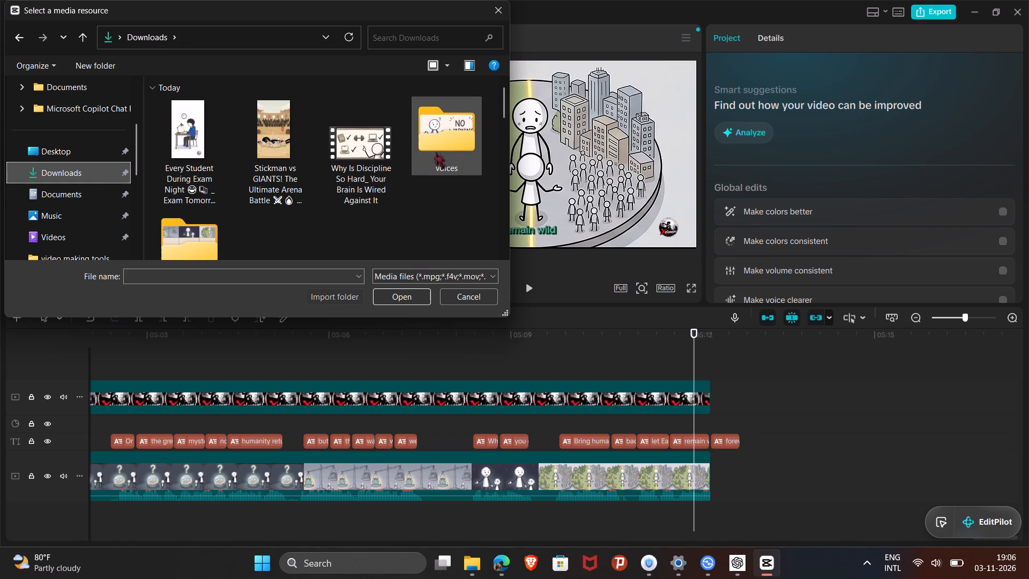
scroll(435, 152, "down", 1)
double_click(198, 209)
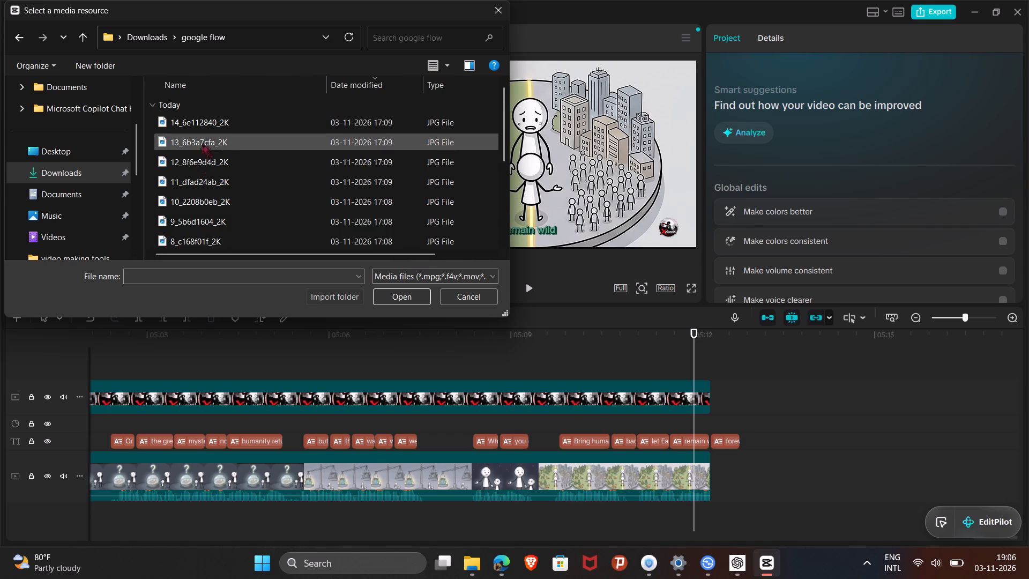
scroll(212, 168, "down", 9)
double_click(225, 236)
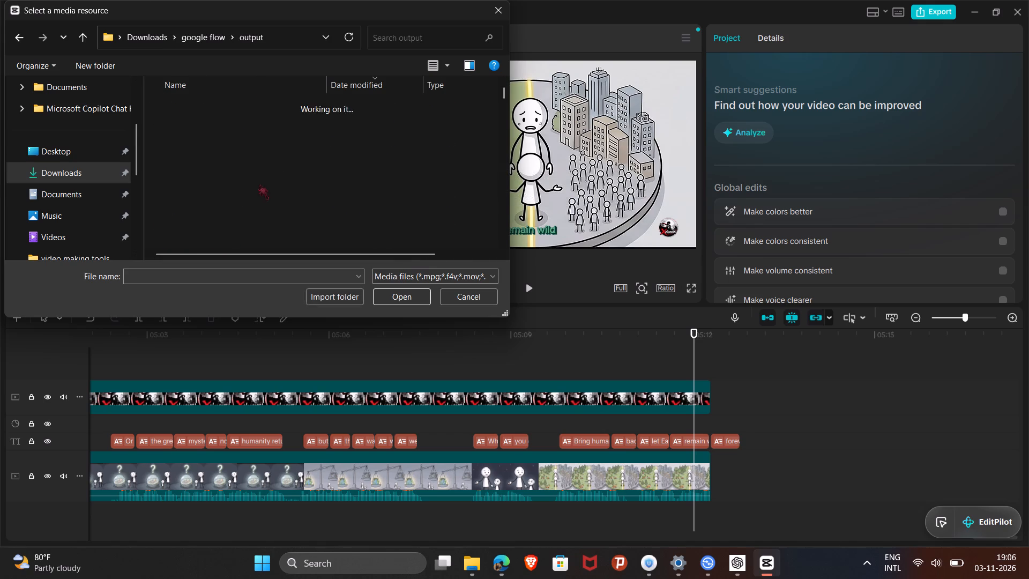
scroll(261, 178, "down", 6)
scroll(261, 178, "up", 14)
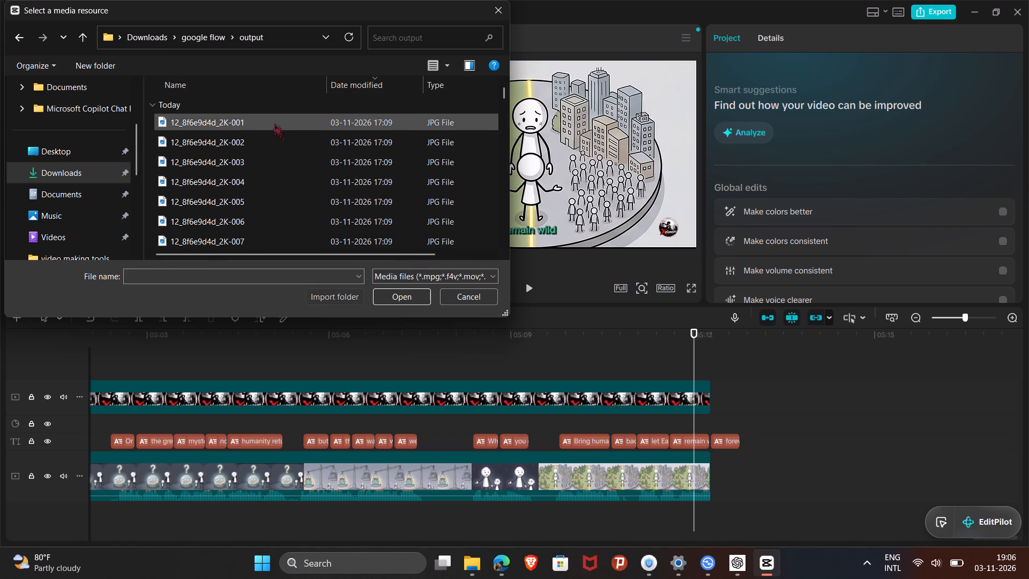
left_click(274, 123)
left_click(382, 298)
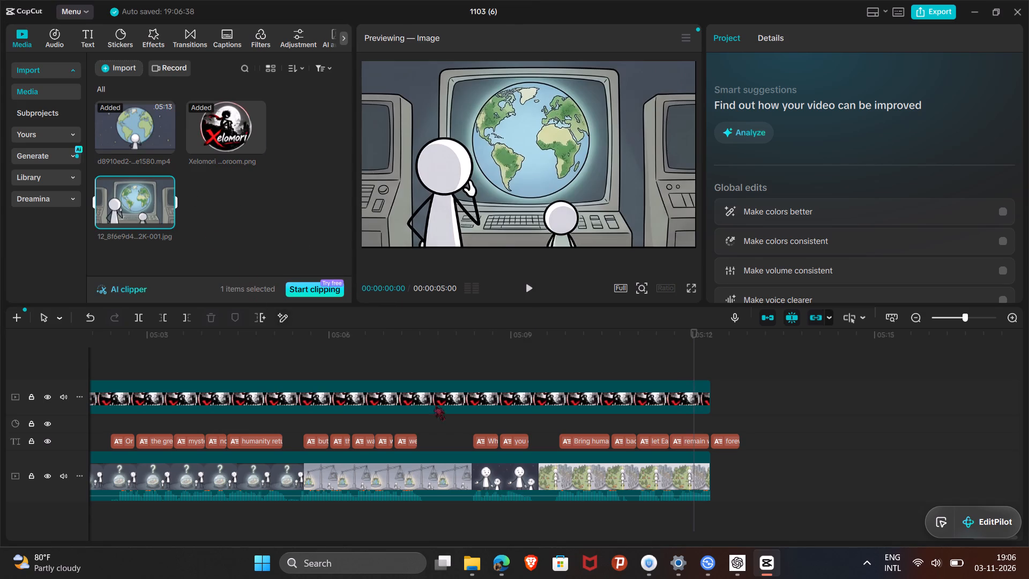
Bring the forest-and-city image 14_6e112840_2K-003 from File Explorer's google flow > output folder into the CapCut project media.
left_click(471, 565)
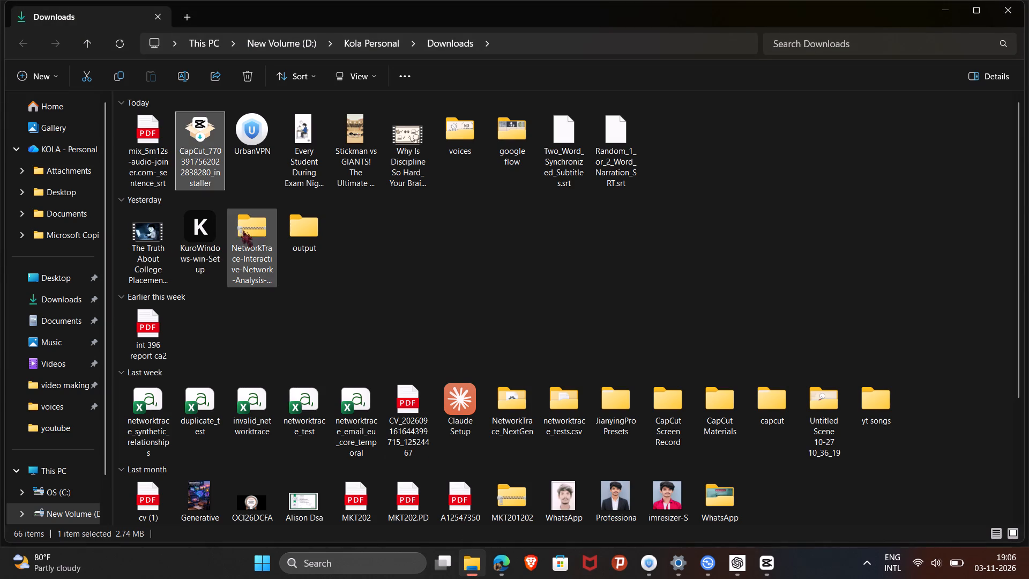
double_click(507, 140)
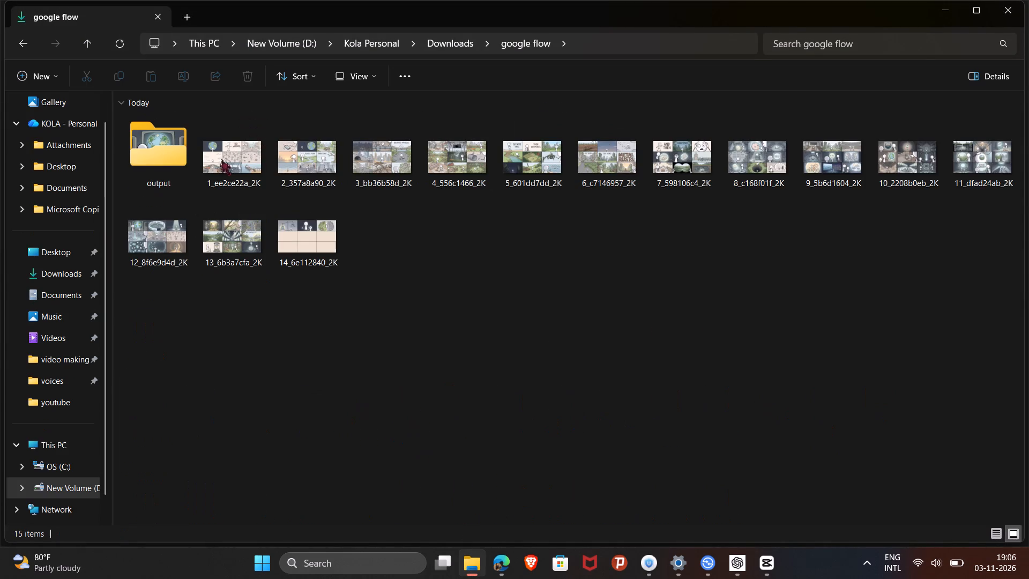
double_click(178, 164)
scroll(463, 262, "down", 11)
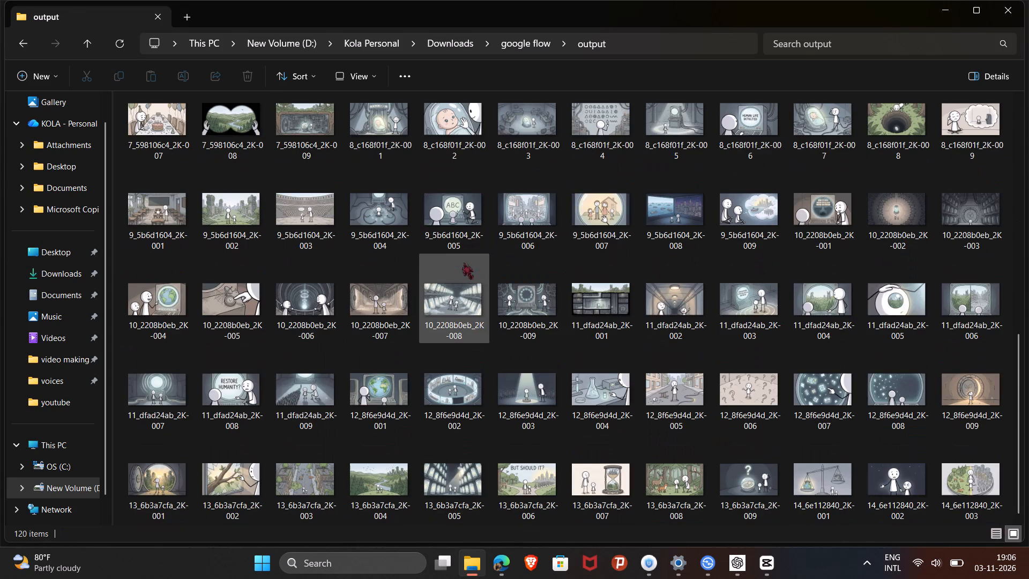
left_click_drag(952, 484, 784, 575)
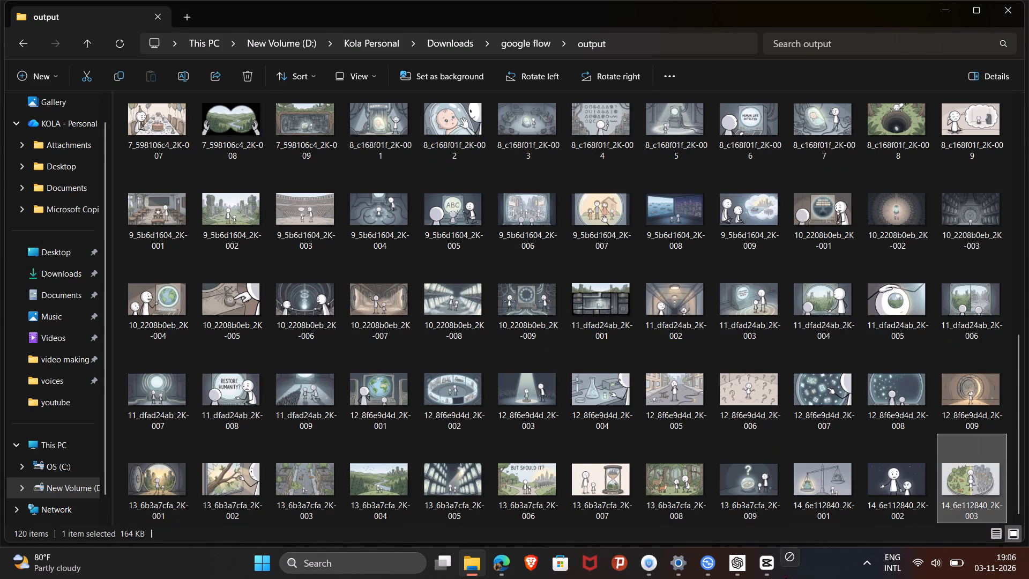
left_click_drag(784, 575, 752, 496)
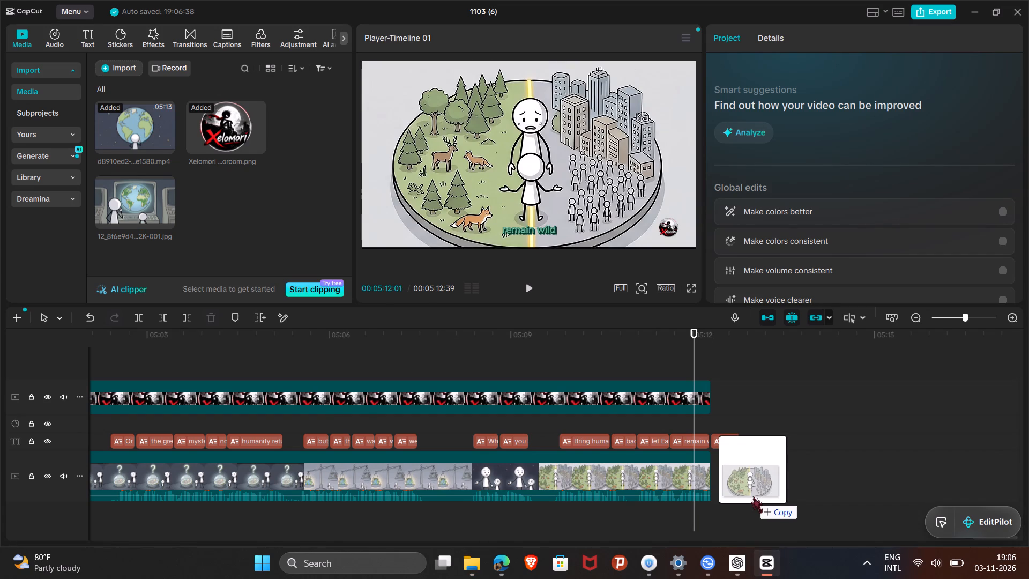
left_click_drag(752, 496, 269, 231)
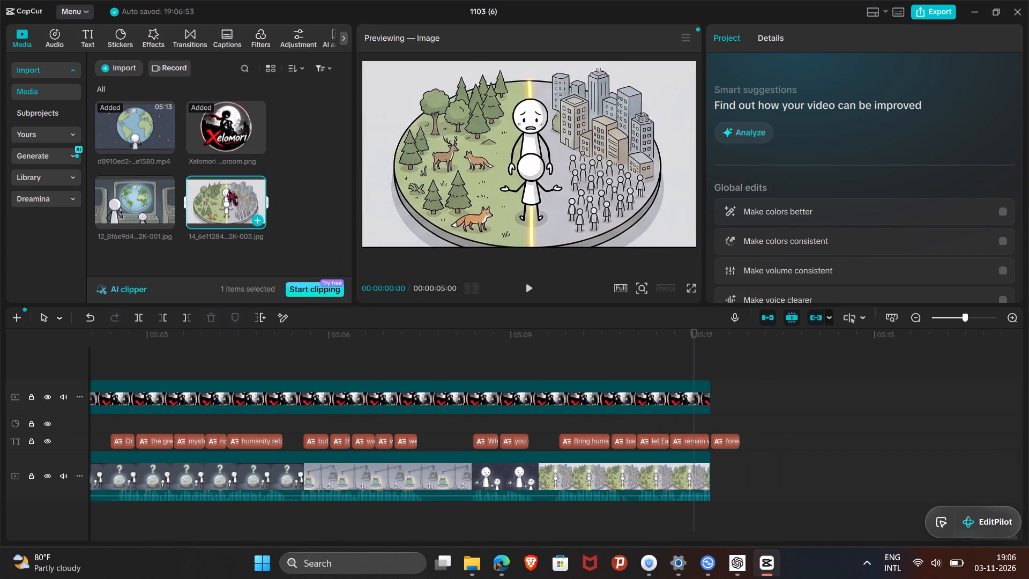
Append the image 14_6e112840_2K-003 after the main video clip and trim it to end with the "forever?" caption.
left_click(227, 189)
left_click(255, 224)
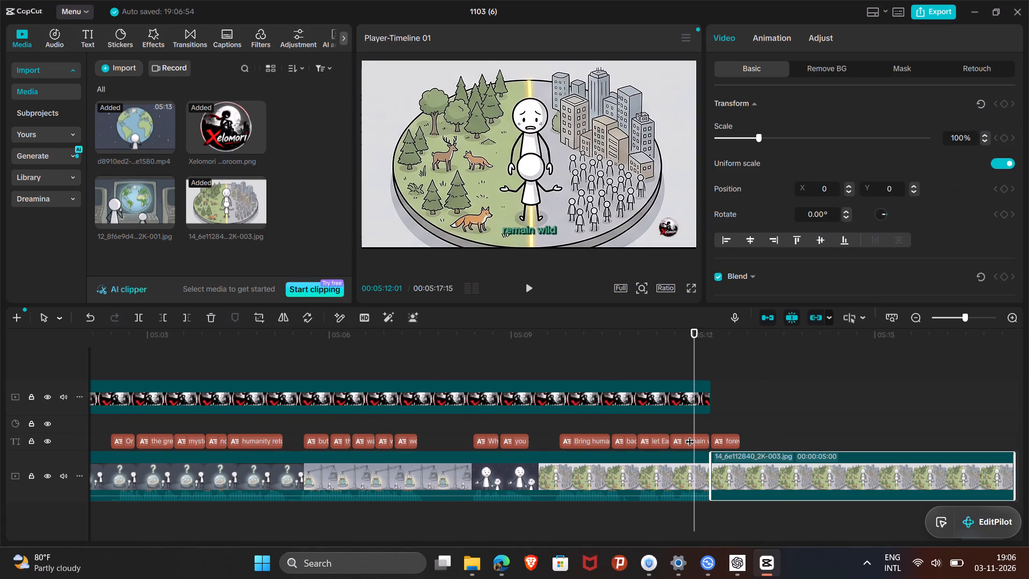
left_click(717, 465)
scroll(945, 458, "left", 1)
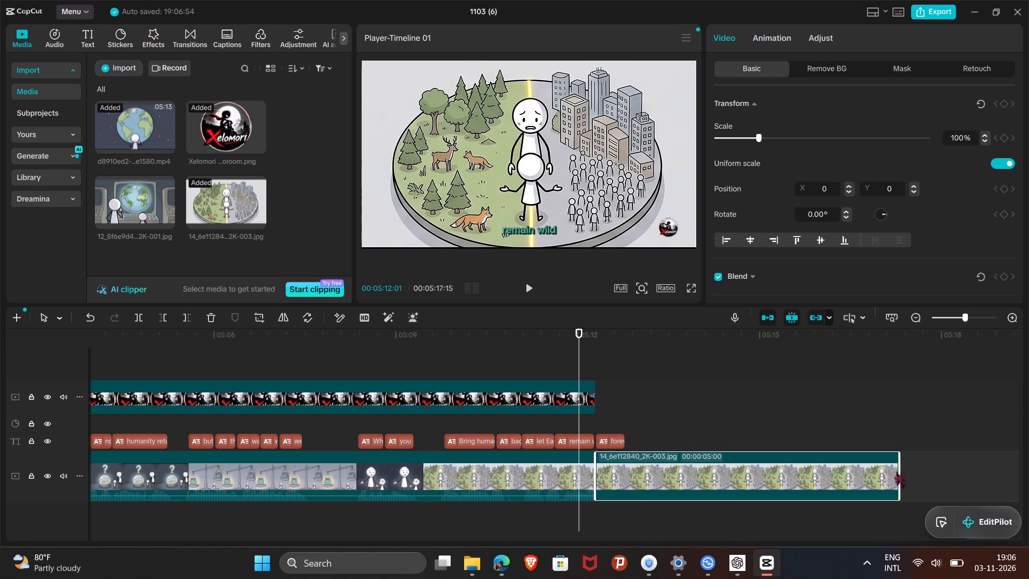
left_click_drag(900, 473, 620, 485)
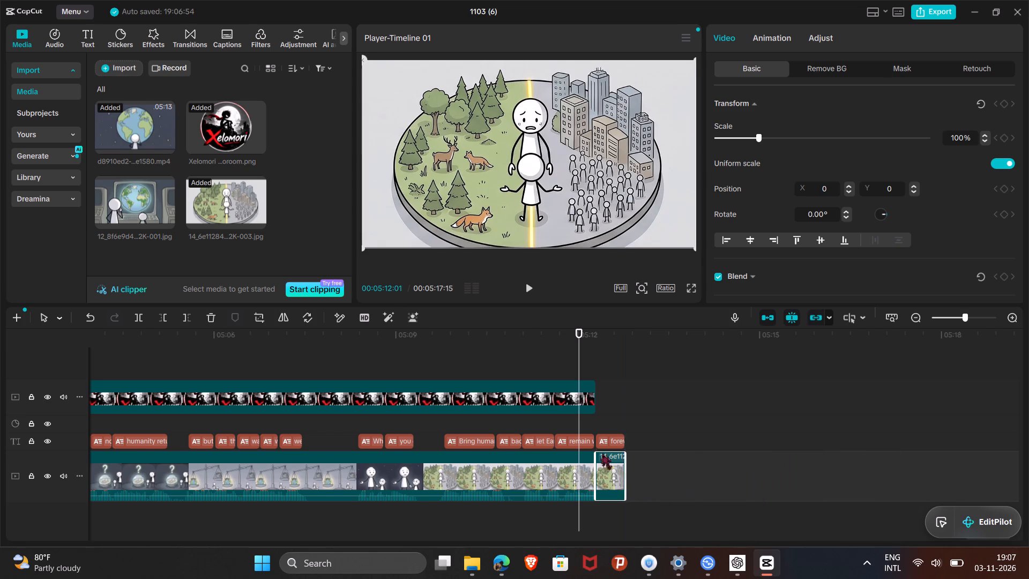
Extend the Xelomori emblem clip to the end of the appended image, at about 05:12:39.
left_click(705, 388)
left_click_drag(713, 393, 730, 393)
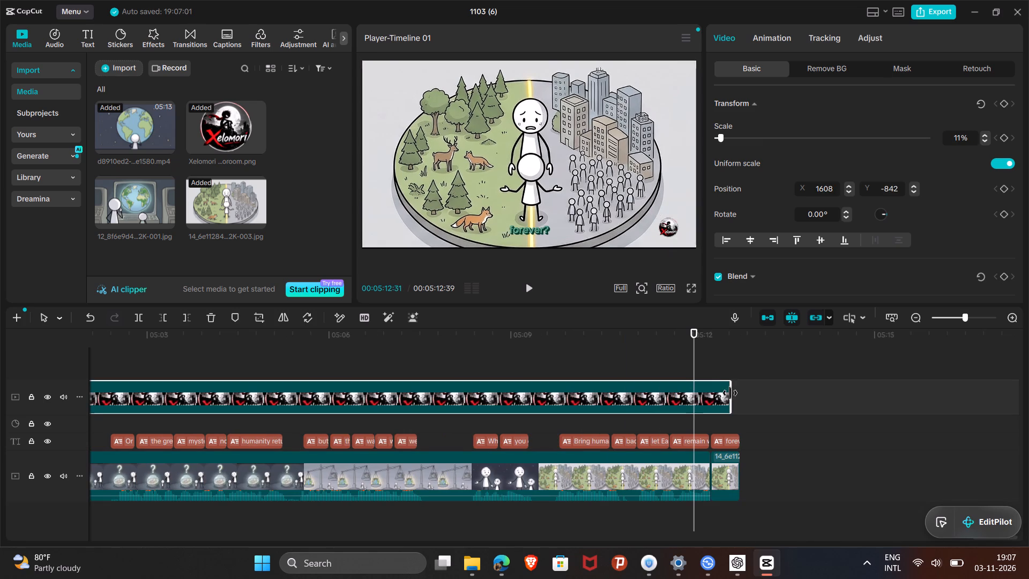
left_click_drag(730, 393, 739, 393)
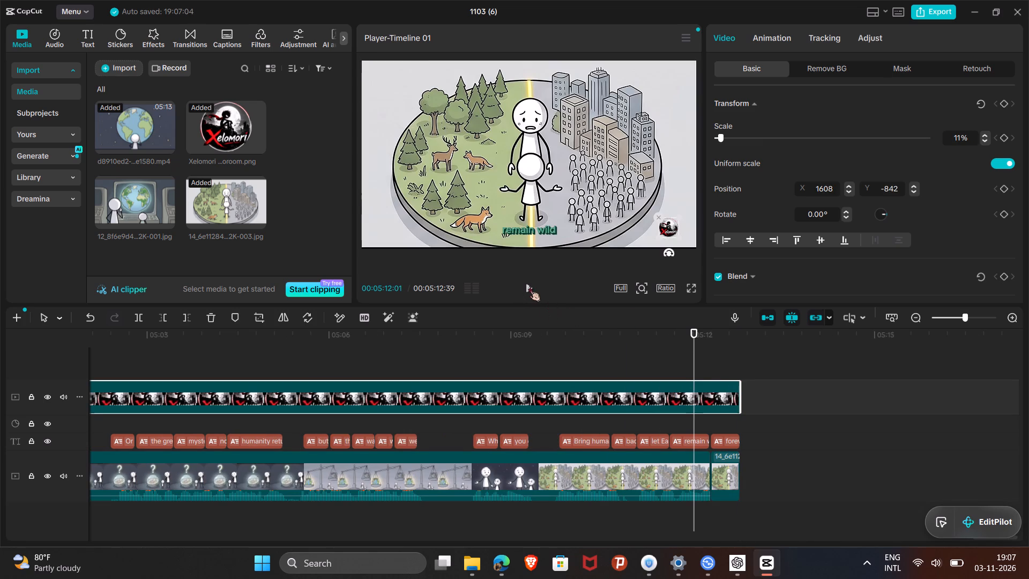
Play the last second of the video to check the appended image with the final captions and emblem.
left_click(531, 286)
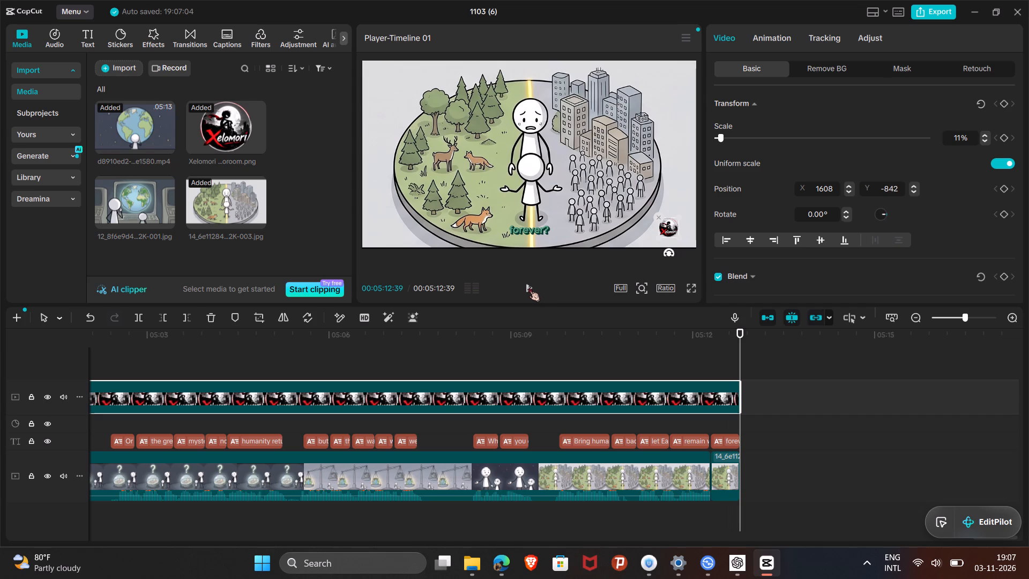
left_click(682, 337)
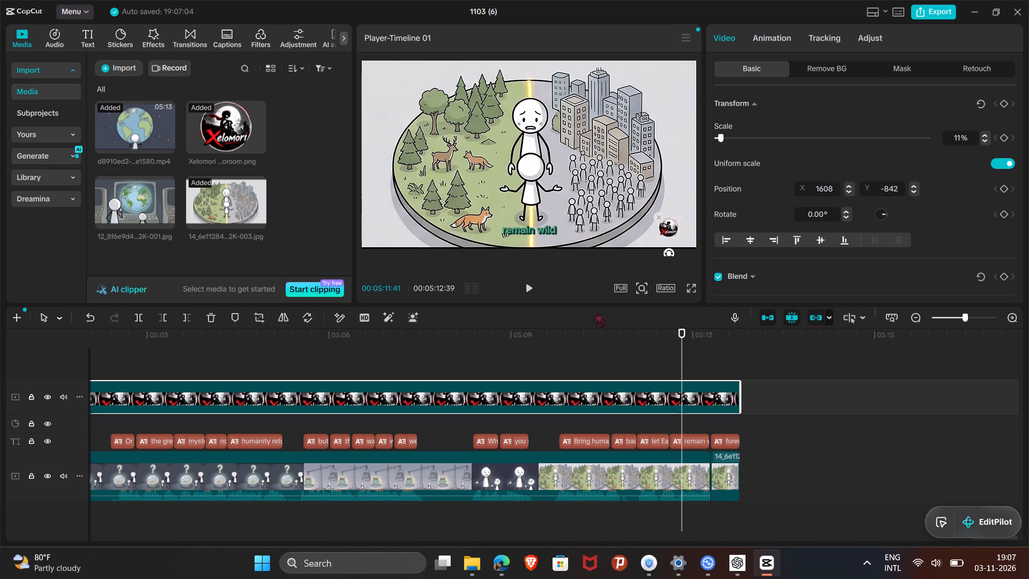
left_click(524, 285)
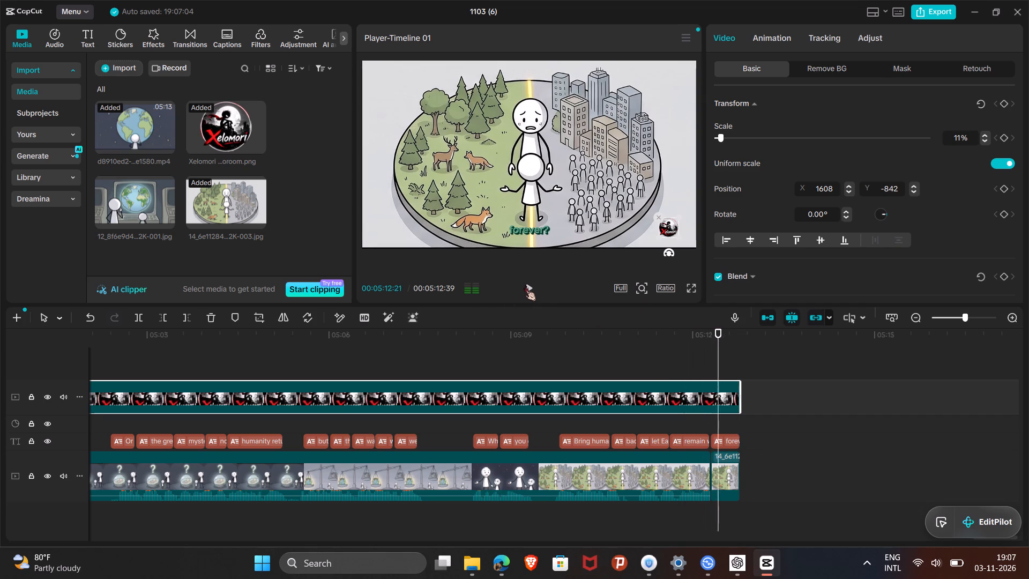
left_click(525, 285)
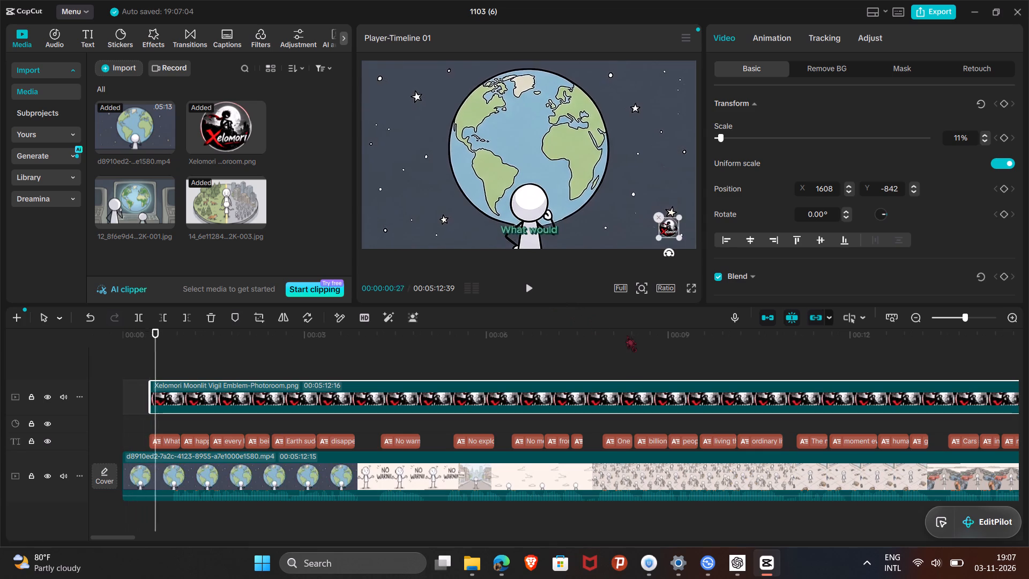
left_click(627, 336)
scroll(644, 342, "left", 18)
scroll(734, 365, "left", 1)
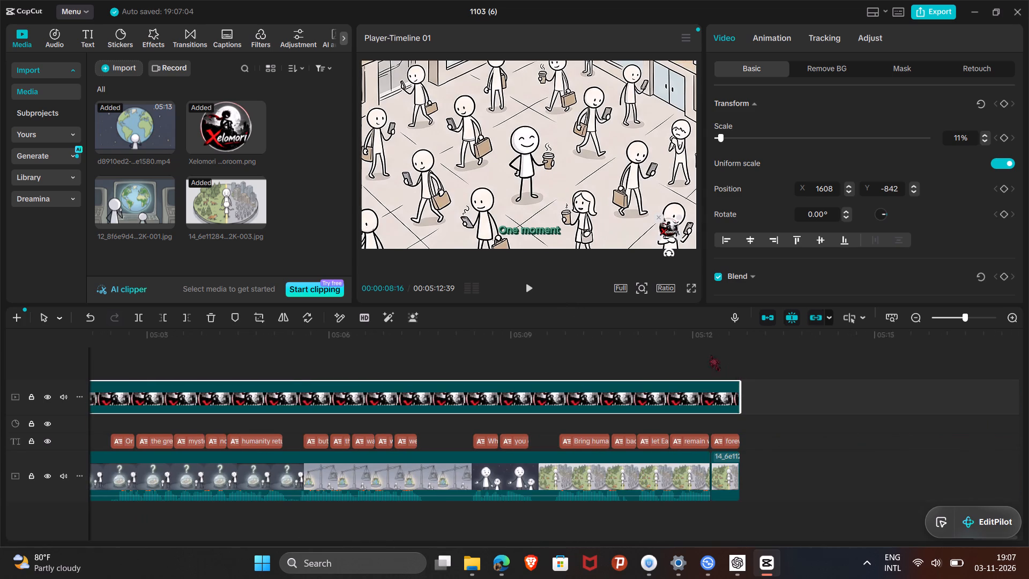
left_click(654, 332)
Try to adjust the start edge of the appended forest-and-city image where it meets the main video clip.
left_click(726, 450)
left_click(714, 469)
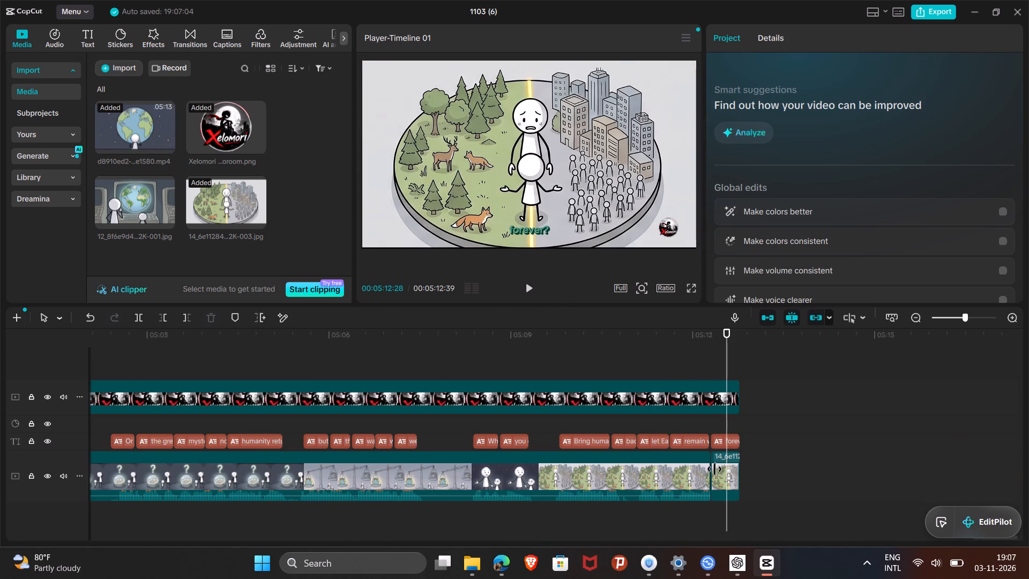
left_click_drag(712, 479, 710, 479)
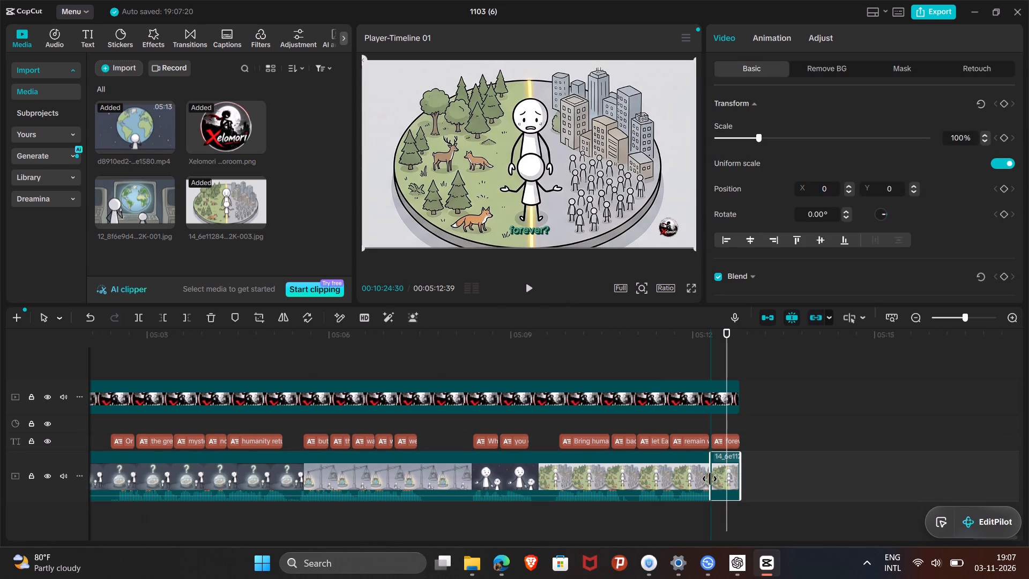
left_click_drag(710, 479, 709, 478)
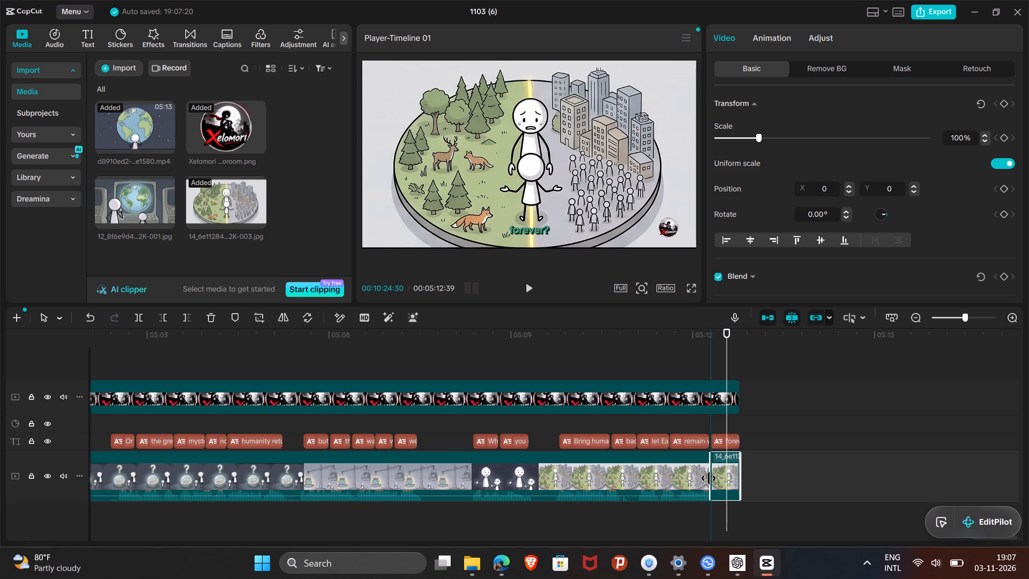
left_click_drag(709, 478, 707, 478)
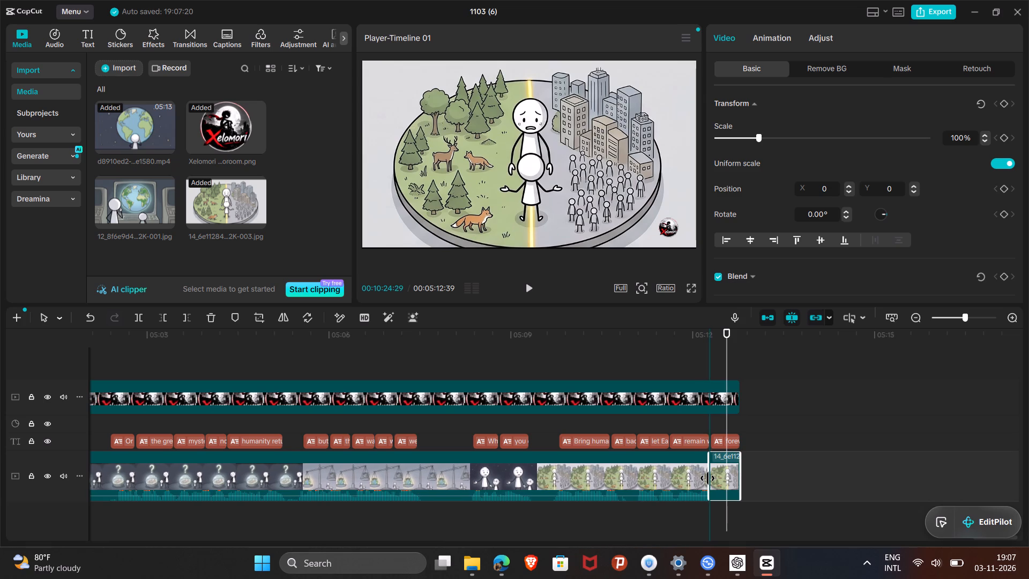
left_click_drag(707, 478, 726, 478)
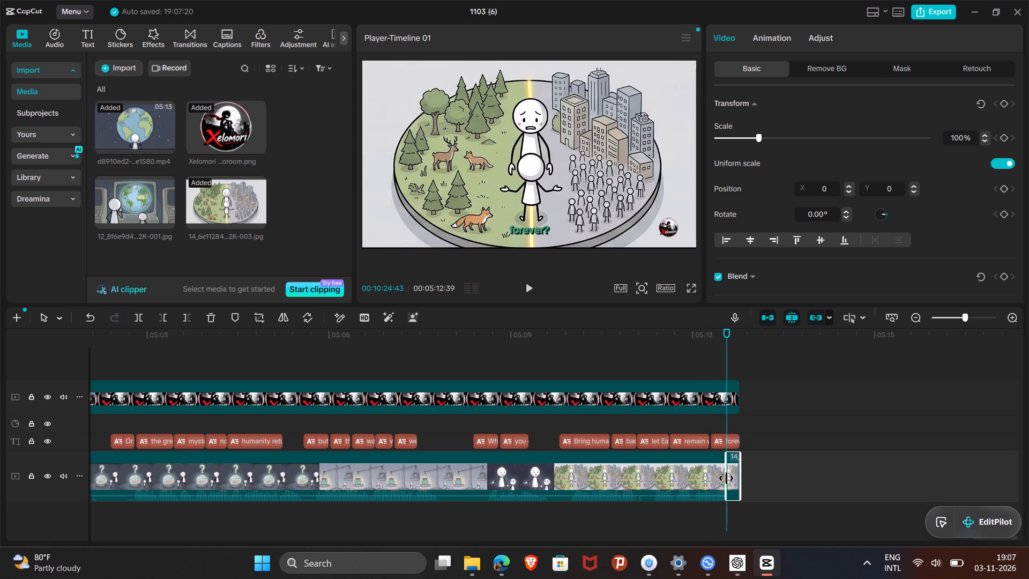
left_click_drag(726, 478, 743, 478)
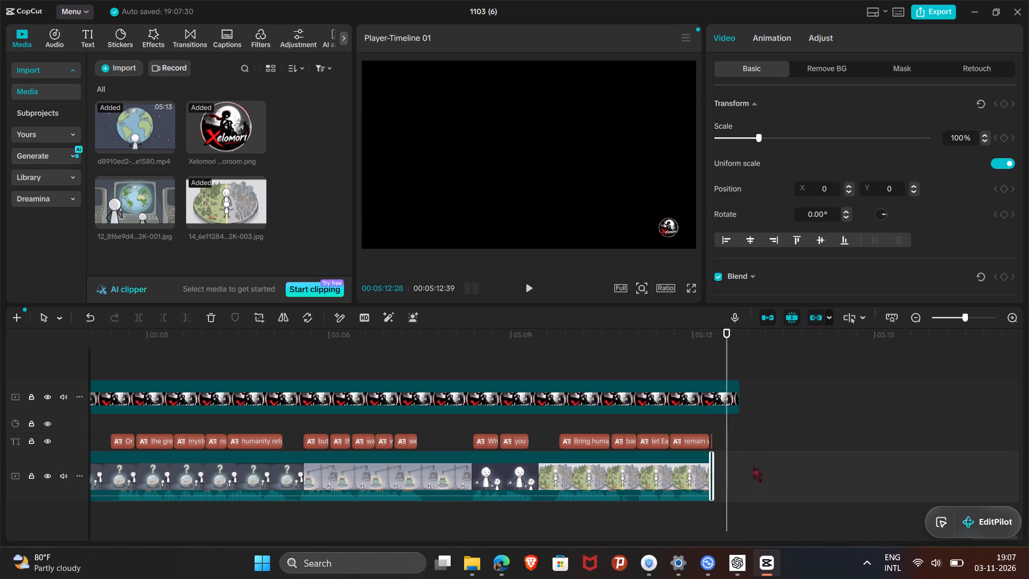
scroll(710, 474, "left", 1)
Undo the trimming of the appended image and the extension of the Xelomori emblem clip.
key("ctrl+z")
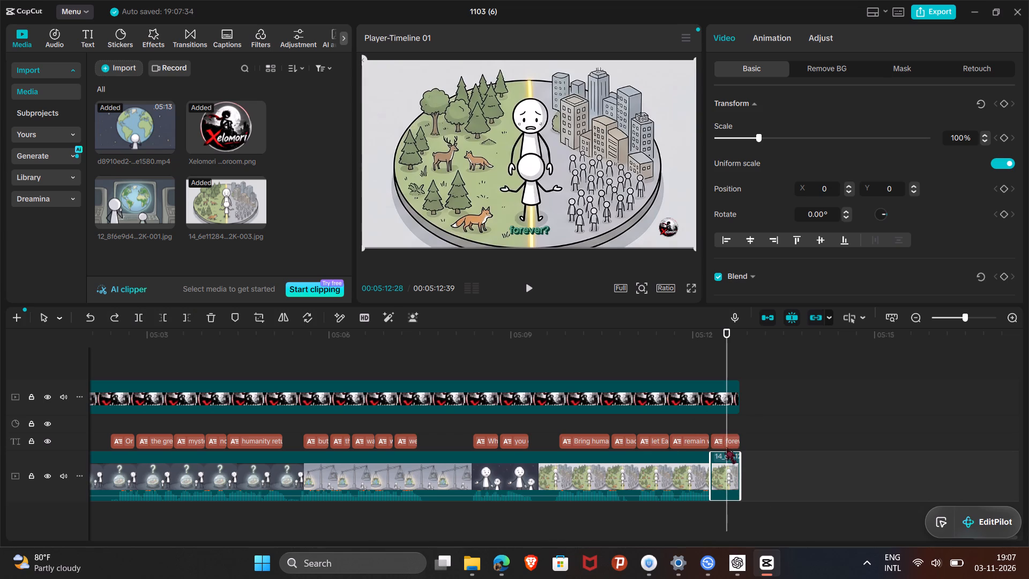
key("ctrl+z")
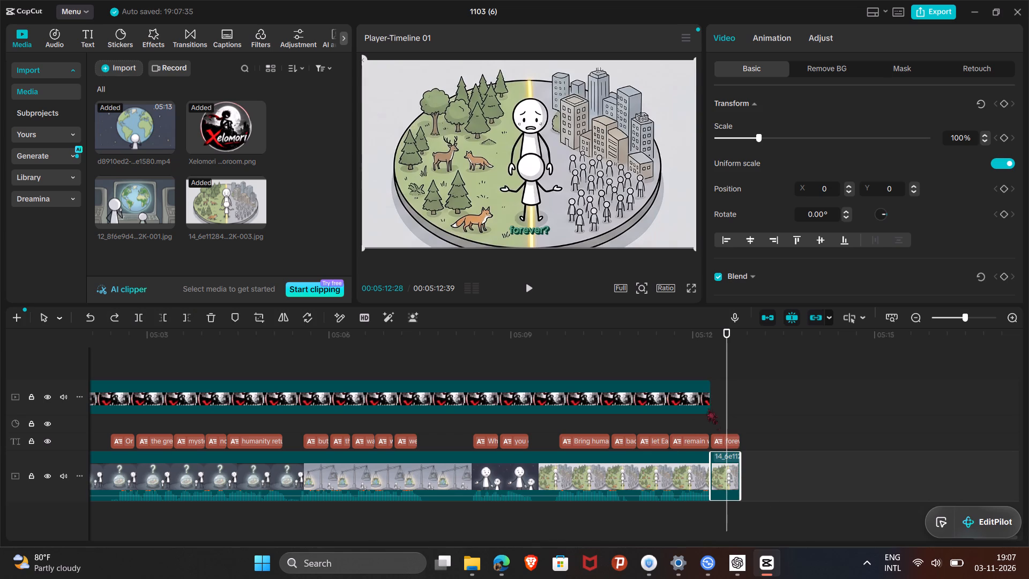
Play the ending from about 05:11:31 to check the transition from the main video to the appended image.
left_click(724, 477)
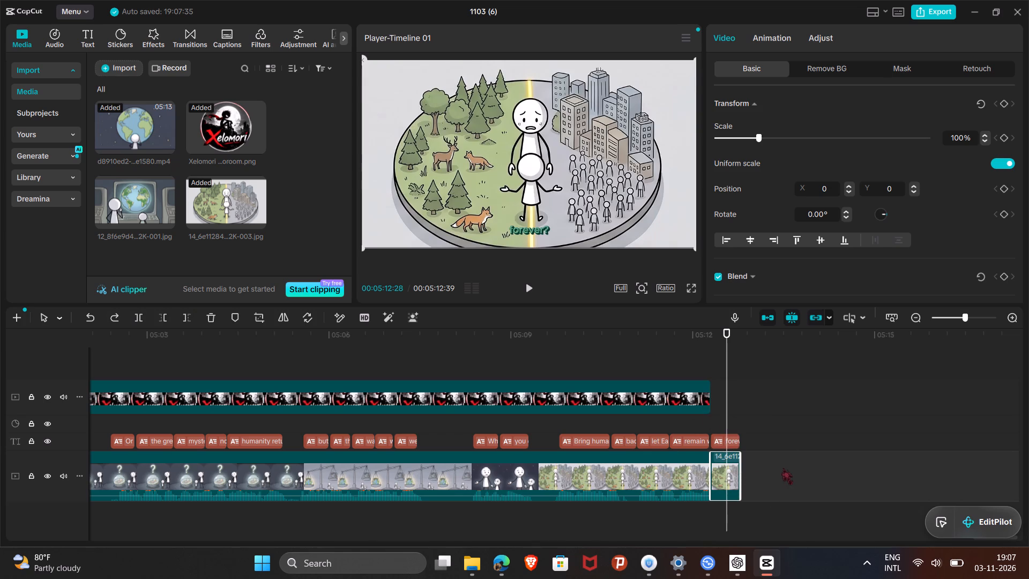
left_click(789, 466)
left_click(673, 336)
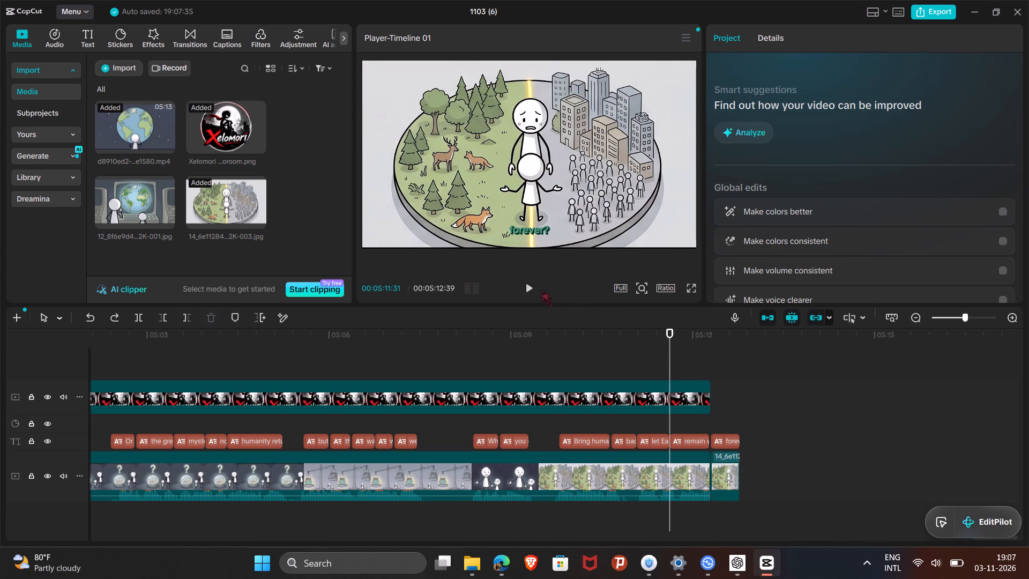
left_click(531, 287)
left_click(531, 287)
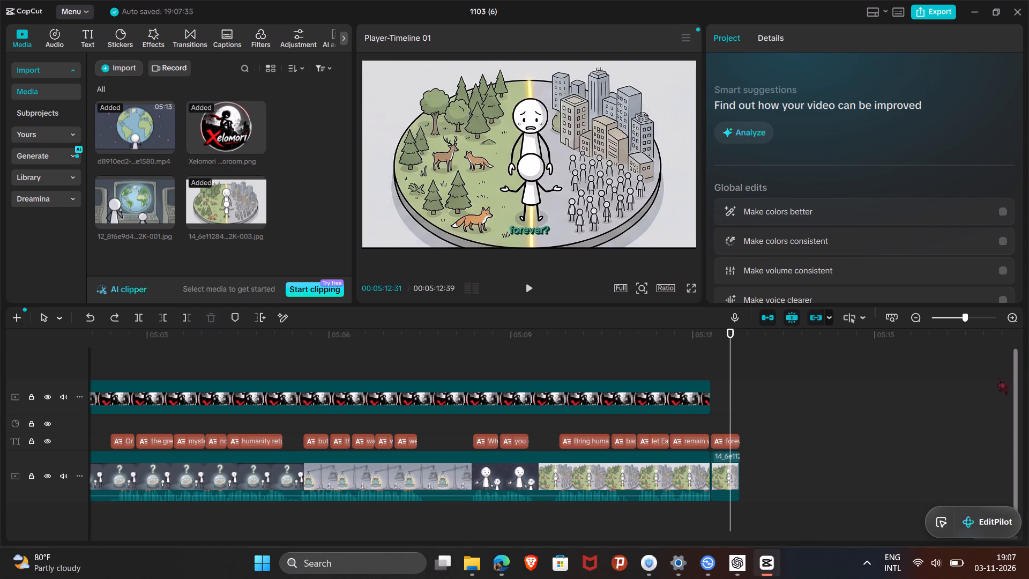
Extend the Xelomori emblem clip to the end of the appended image, at about 05:12:39.
left_click(679, 405)
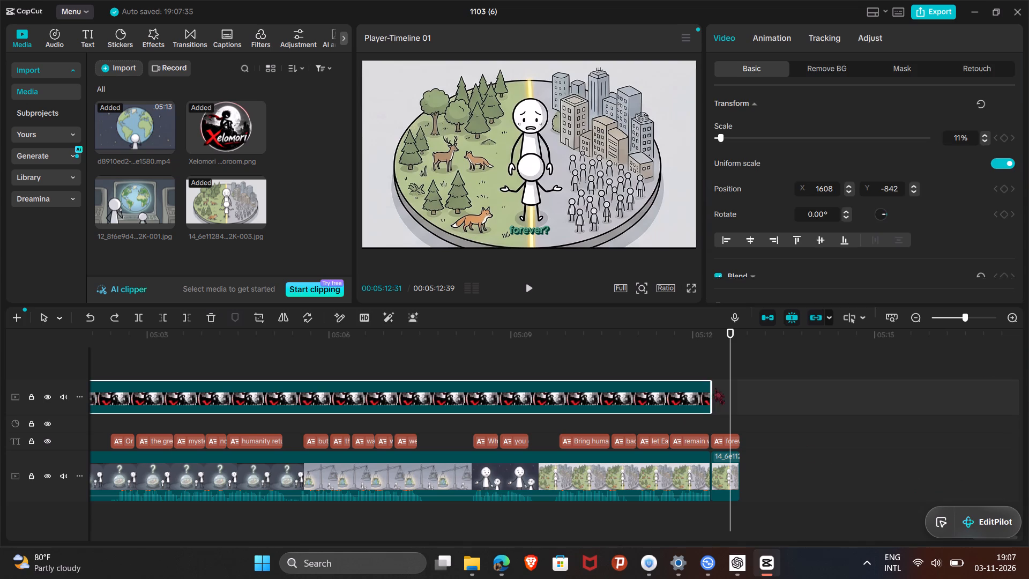
left_click_drag(711, 390, 738, 389)
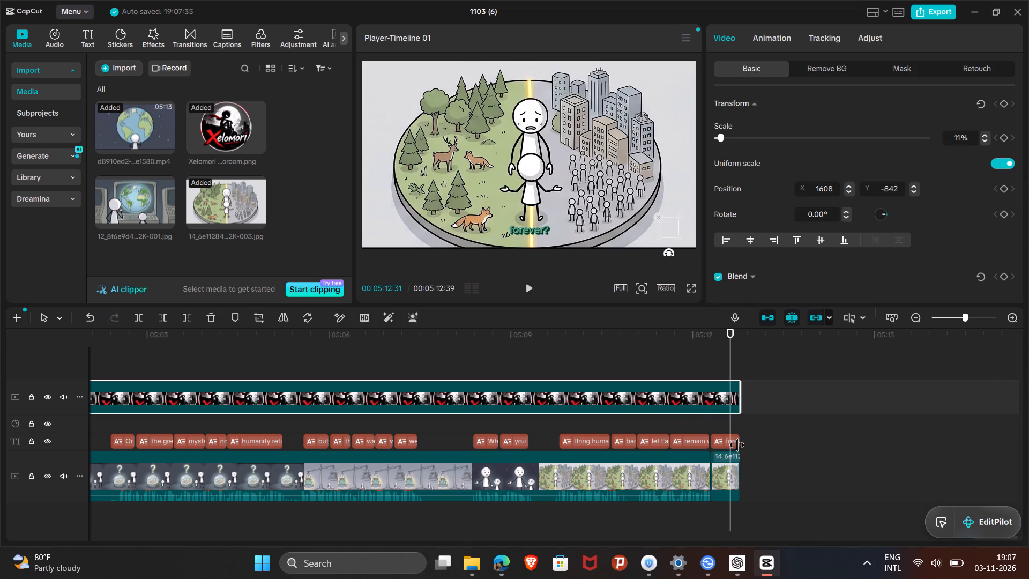
Open the clip options for the main video at its junction with the appended image.
left_click(709, 476)
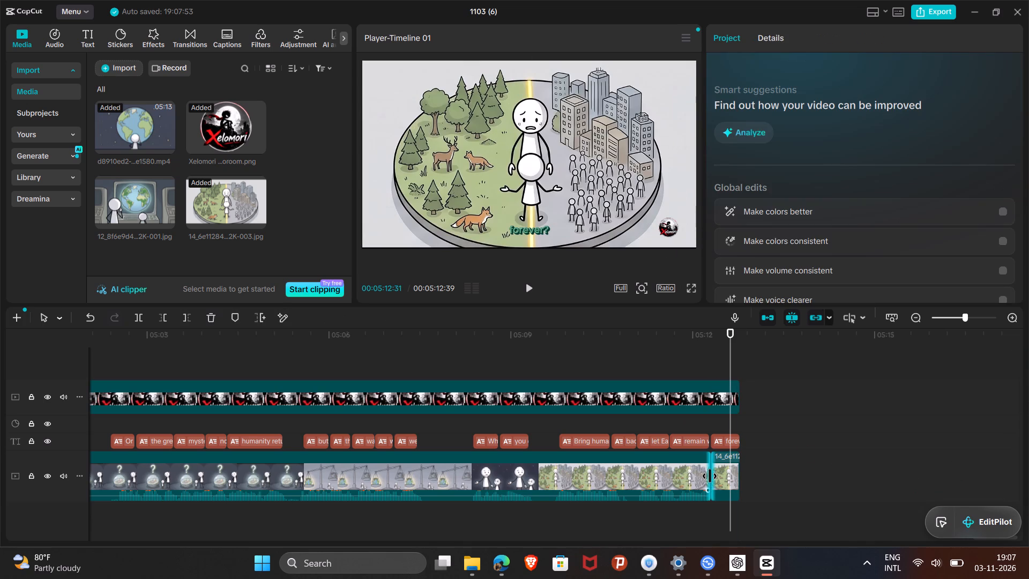
right_click(710, 476)
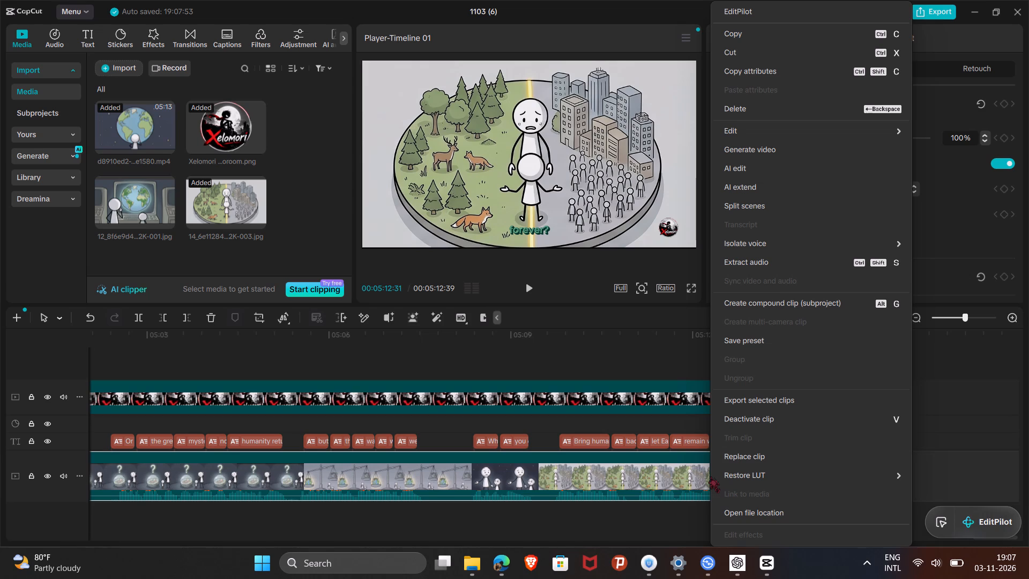
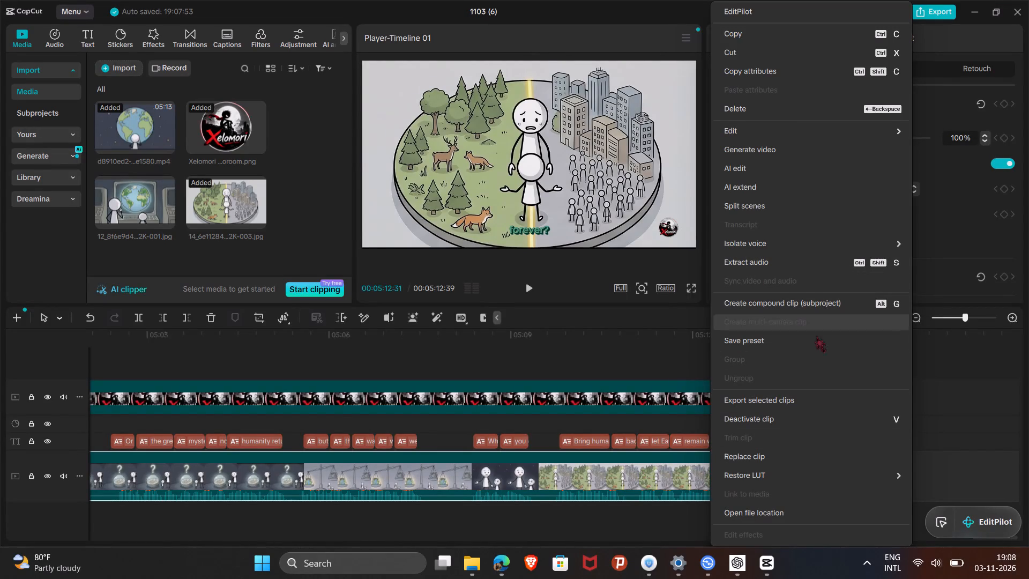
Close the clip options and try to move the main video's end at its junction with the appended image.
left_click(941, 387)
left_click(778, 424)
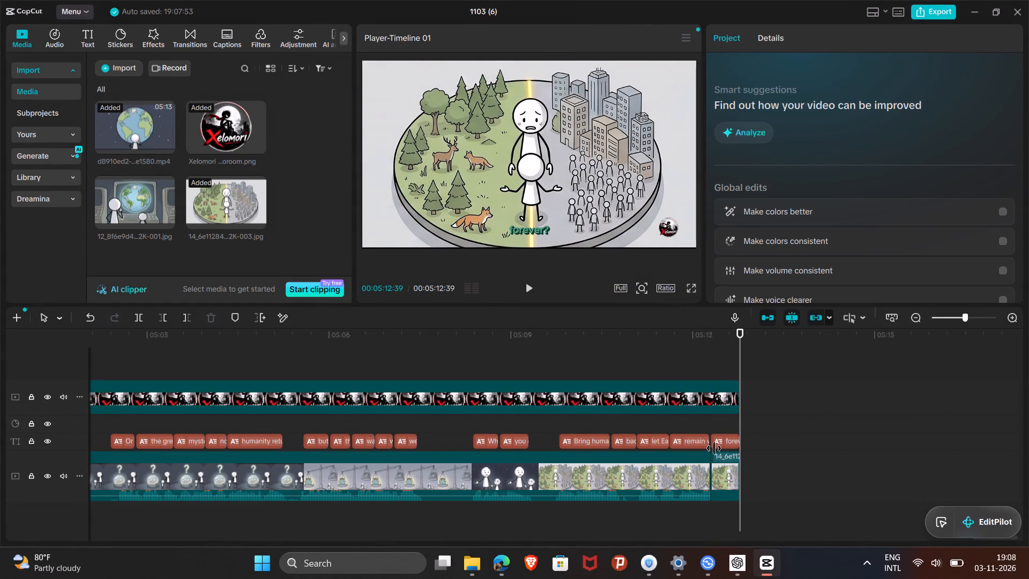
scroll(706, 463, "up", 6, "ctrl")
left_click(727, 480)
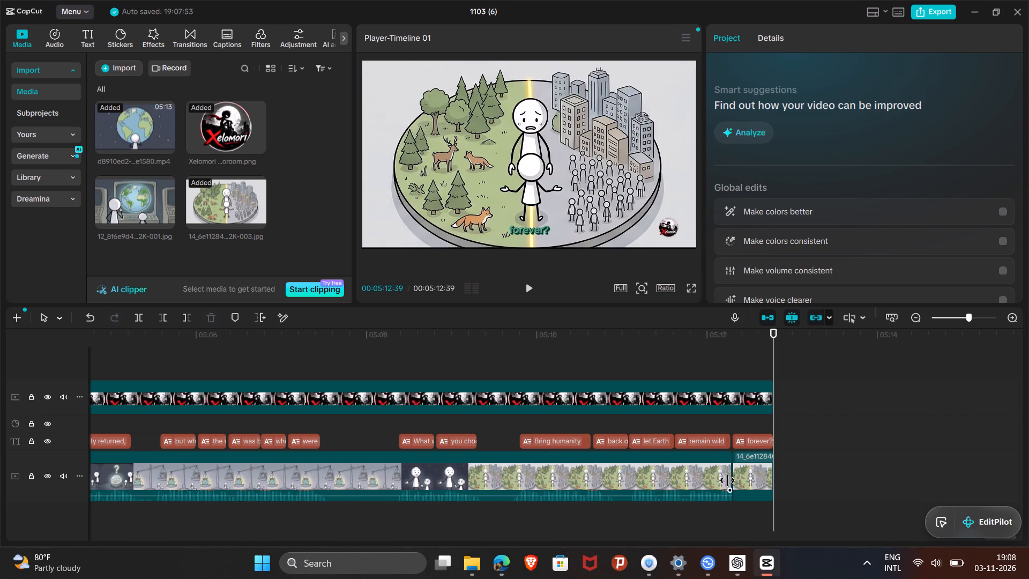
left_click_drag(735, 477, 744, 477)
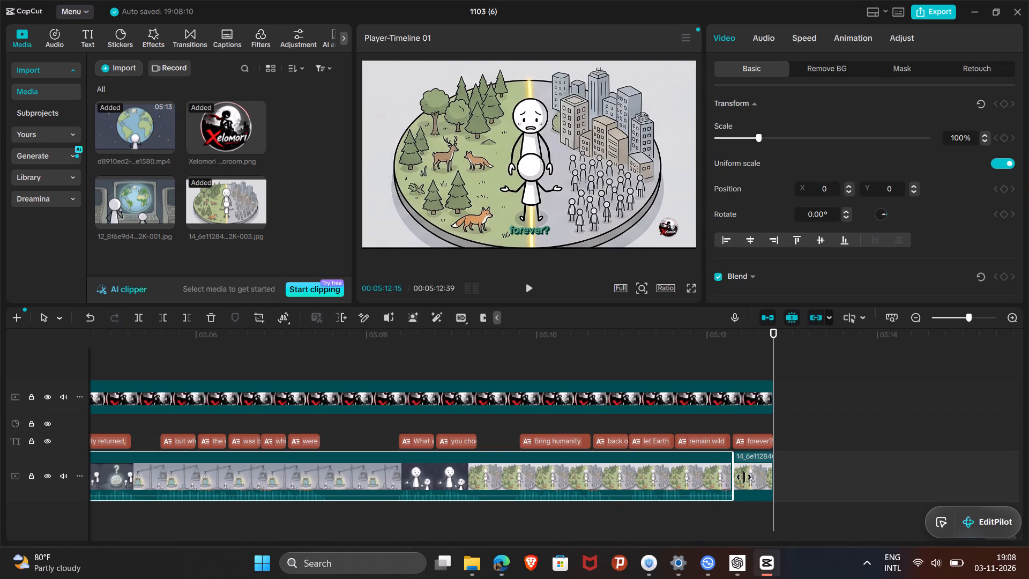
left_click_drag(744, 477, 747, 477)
Play the video from about 05:06:34 to 05:11:13 to check the captions, emblem and images near the ending.
scroll(722, 476, "right", 1)
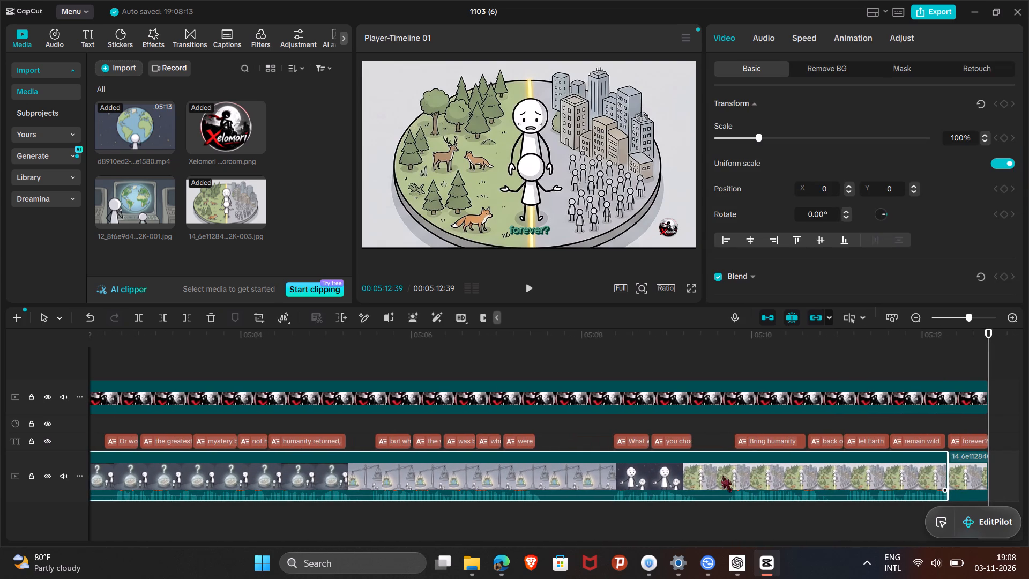
scroll(722, 476, "right", 1)
scroll(577, 410, "right", 1)
left_click(551, 337)
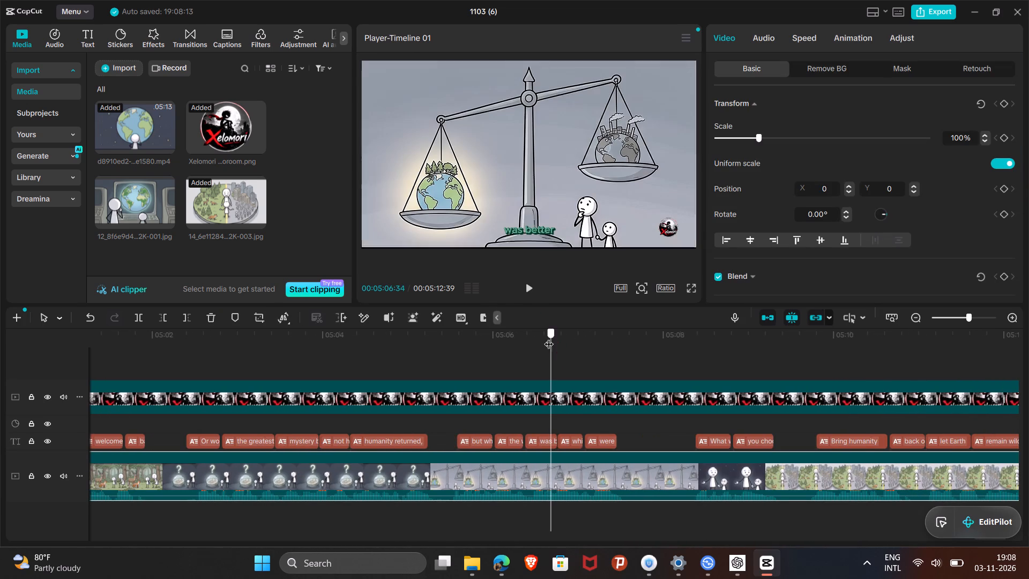
left_click(526, 295)
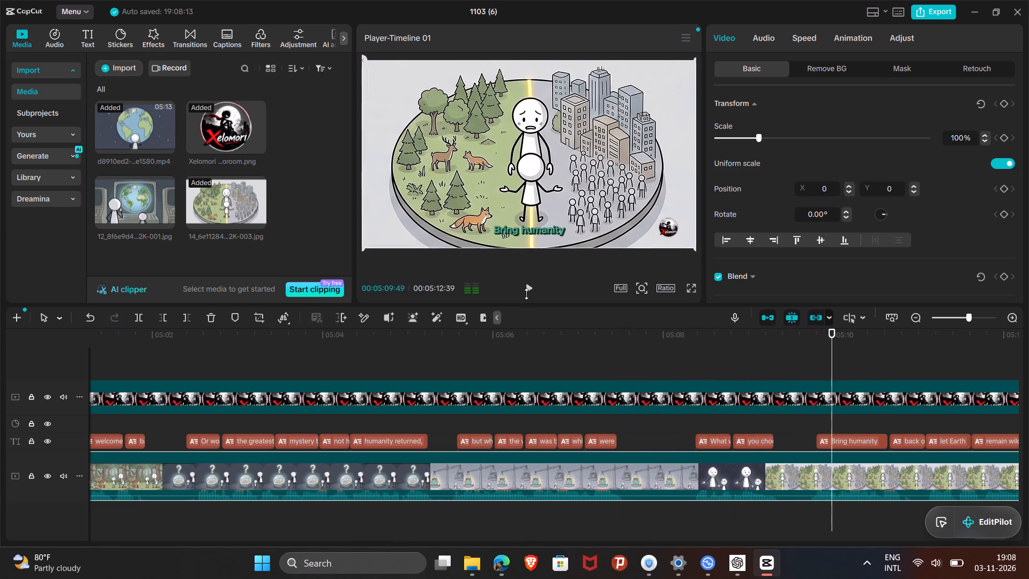
left_click(526, 294)
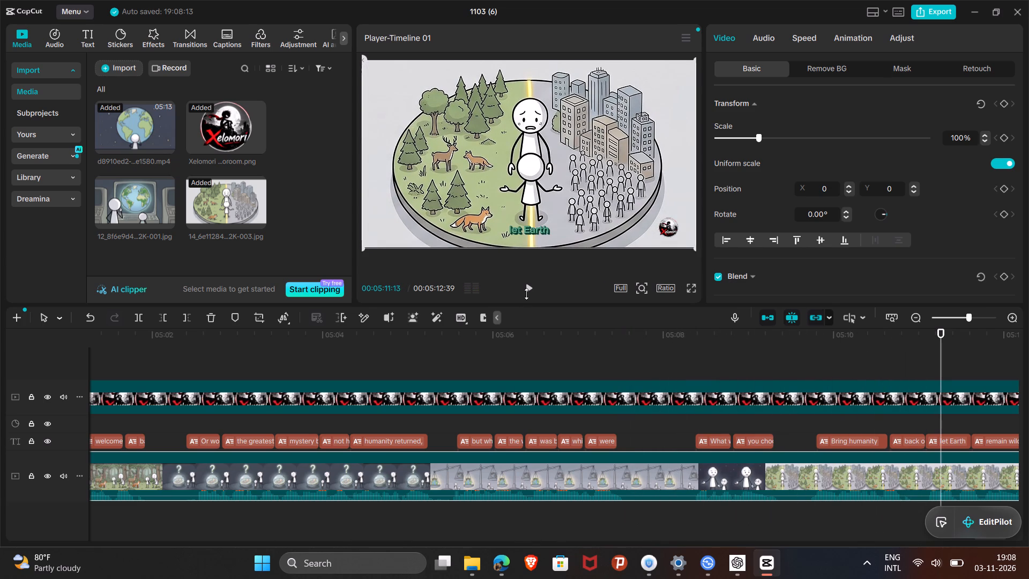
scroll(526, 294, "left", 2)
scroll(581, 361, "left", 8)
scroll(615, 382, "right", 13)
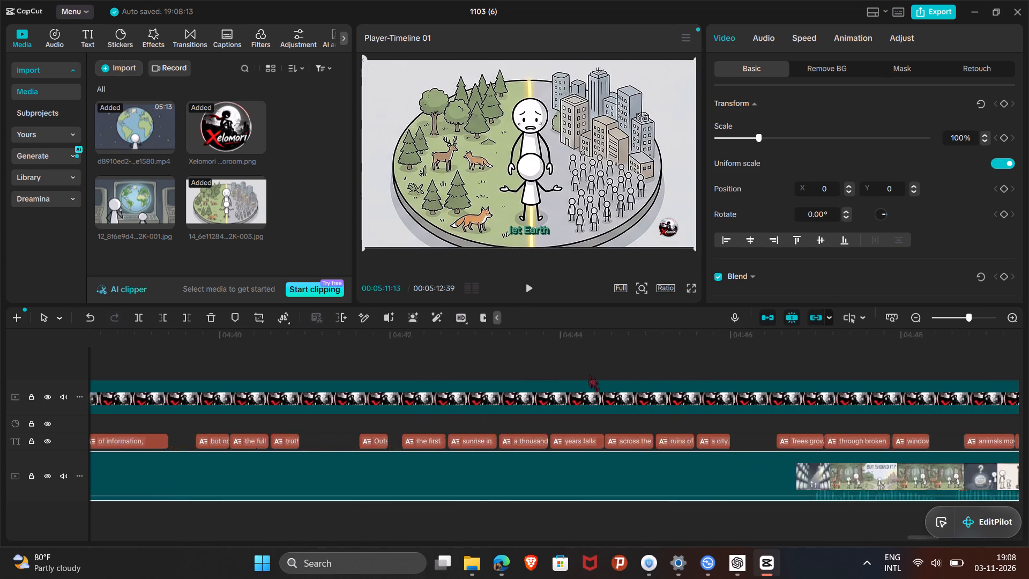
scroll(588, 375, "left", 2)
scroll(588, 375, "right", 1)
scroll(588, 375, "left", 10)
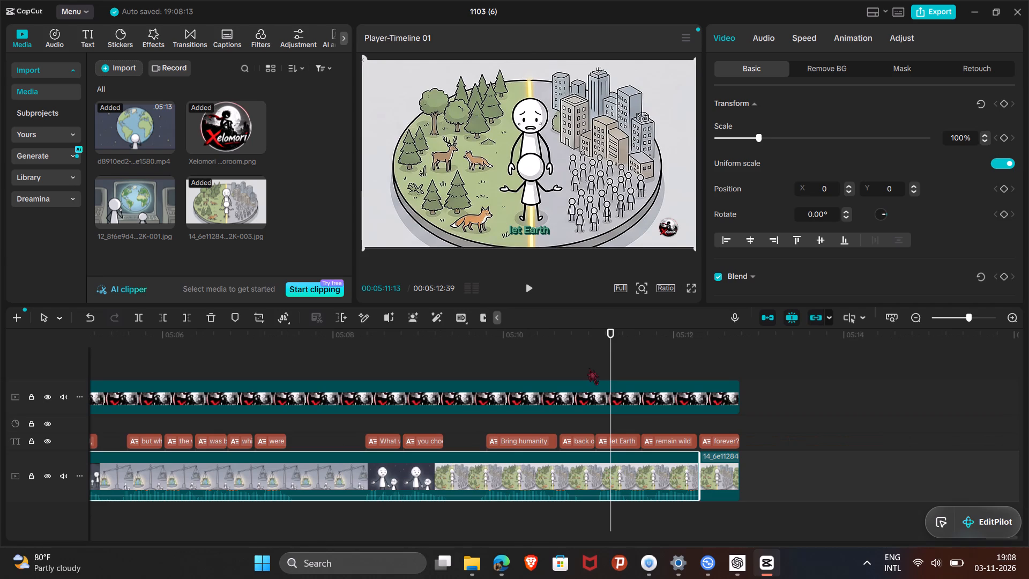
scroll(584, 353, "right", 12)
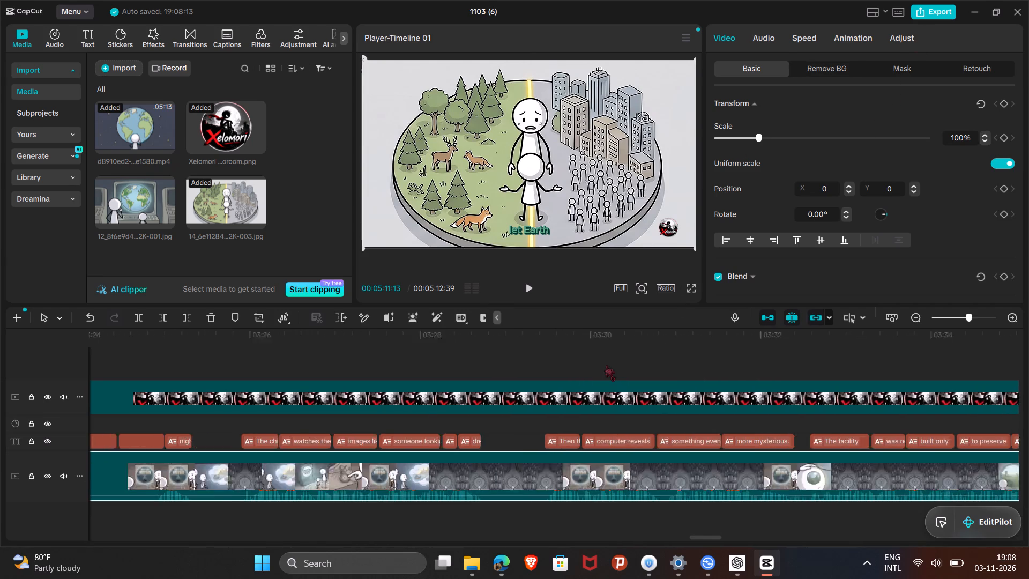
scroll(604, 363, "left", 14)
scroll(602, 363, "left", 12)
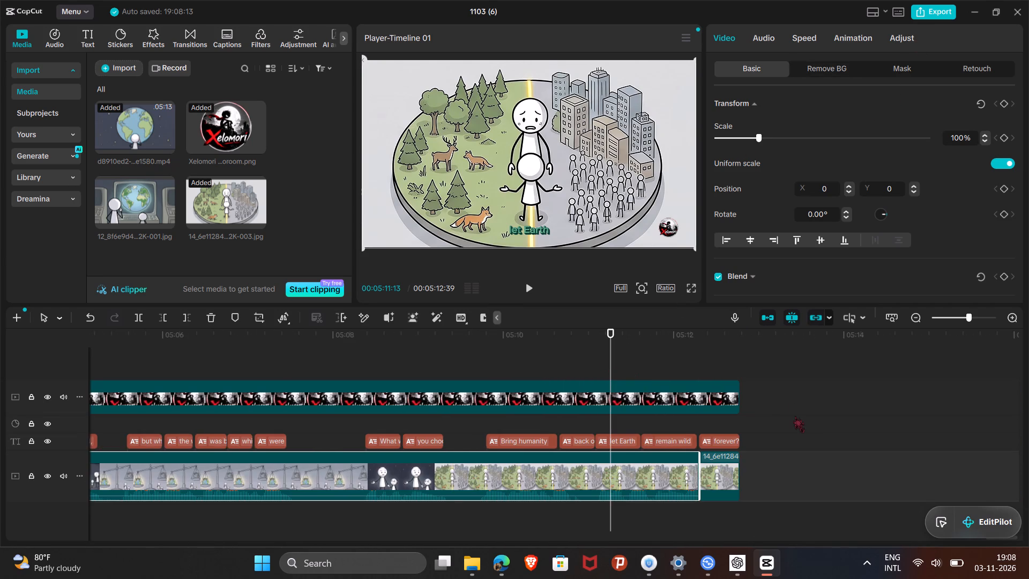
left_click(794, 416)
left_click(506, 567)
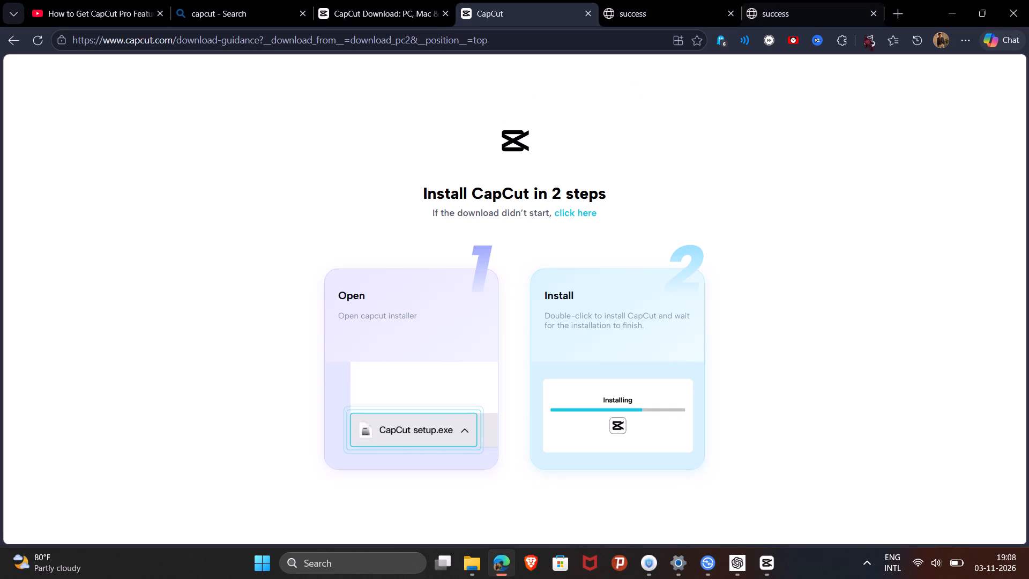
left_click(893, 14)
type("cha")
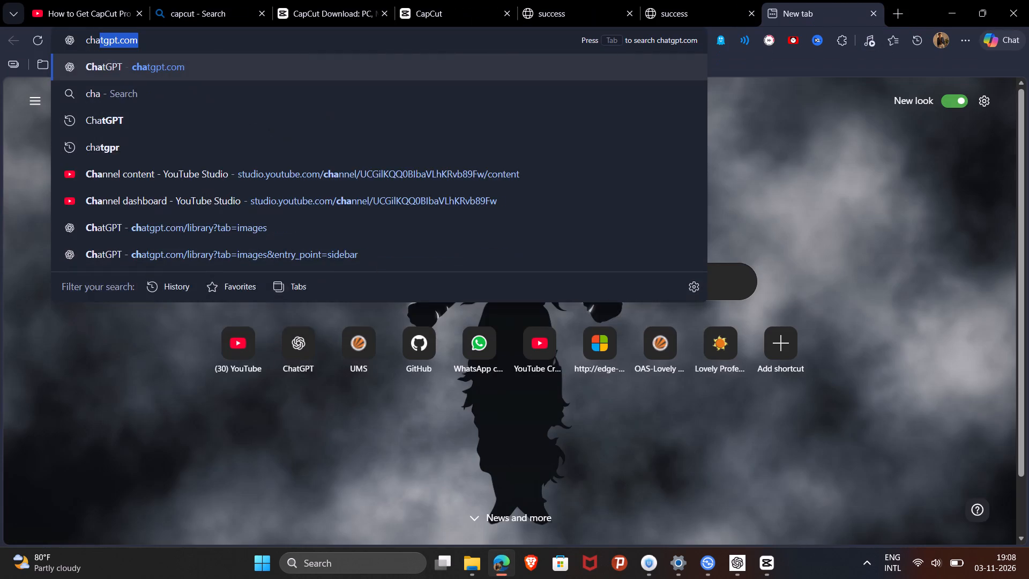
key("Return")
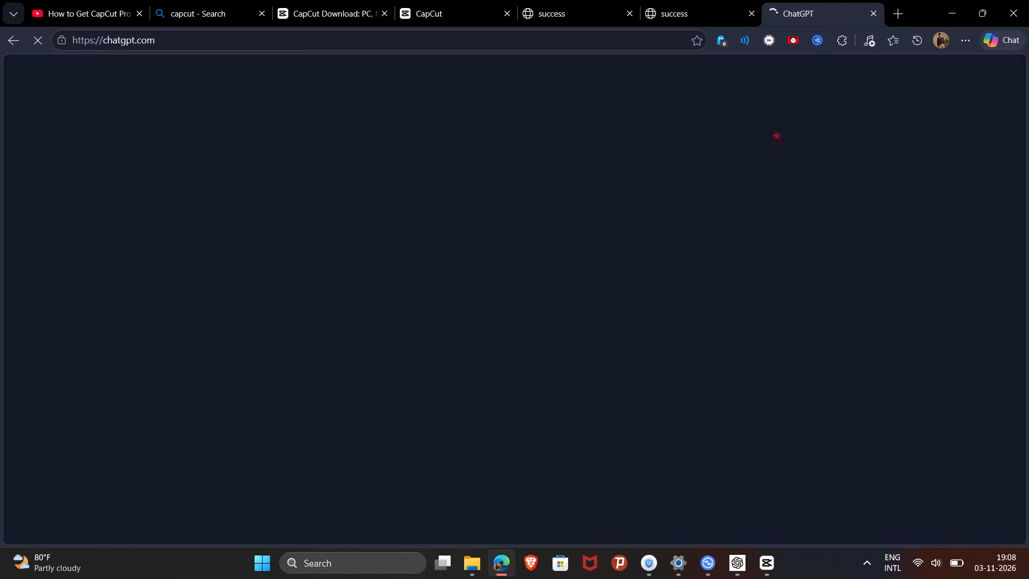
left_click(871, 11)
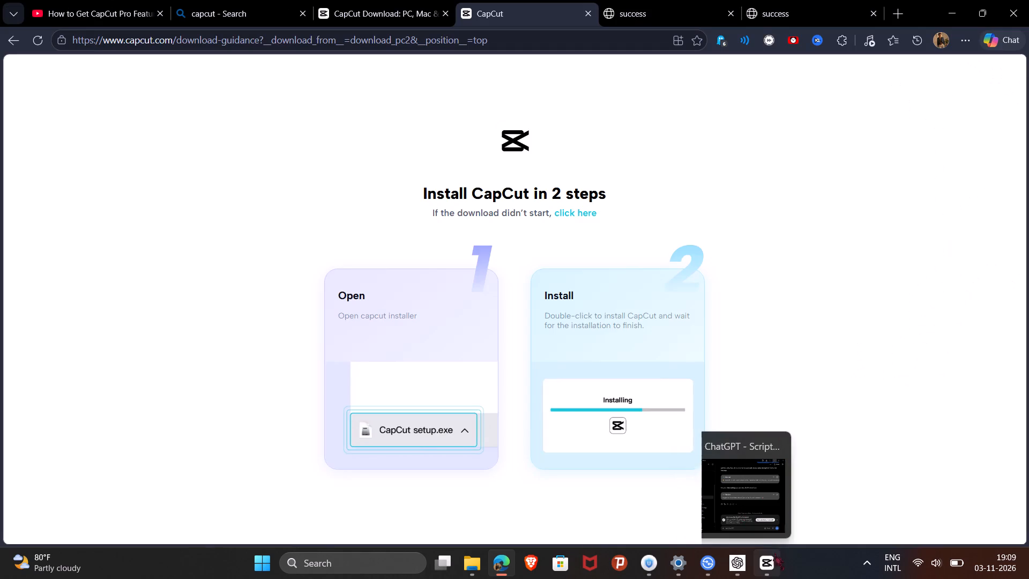
Switch back to CapCut and replay the ending from about 05:11:13 and again from 05:12:04.
left_click(760, 506)
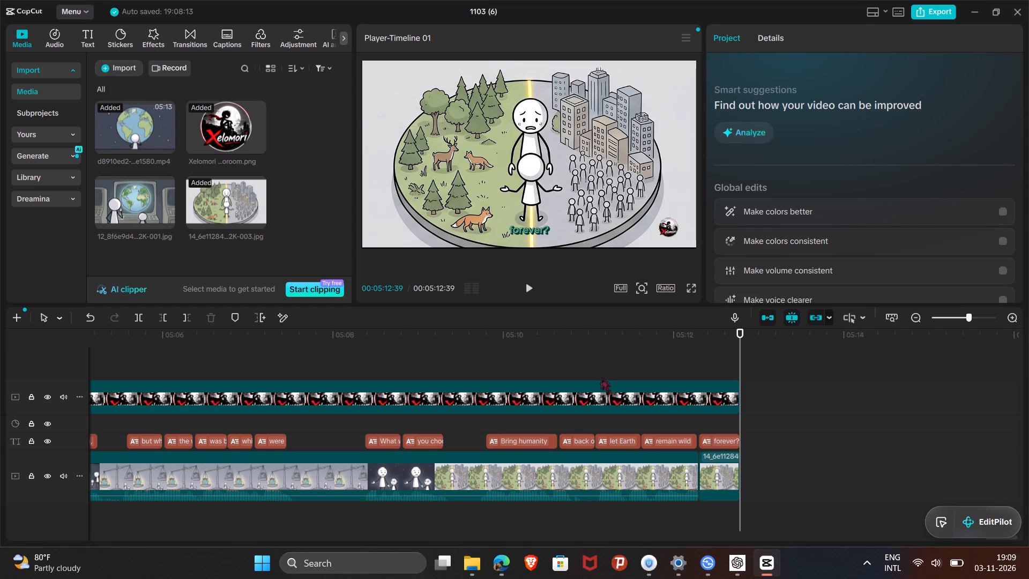
left_click(612, 344)
left_click(530, 287)
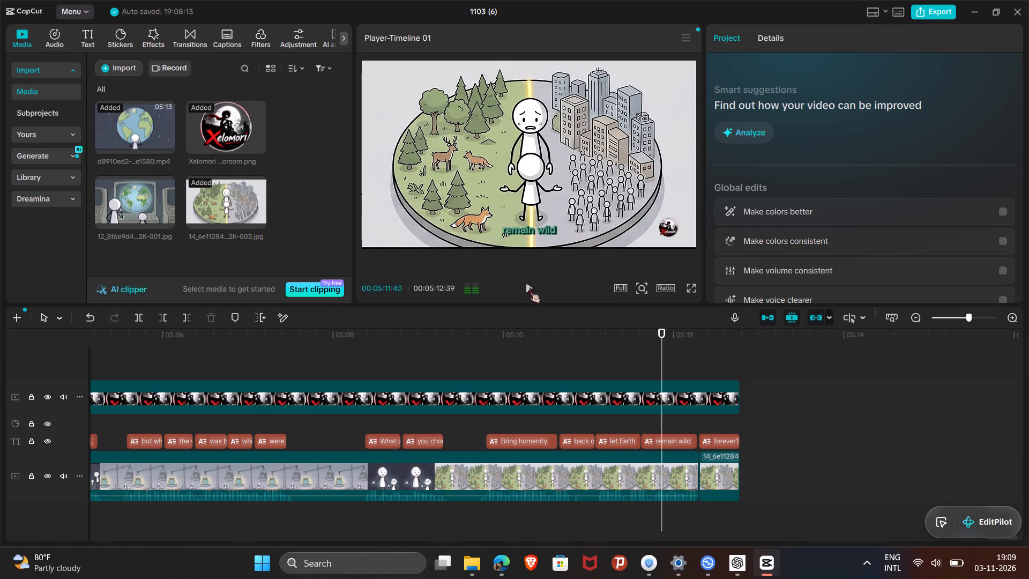
double_click(529, 287)
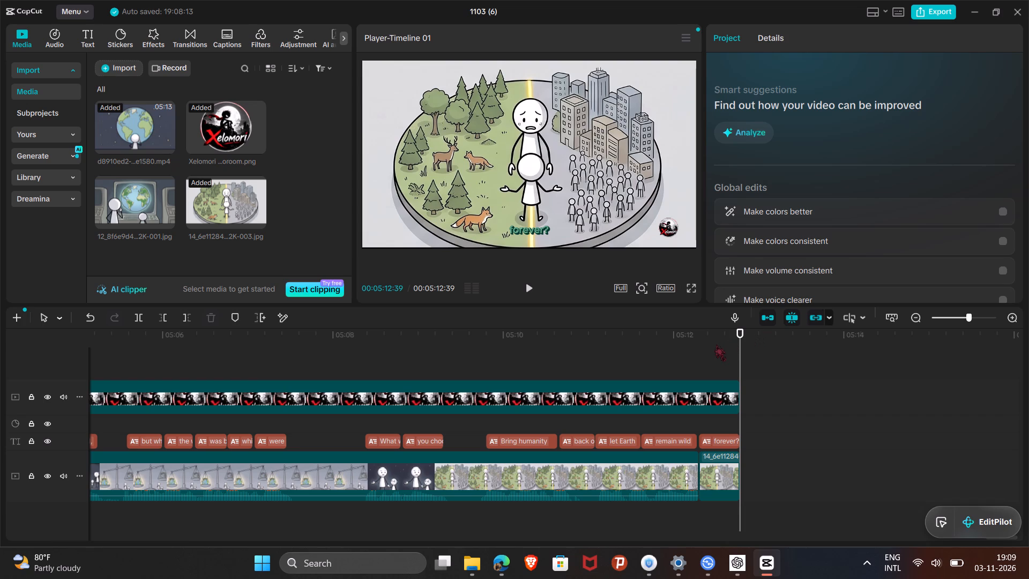
left_click(681, 336)
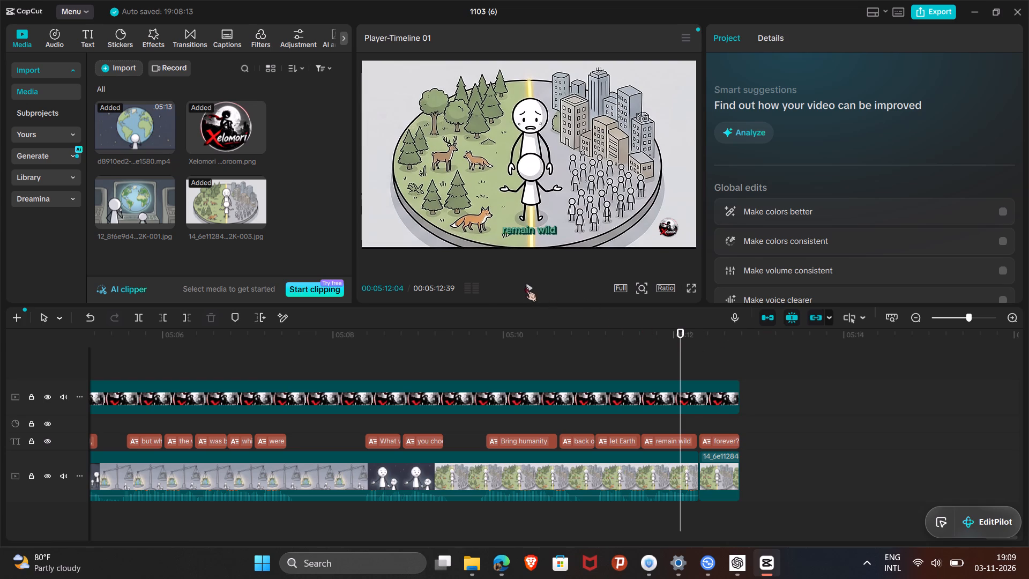
left_click(525, 286)
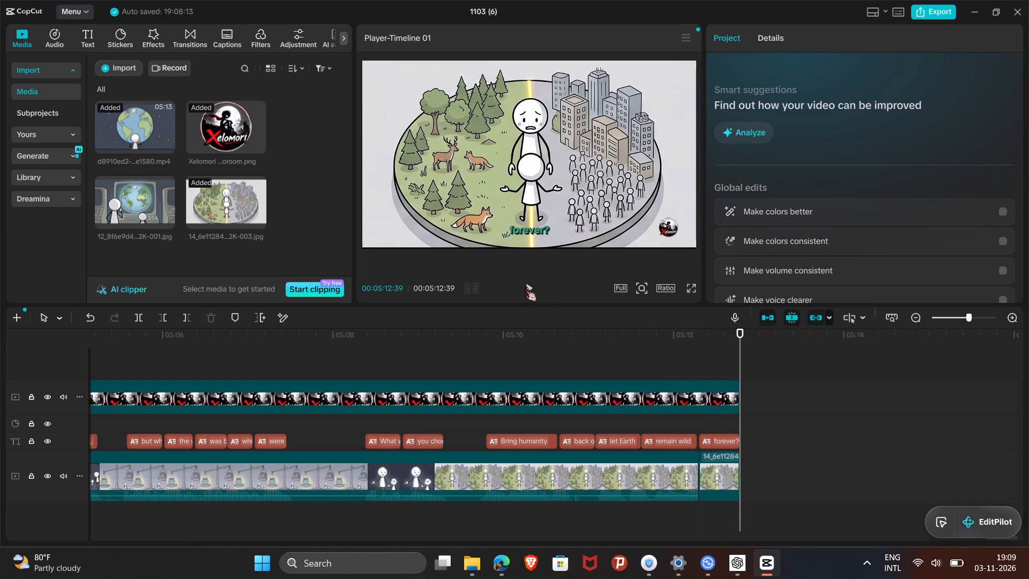
Open the export settings and set the export location to a newly created folder inside Downloads.
left_click(923, 14)
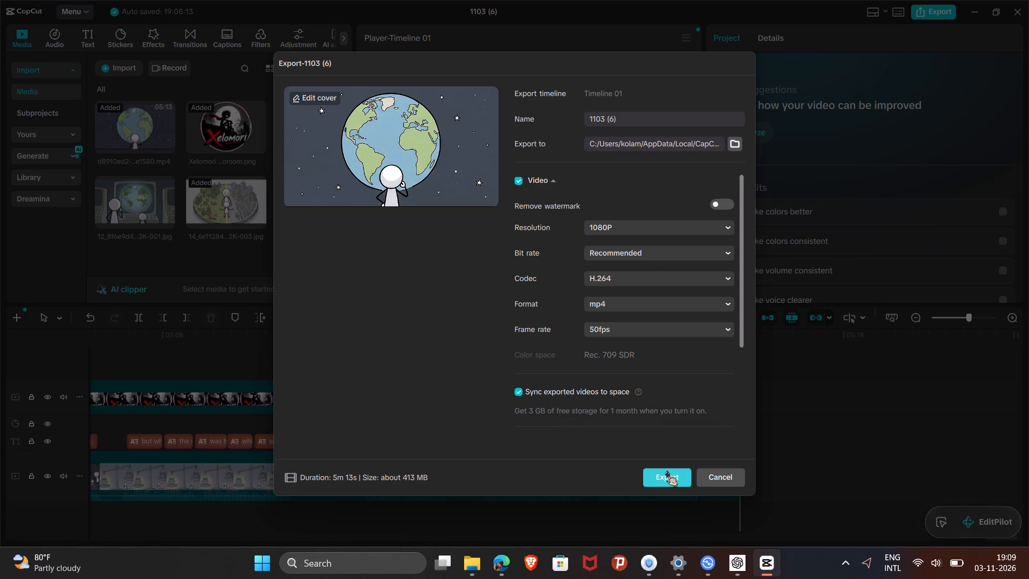
left_click(733, 140)
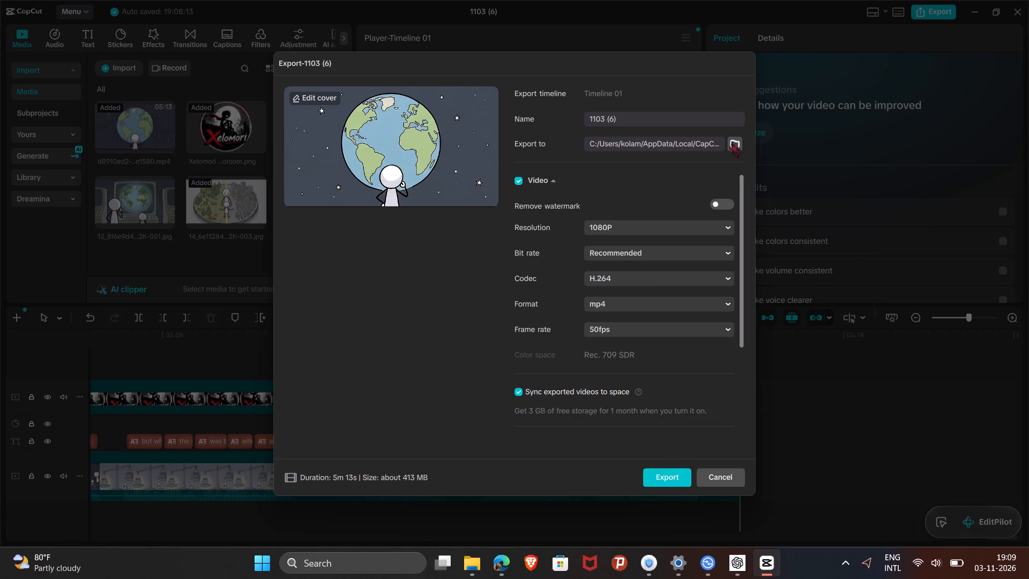
scroll(368, 222, "down", 1)
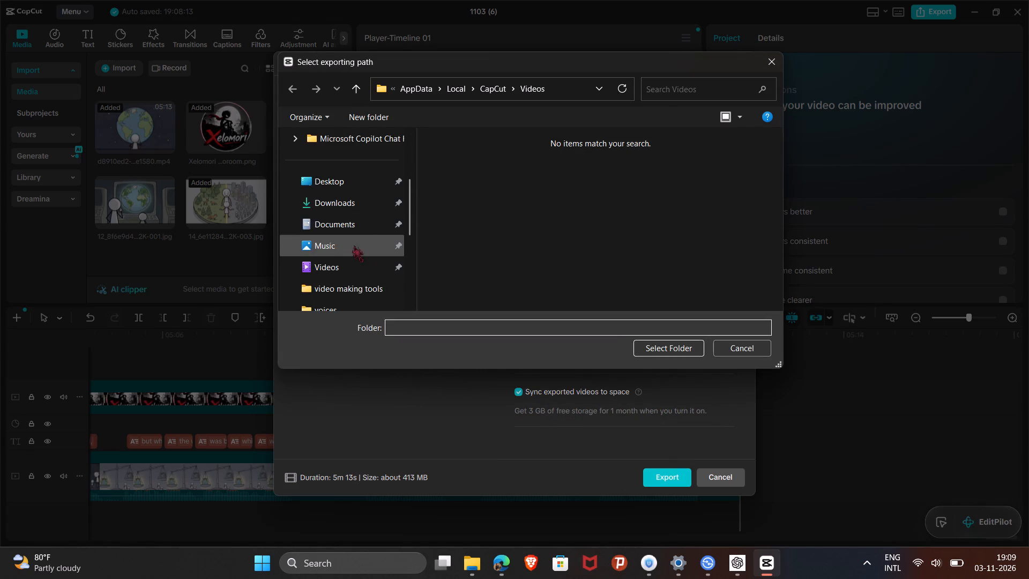
double_click(358, 202)
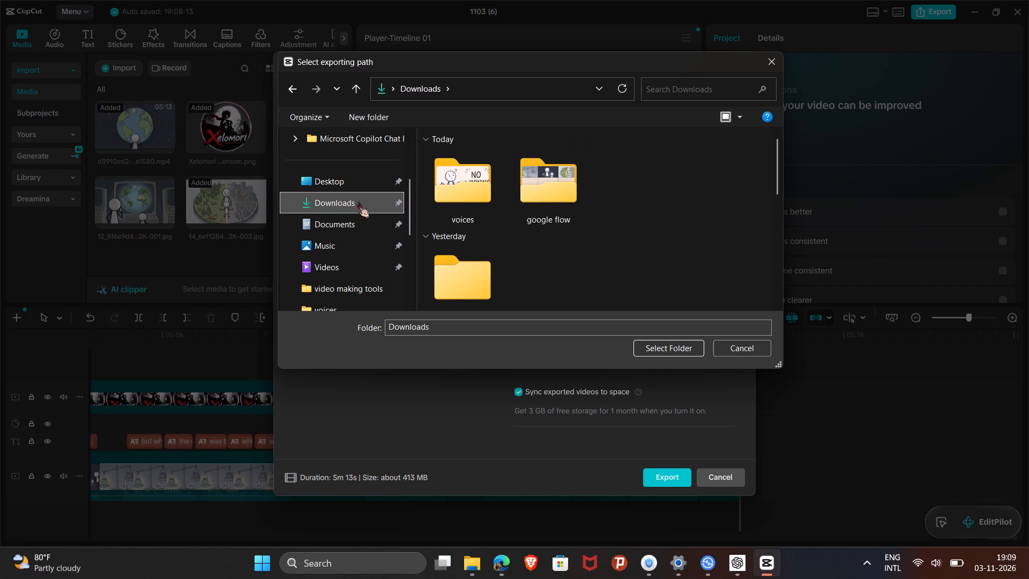
left_click(358, 202)
left_click(358, 202)
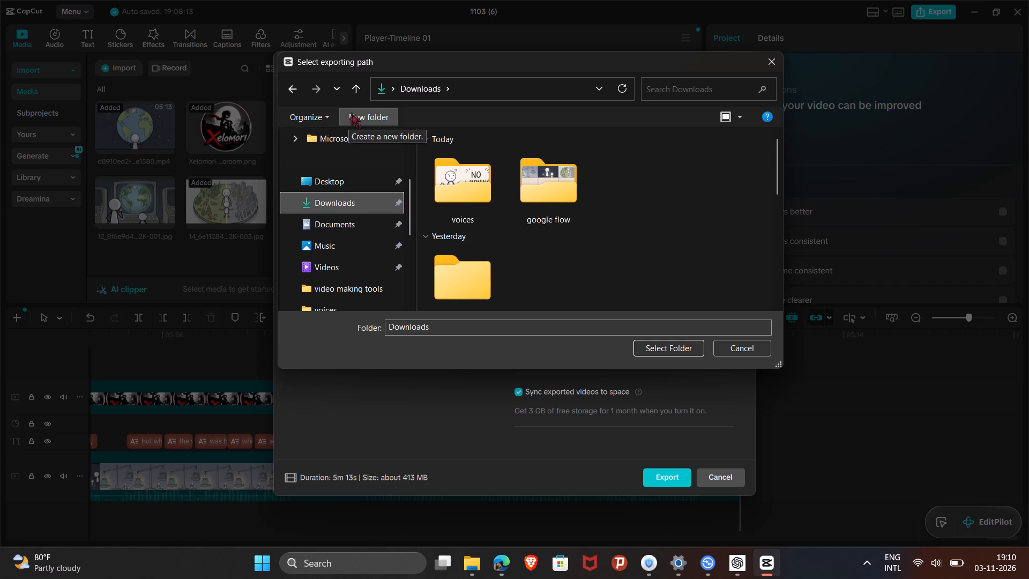
left_click(371, 122)
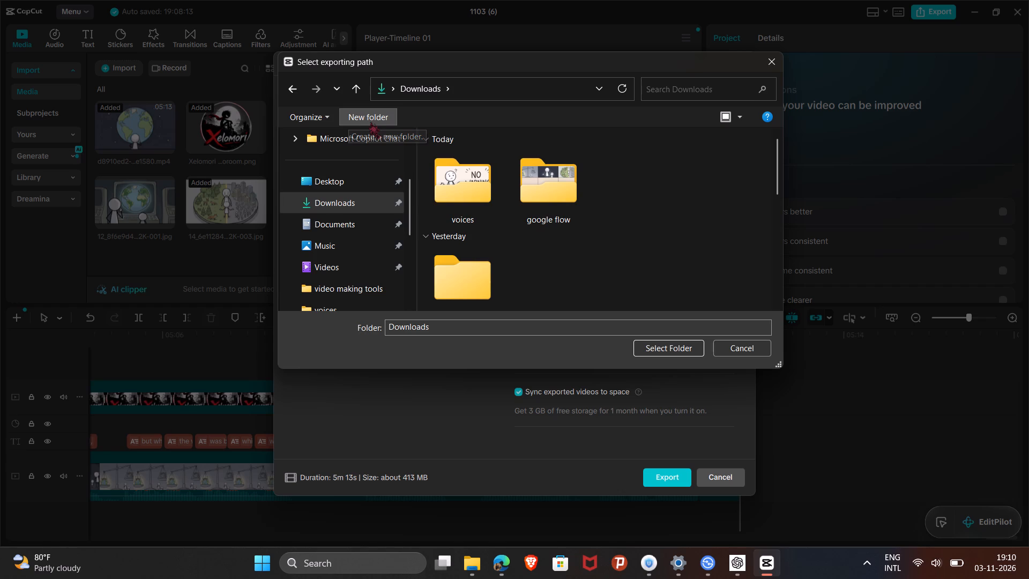
scroll(468, 155, "down", 1)
scroll(468, 155, "up", 1)
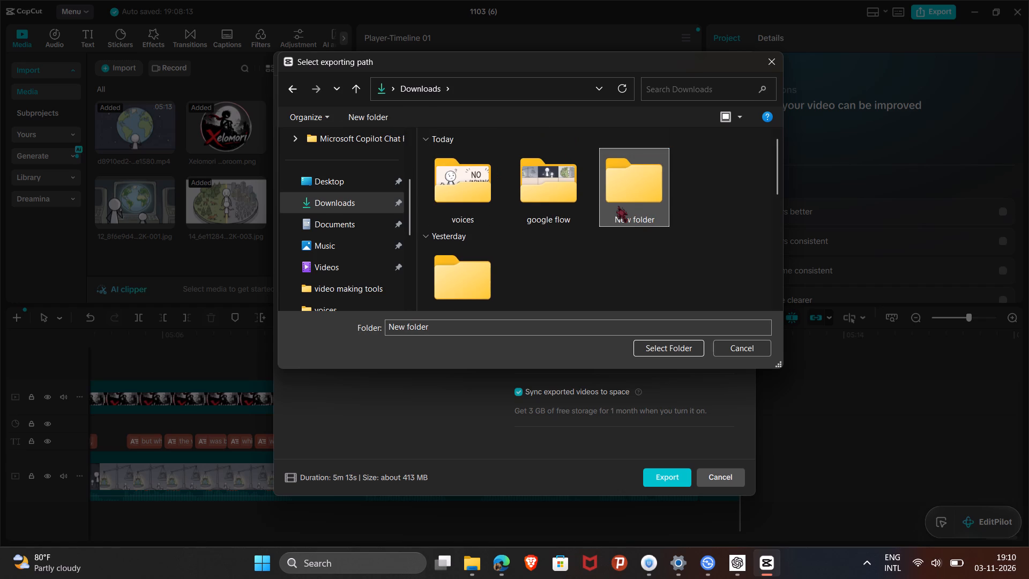
left_click(617, 206)
double_click(623, 207)
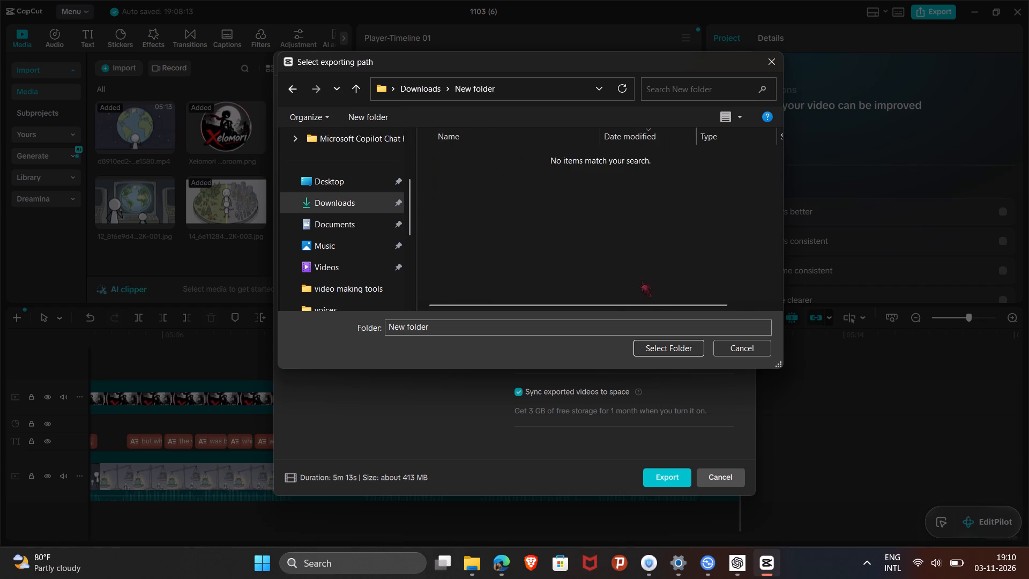
left_click(663, 359)
left_click(663, 351)
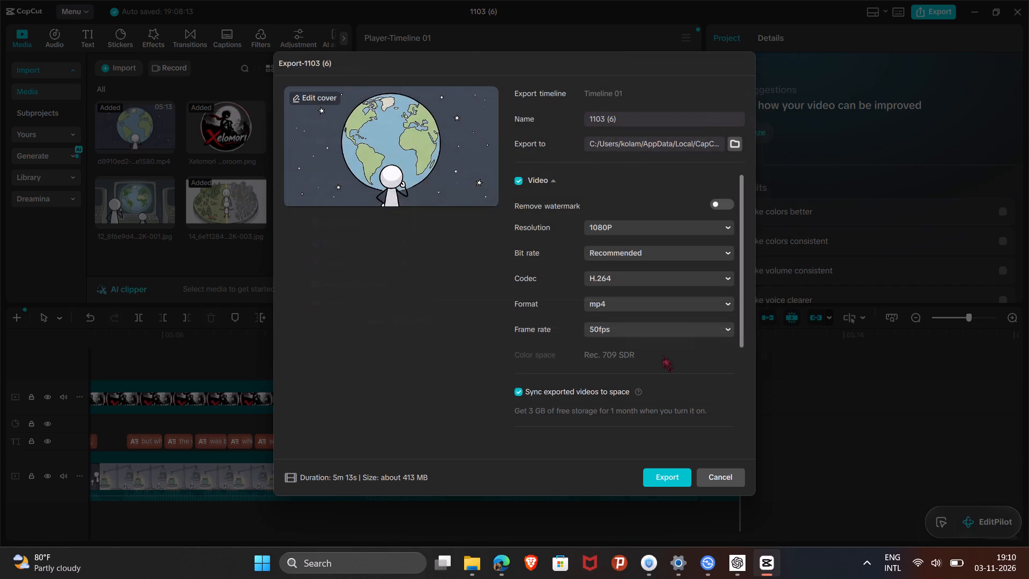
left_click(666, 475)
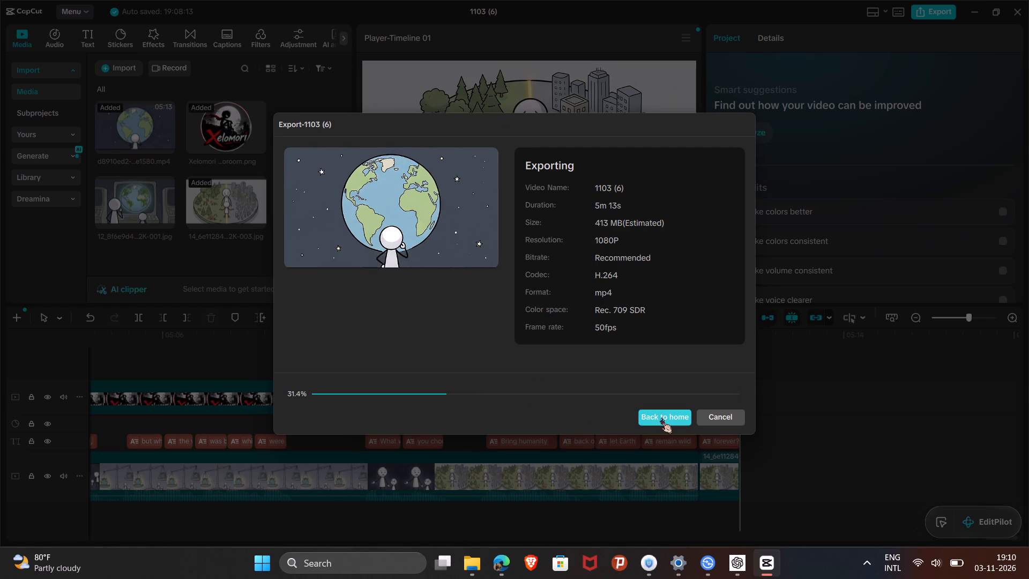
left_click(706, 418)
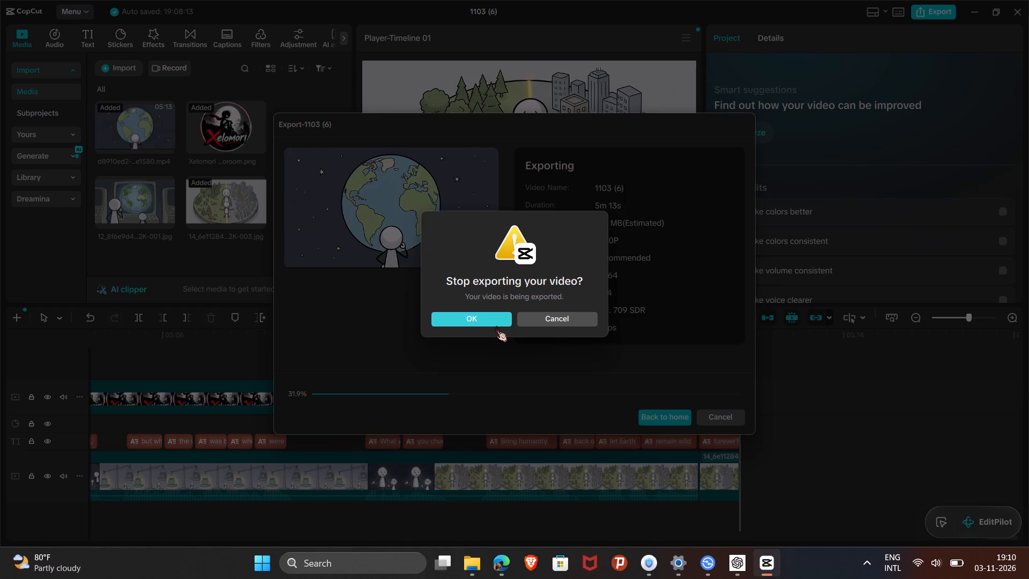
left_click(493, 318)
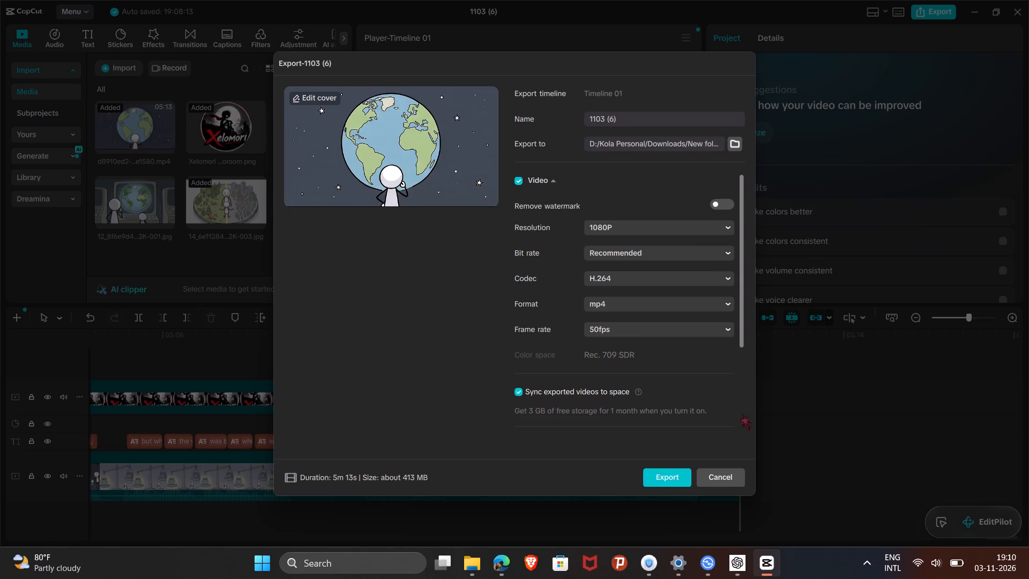
Set the export resolution to 2K and start exporting the video.
left_click(663, 229)
left_click(639, 332)
left_click(662, 222)
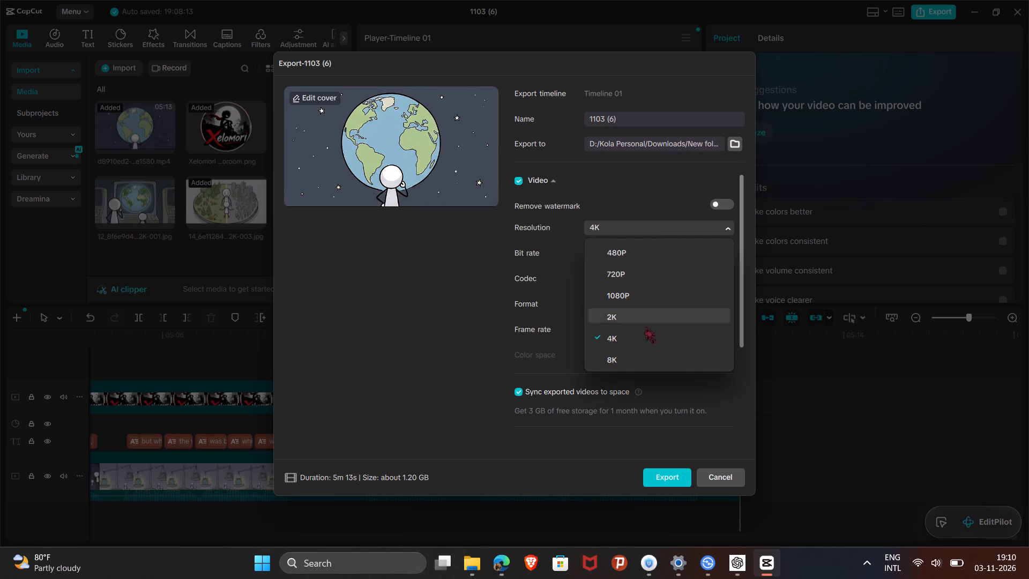
left_click(645, 316)
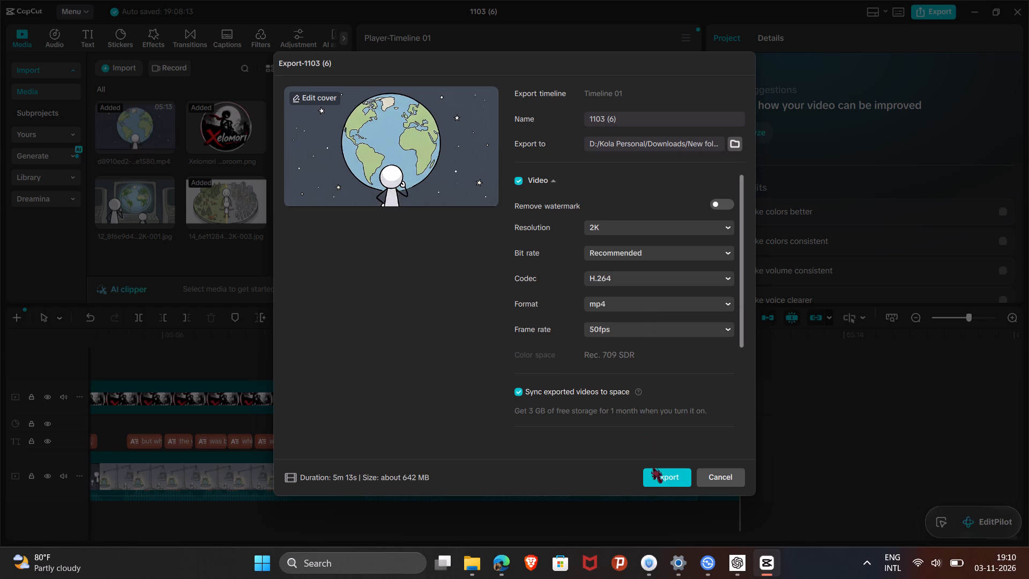
left_click(658, 474)
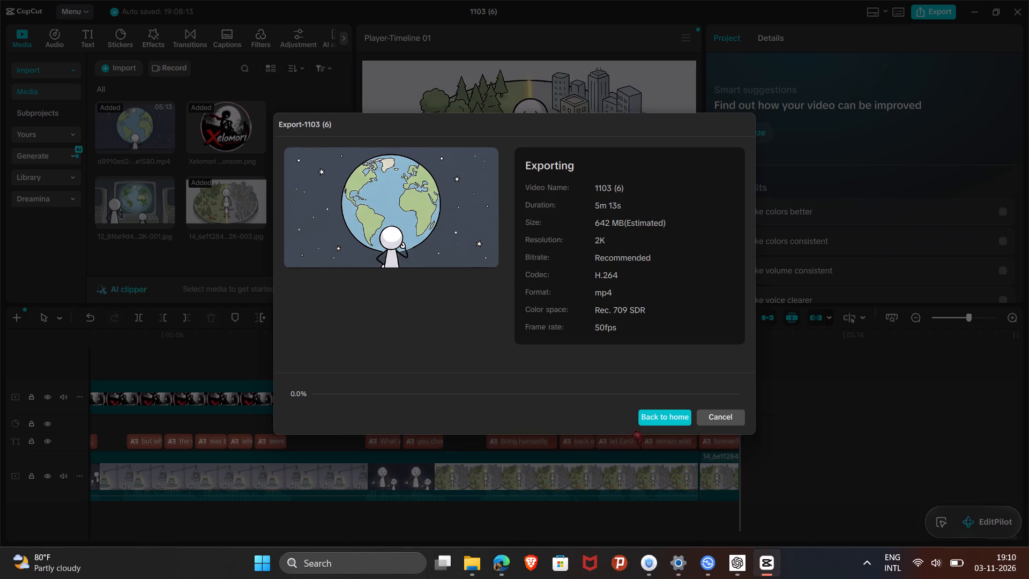
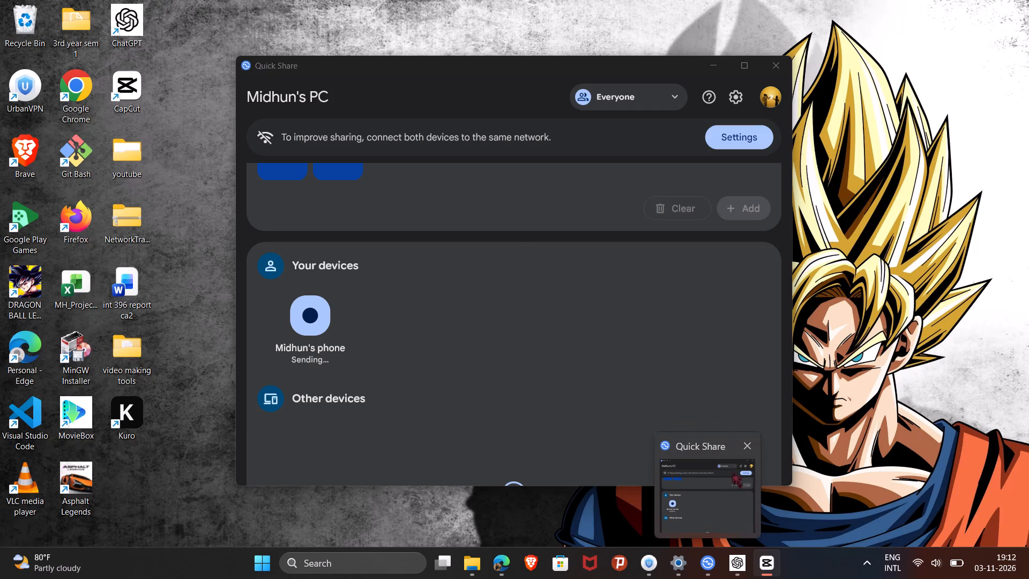
Close the Quick Share, Settings and output folder windows while the video export runs.
left_click(746, 443)
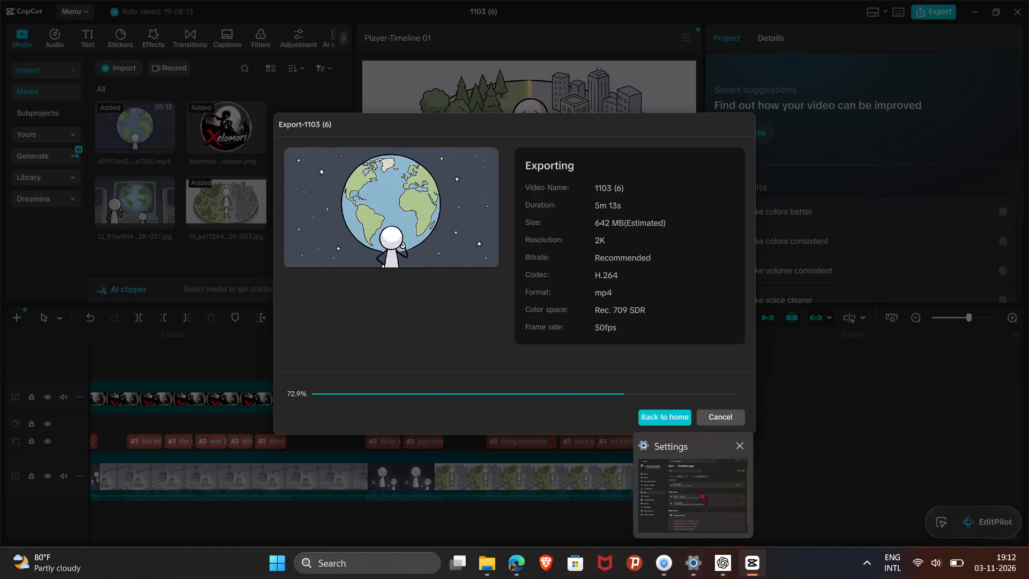
left_click(738, 444)
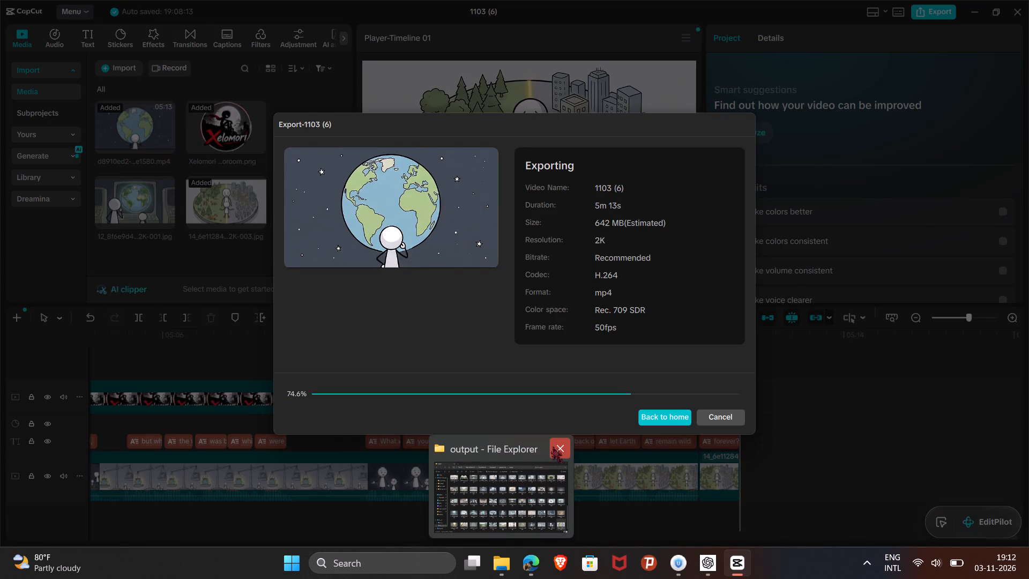
left_click(552, 447)
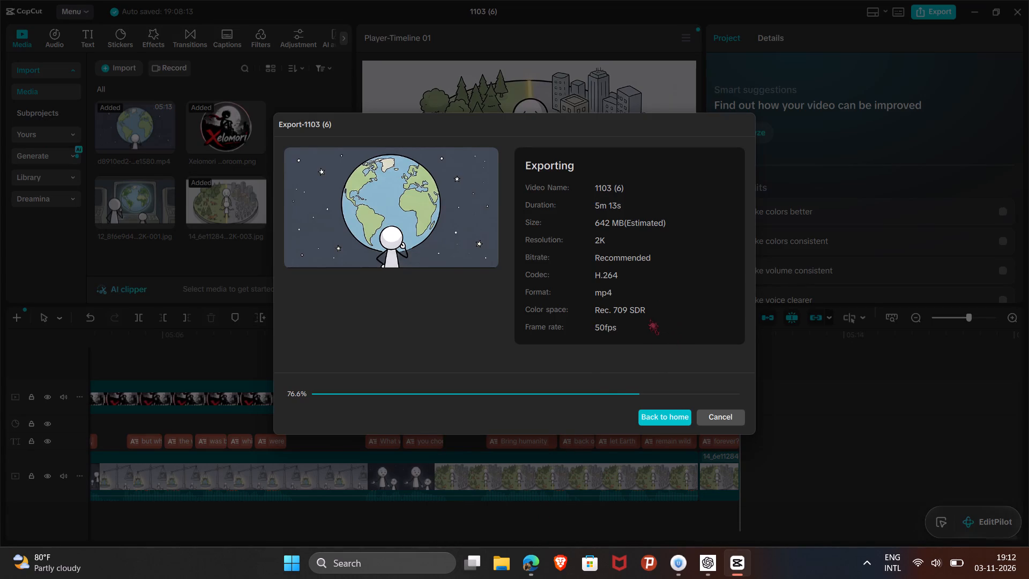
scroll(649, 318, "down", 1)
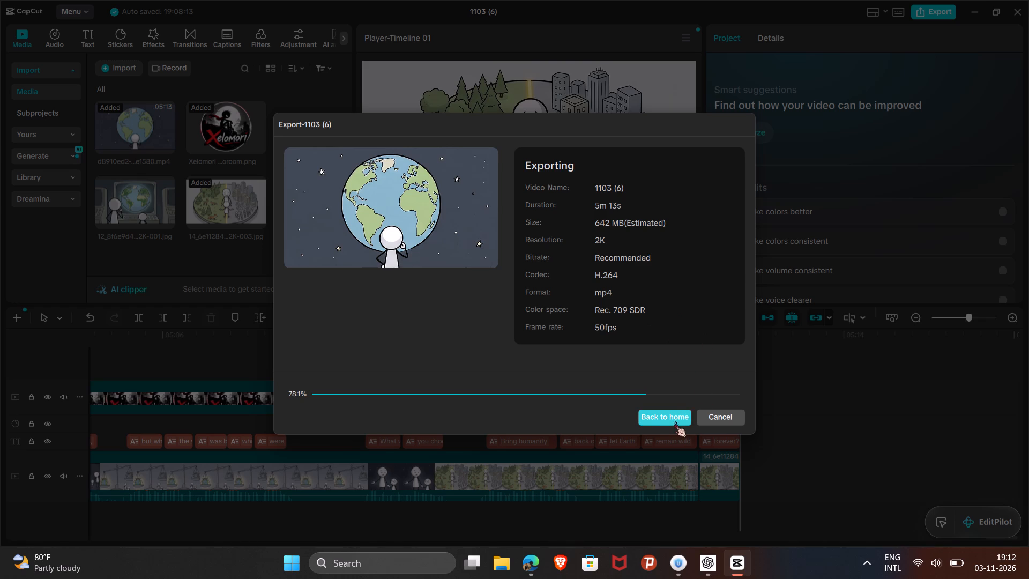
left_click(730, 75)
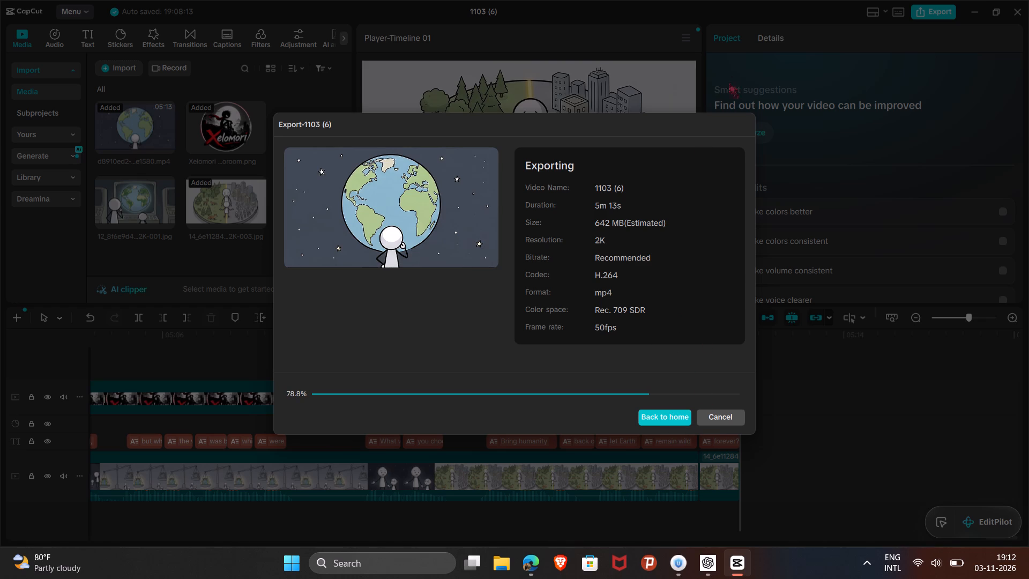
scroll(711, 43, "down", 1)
left_click(704, 469)
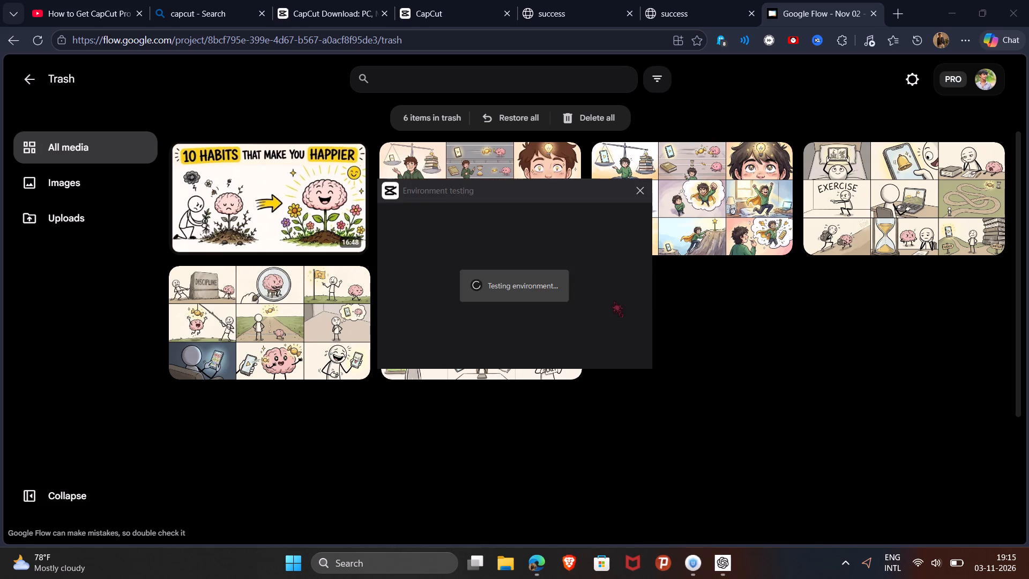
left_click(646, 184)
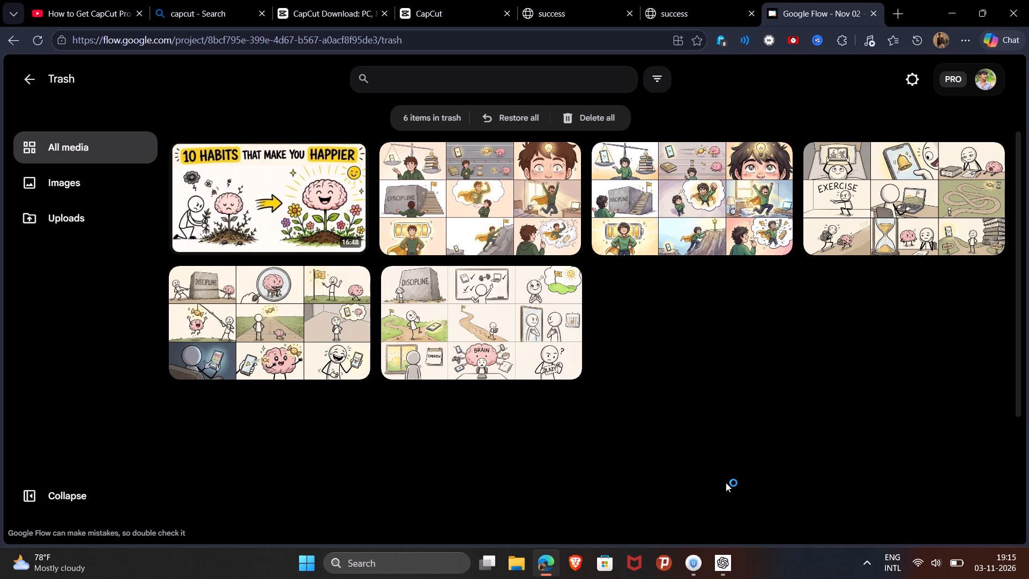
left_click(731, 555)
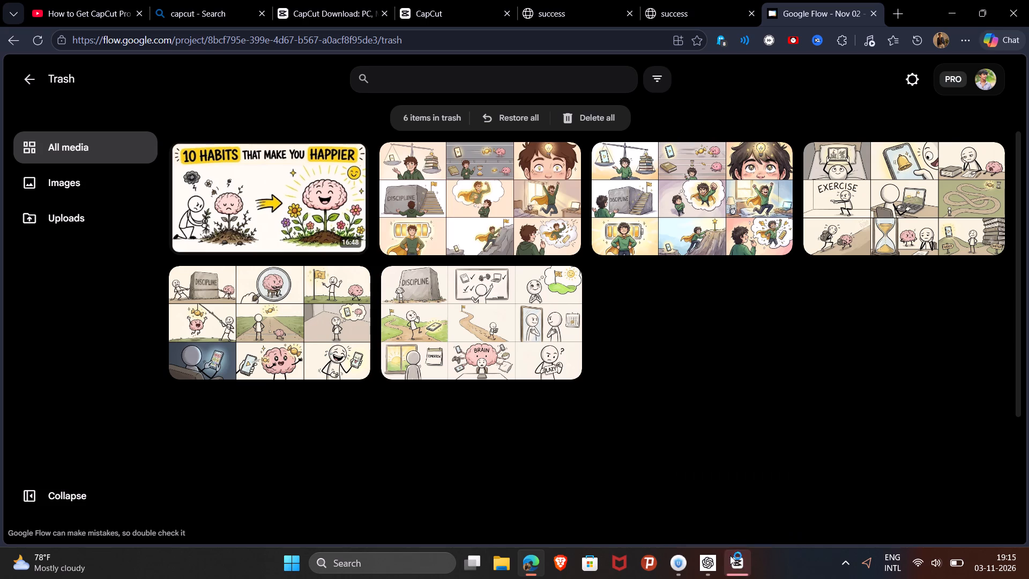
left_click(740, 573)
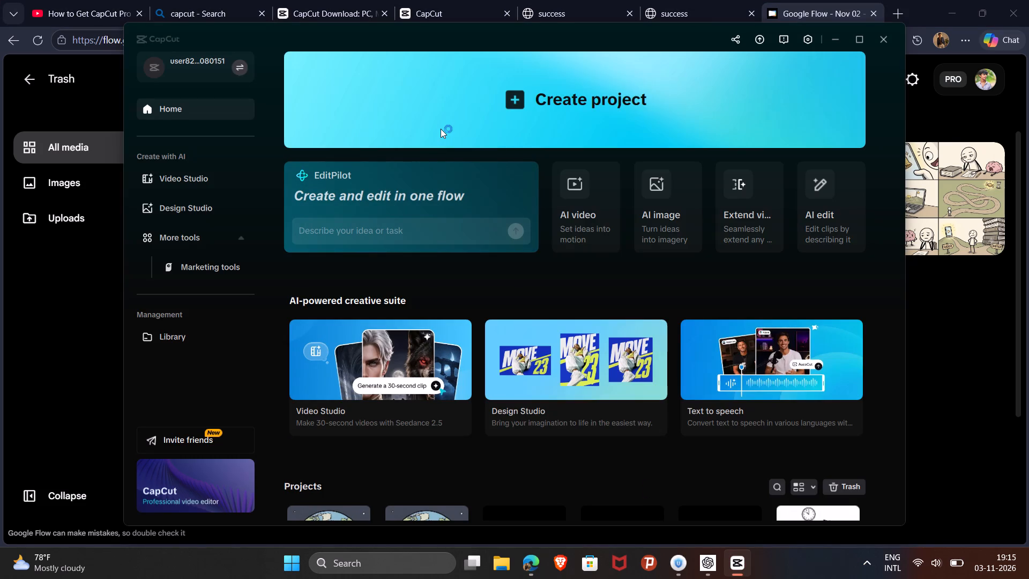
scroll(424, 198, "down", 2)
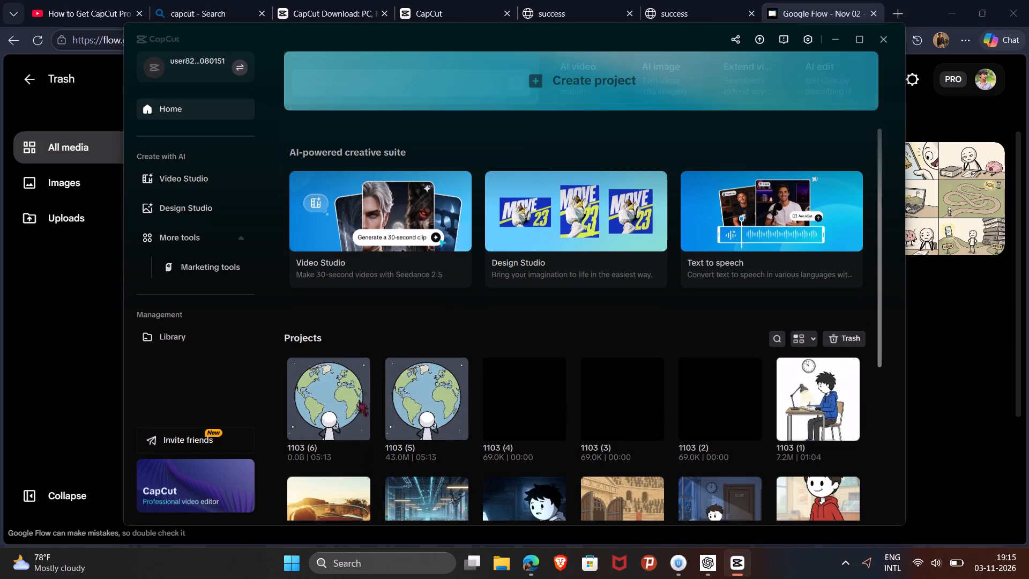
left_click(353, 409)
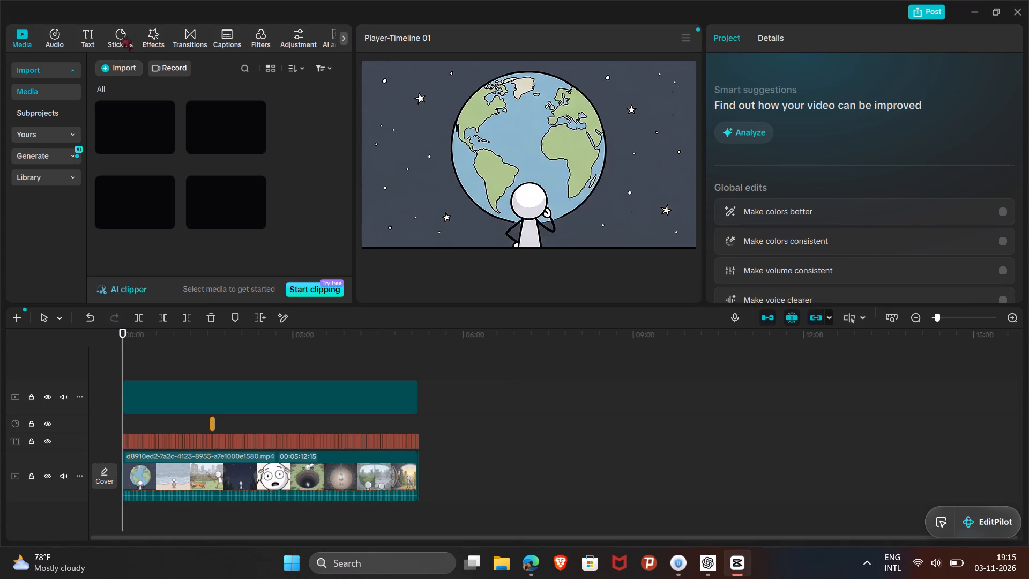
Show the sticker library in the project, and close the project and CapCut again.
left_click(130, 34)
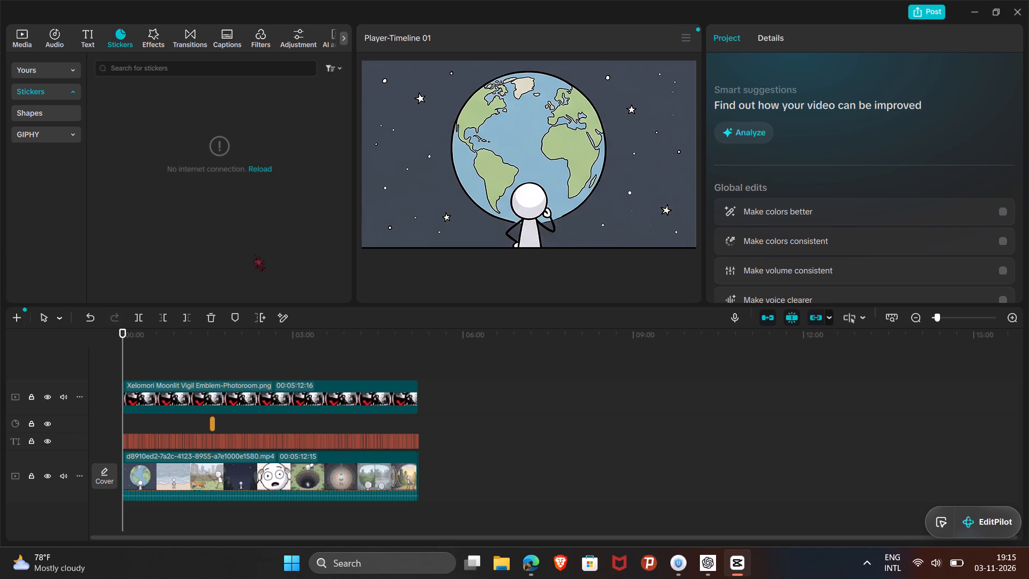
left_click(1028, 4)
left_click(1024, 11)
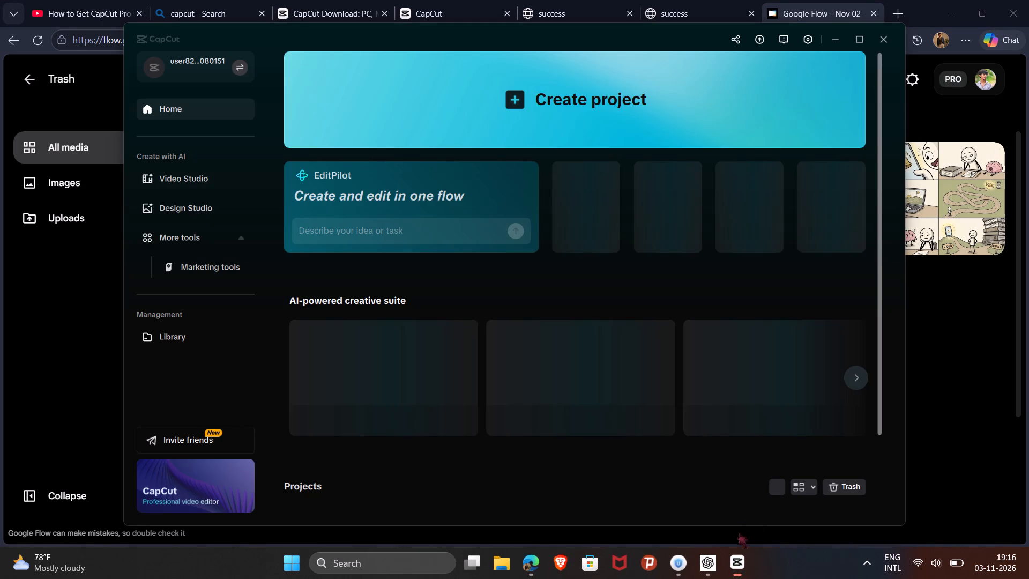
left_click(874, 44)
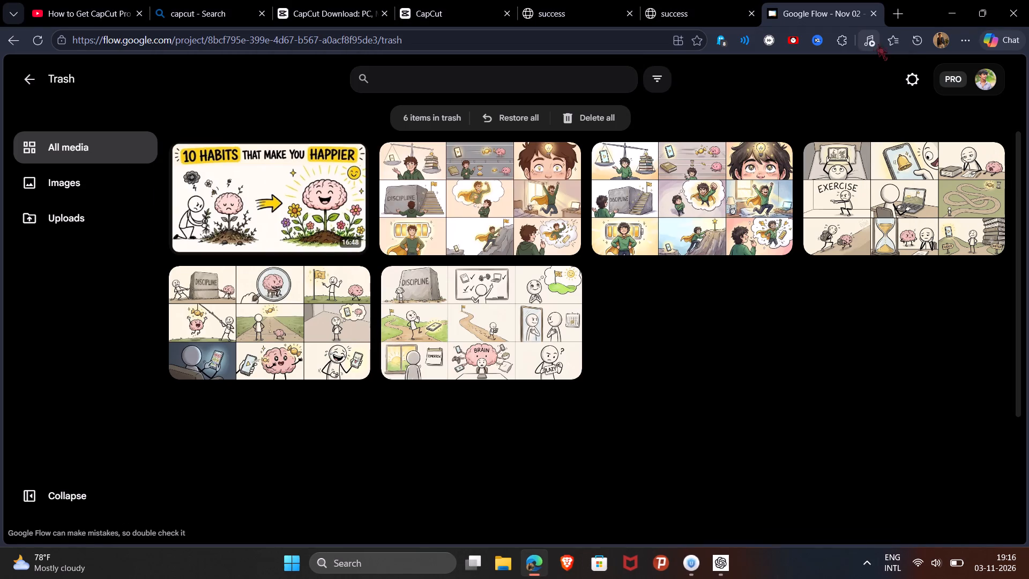
Minimise the browser, bring up Urban VPN, try to connect to the Belgium server and retry loading the locations.
left_click(943, 11)
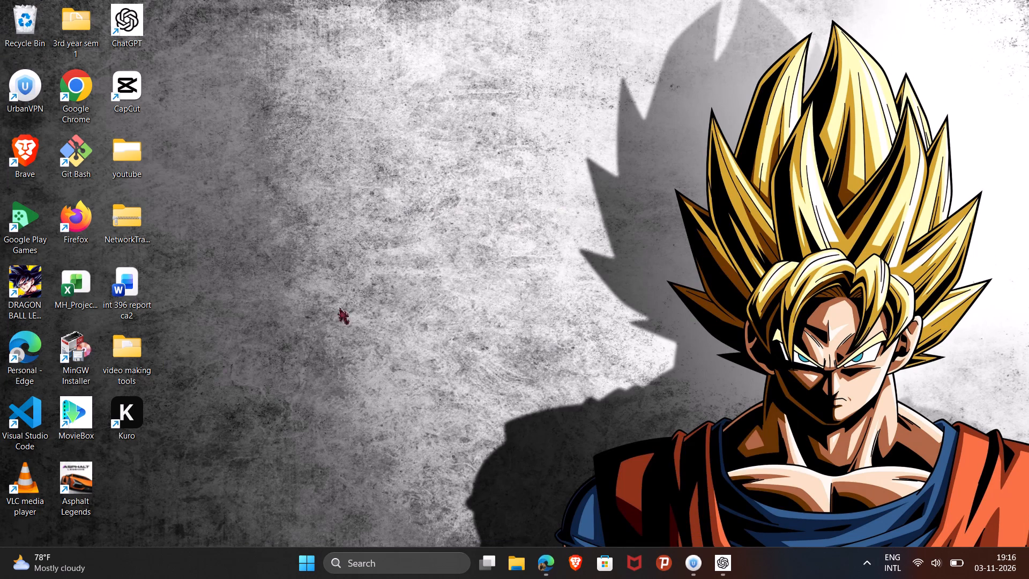
left_click(695, 556)
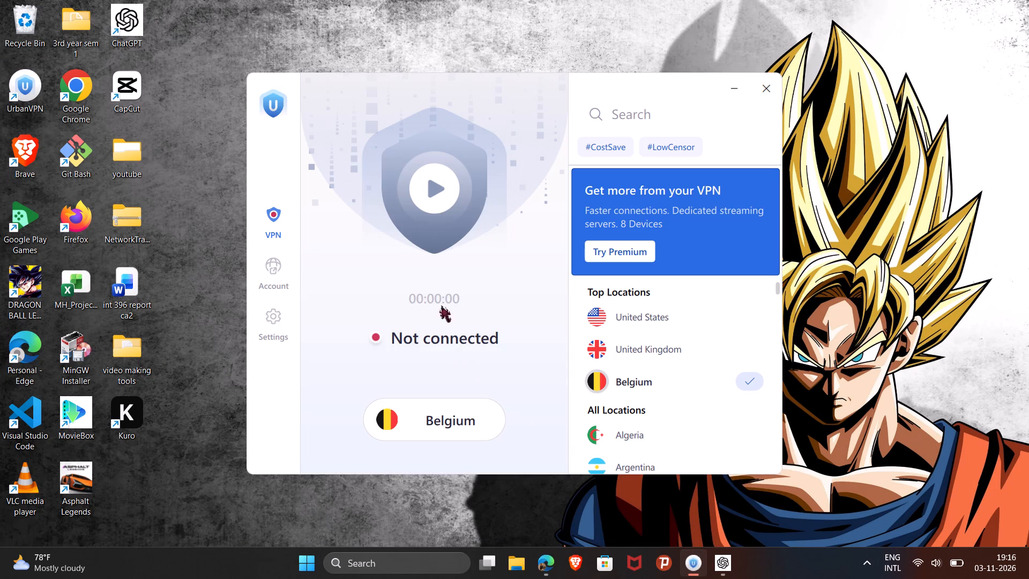
left_click(434, 192)
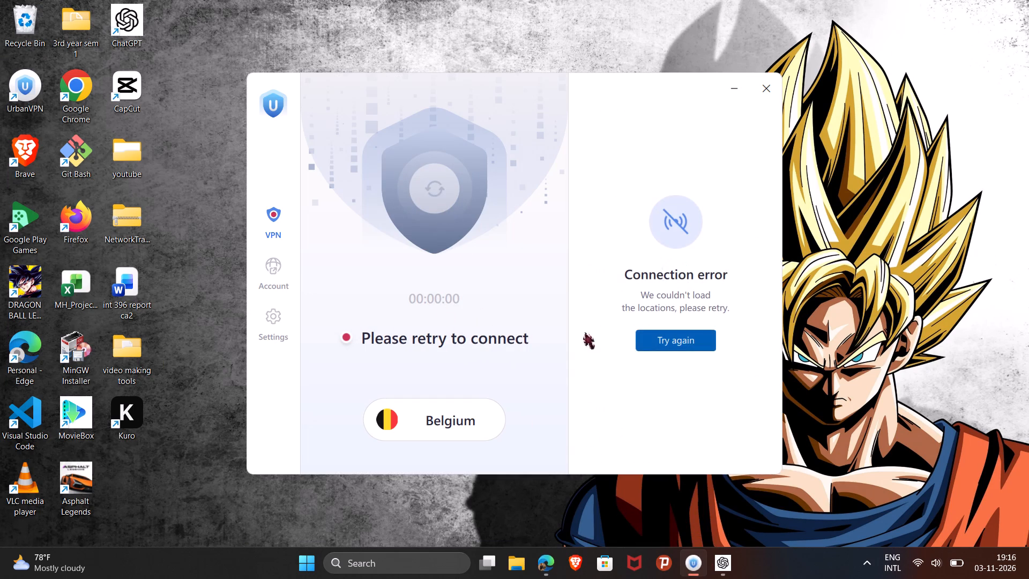
left_click(685, 350)
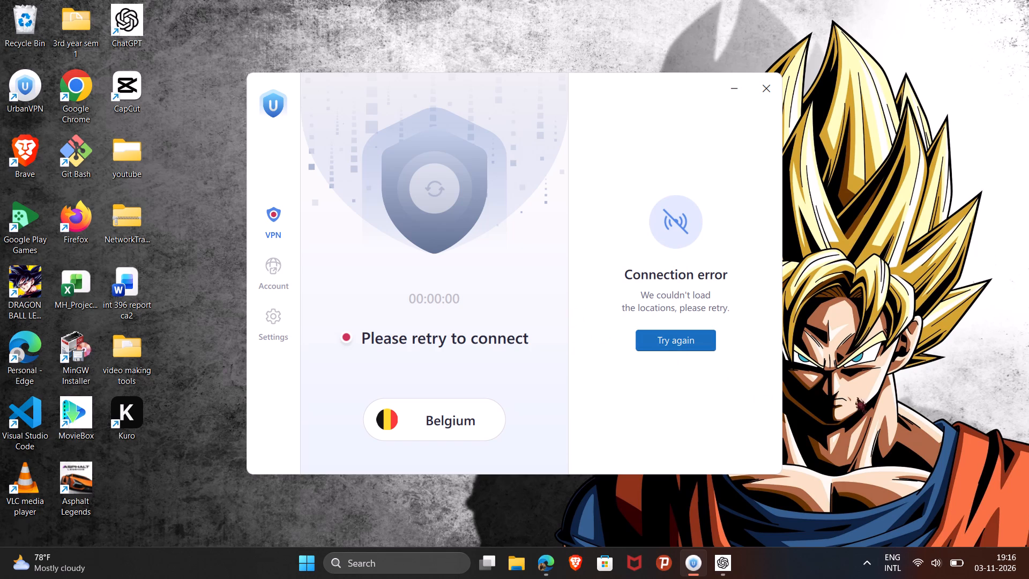
Refresh the available Wi-Fi networks and switch the connection from LPU Hostels-5G to iq Z9s 5g.
left_click(957, 568)
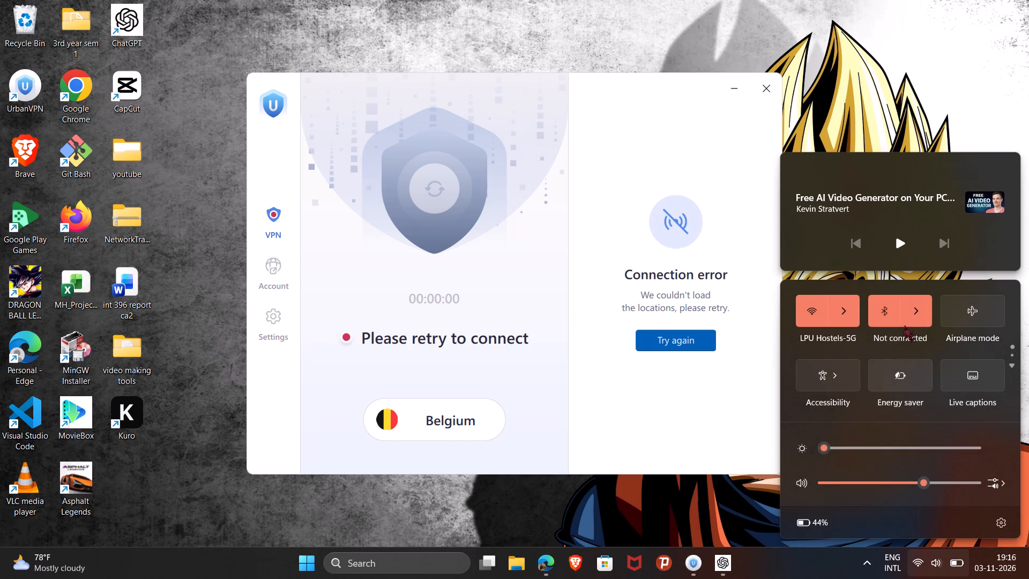
left_click(857, 309)
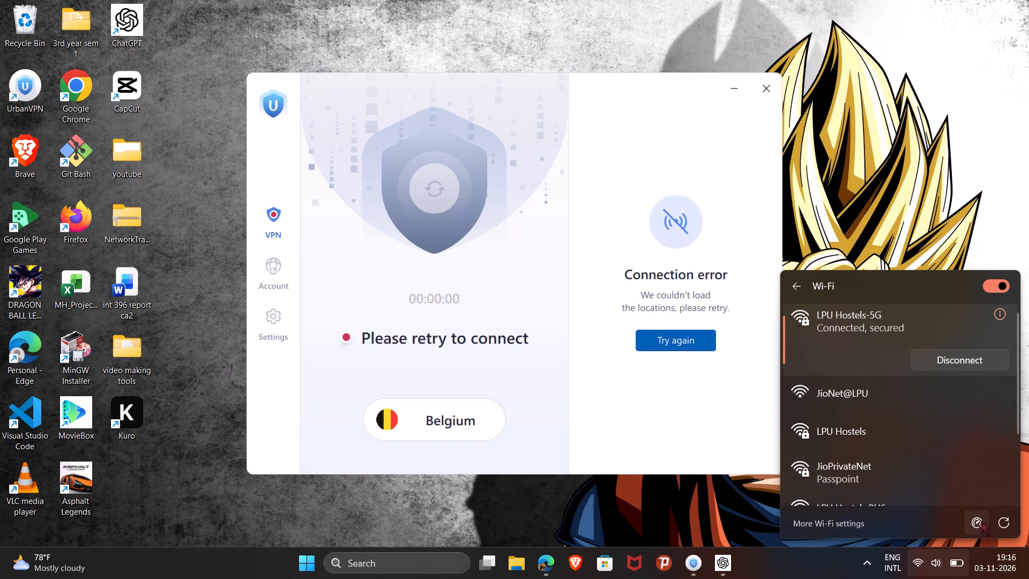
left_click(994, 523)
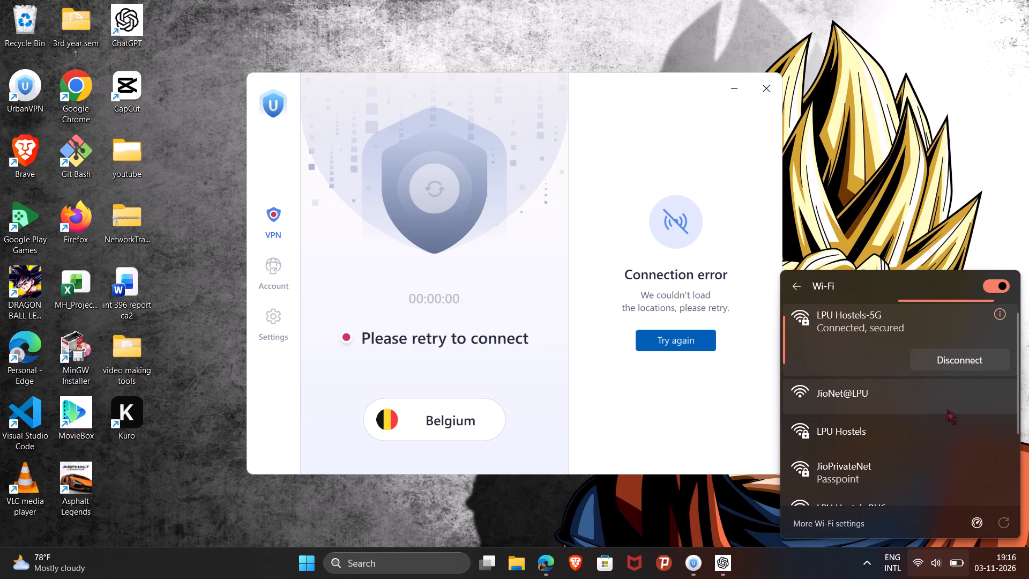
scroll(943, 409, "down", 3)
scroll(942, 409, "up", 8)
scroll(935, 407, "down", 6)
scroll(935, 407, "up", 6)
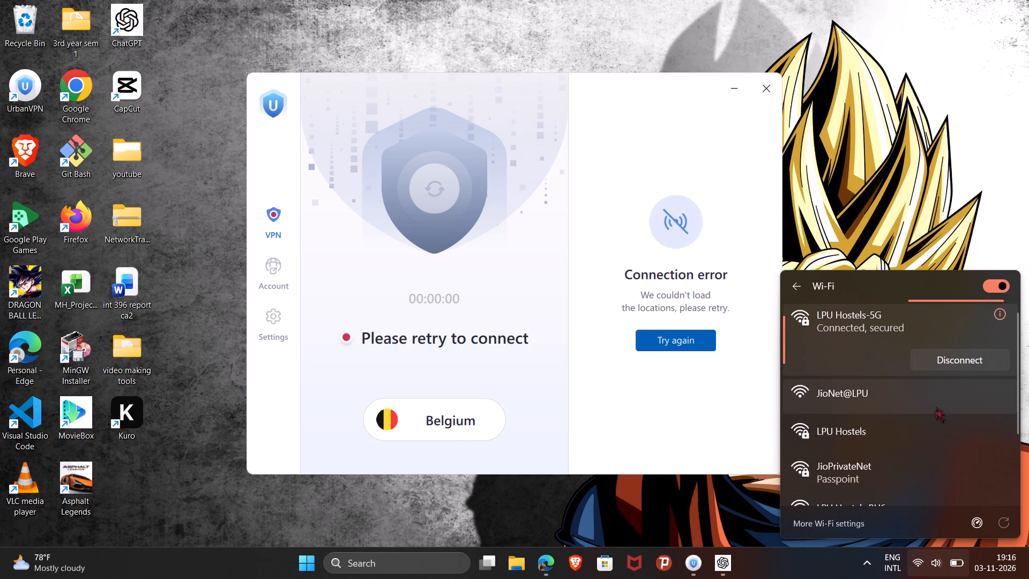
left_click(925, 400)
left_click(948, 416)
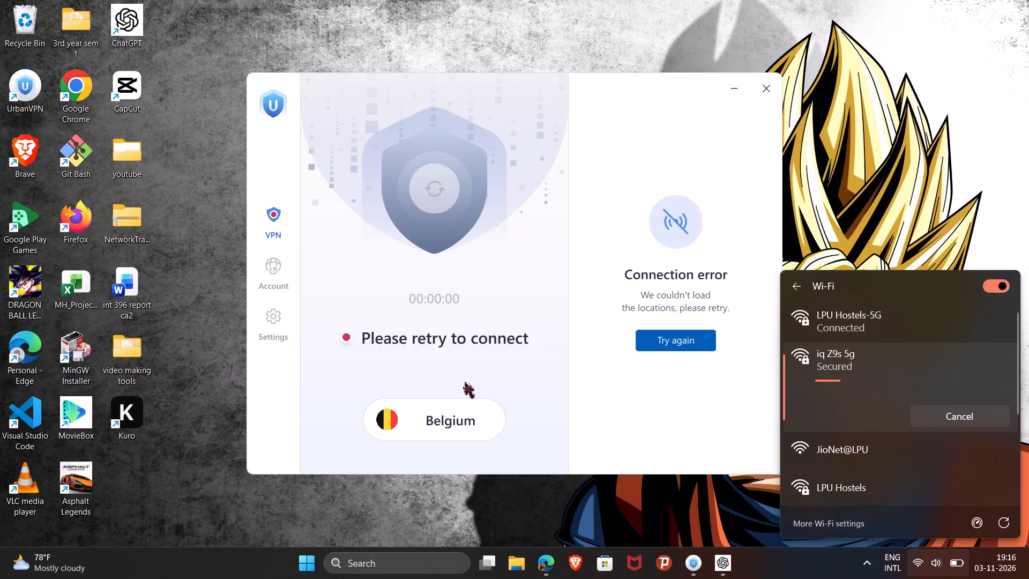
left_click(433, 257)
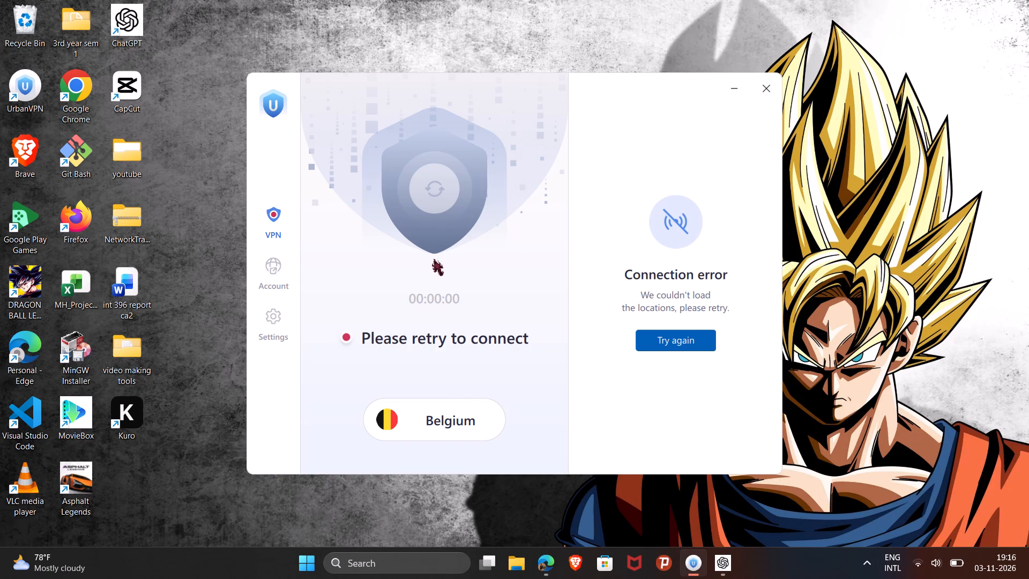
left_click(936, 569)
left_click(847, 305)
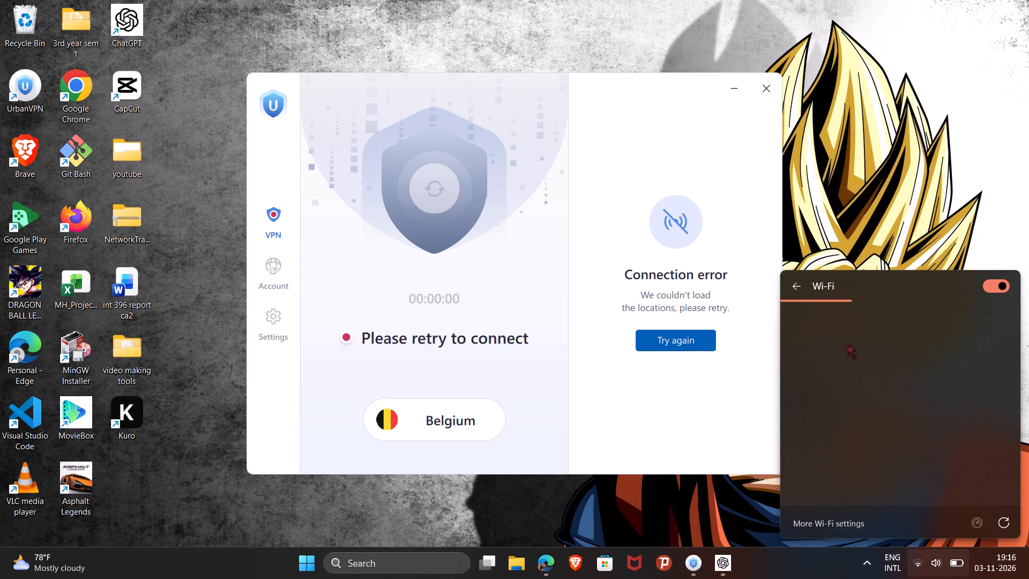
left_click(844, 333)
Reload the Urban VPN locations, connect to the Belgium server, and minimise the VPN window.
left_click(433, 215)
double_click(433, 215)
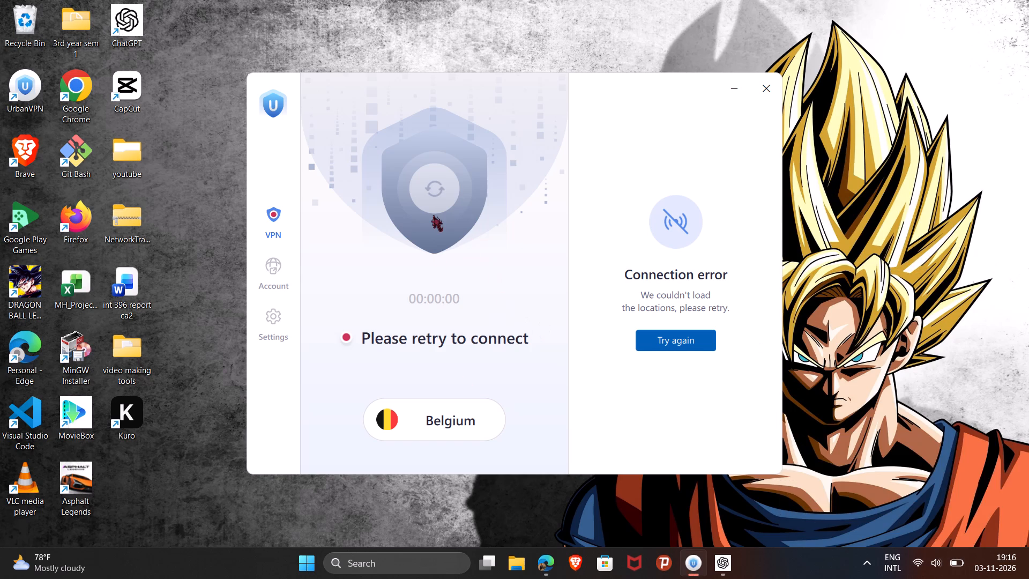
double_click(433, 198)
left_click(411, 176)
left_click(711, 345)
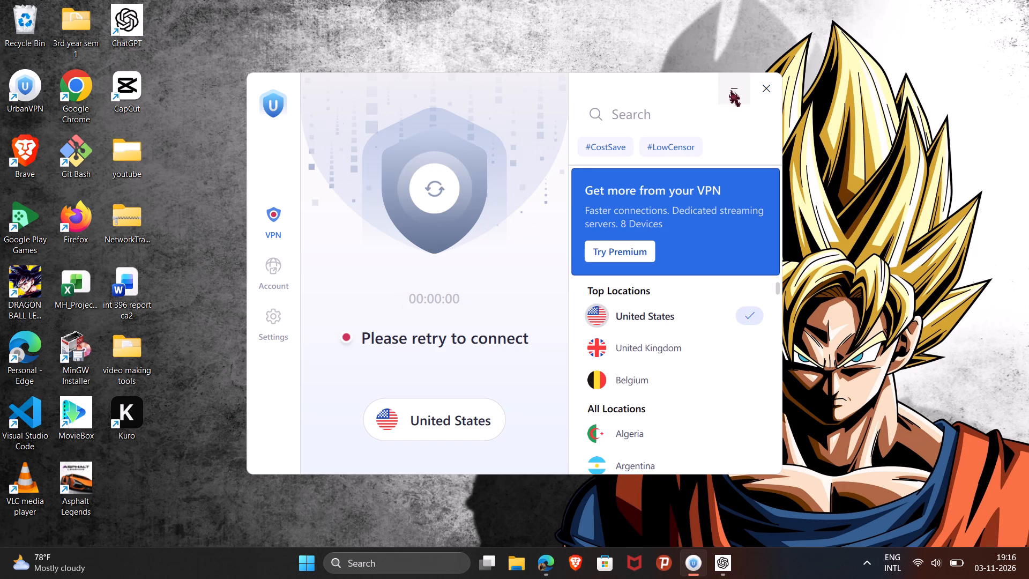
left_click(677, 383)
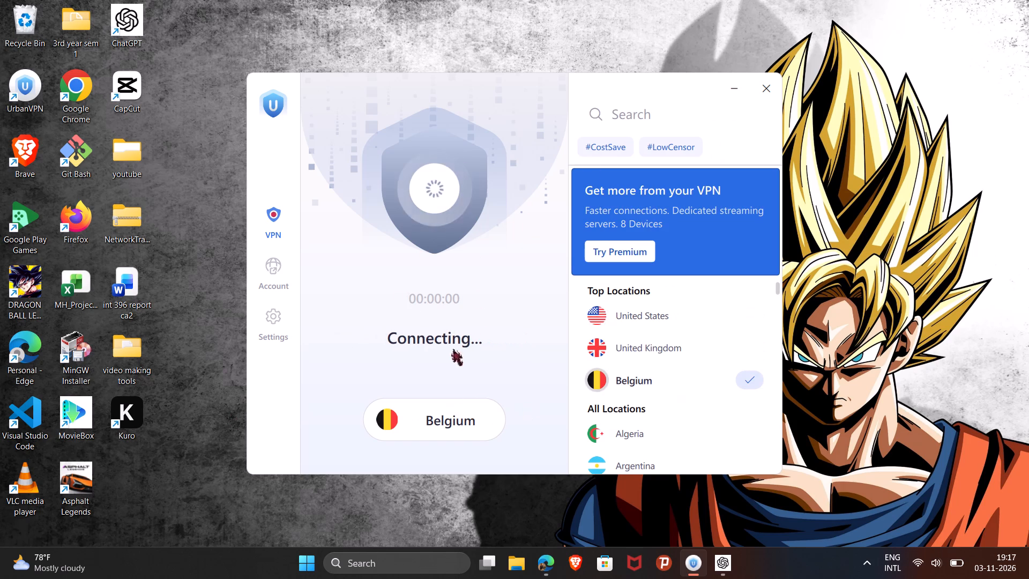
left_click(732, 89)
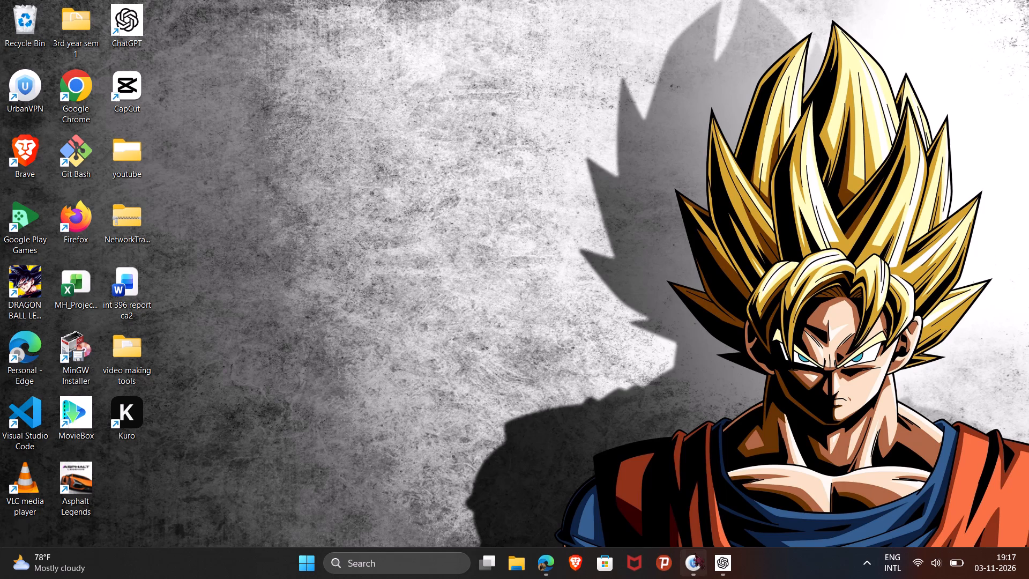
Search Windows for CapCut, launch it and open the 1103 (6) project.
left_click(453, 560)
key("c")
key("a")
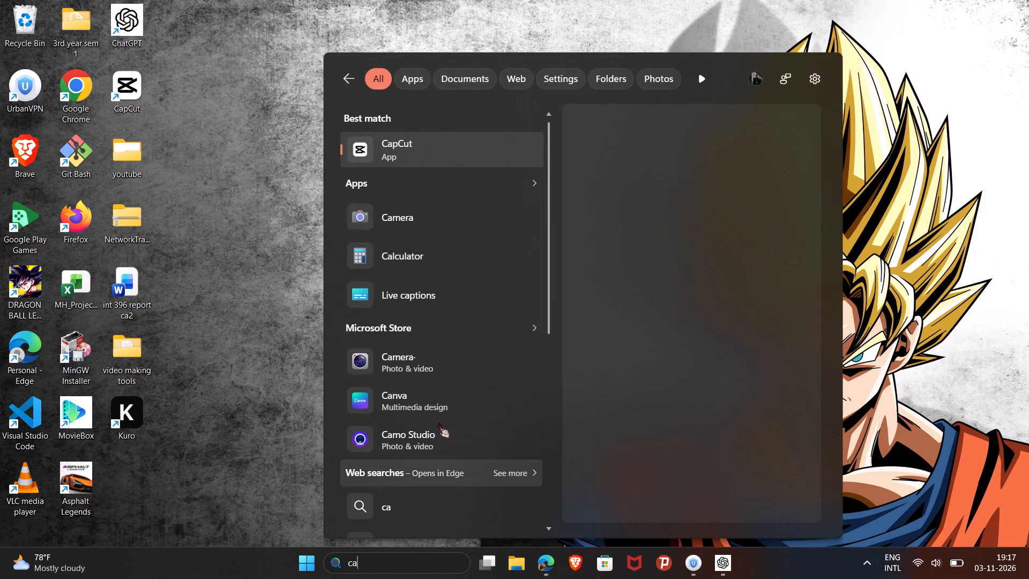
left_click(451, 161)
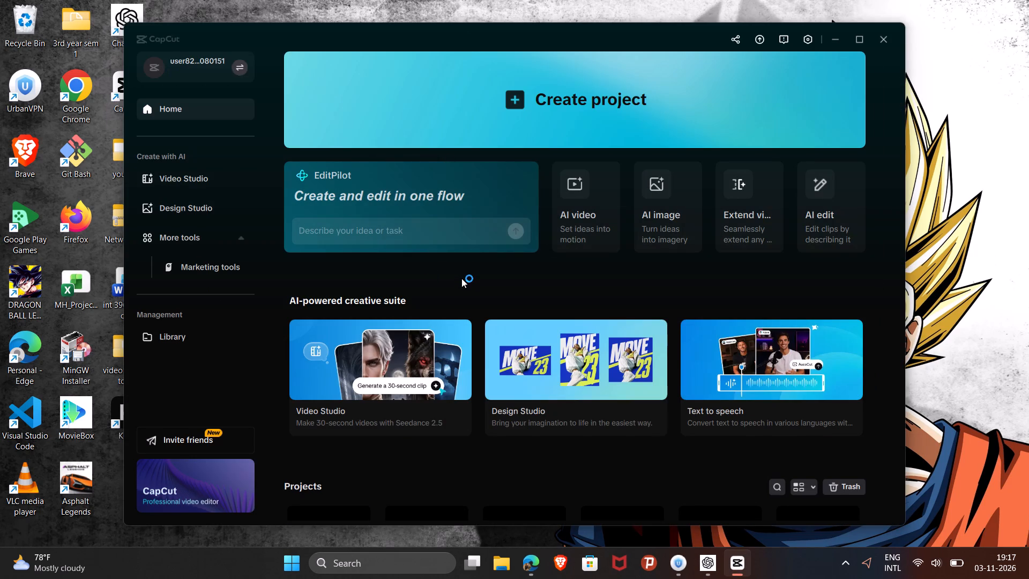
scroll(460, 278, "down", 2)
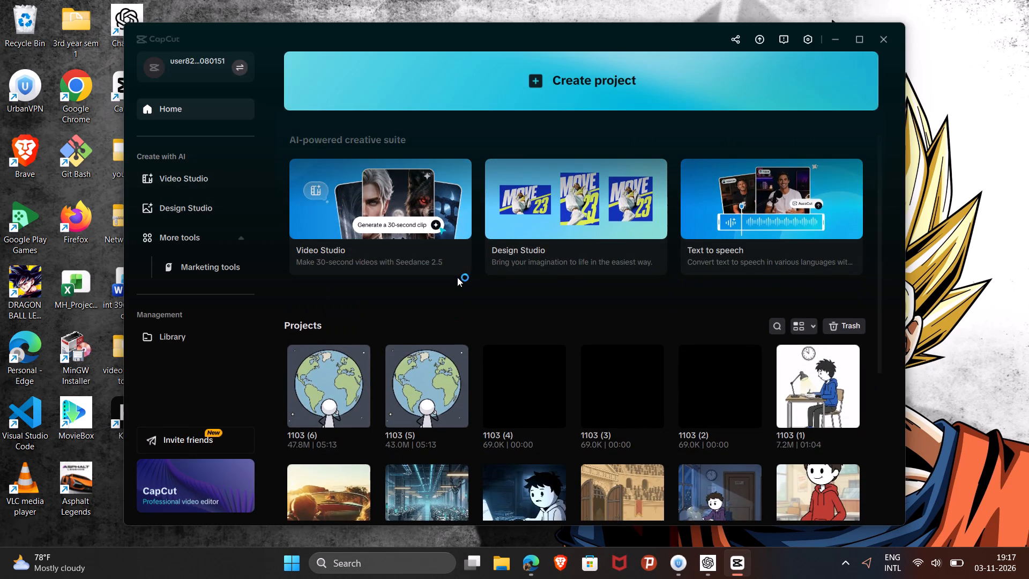
scroll(457, 277, "down", 1)
left_click(334, 303)
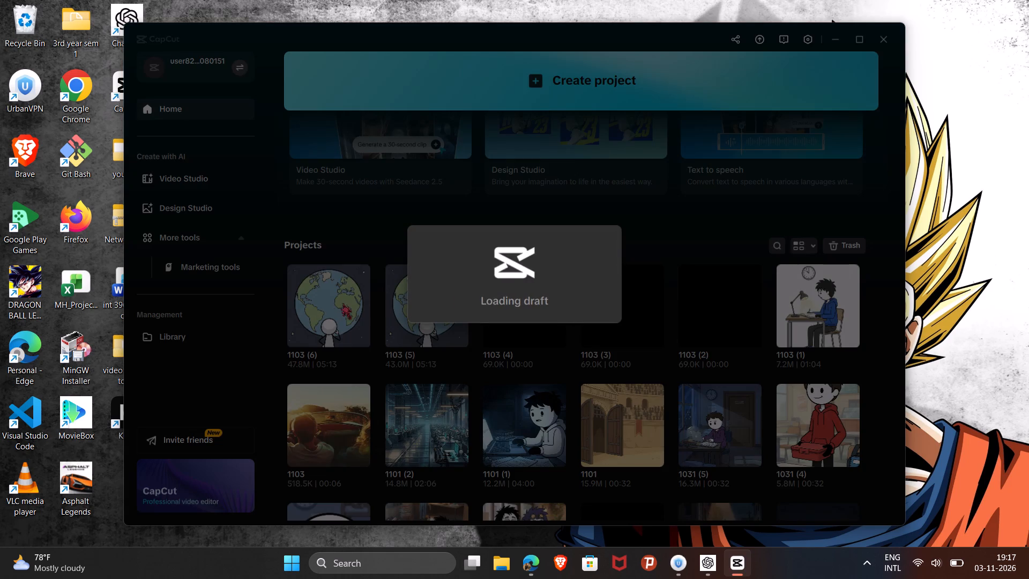